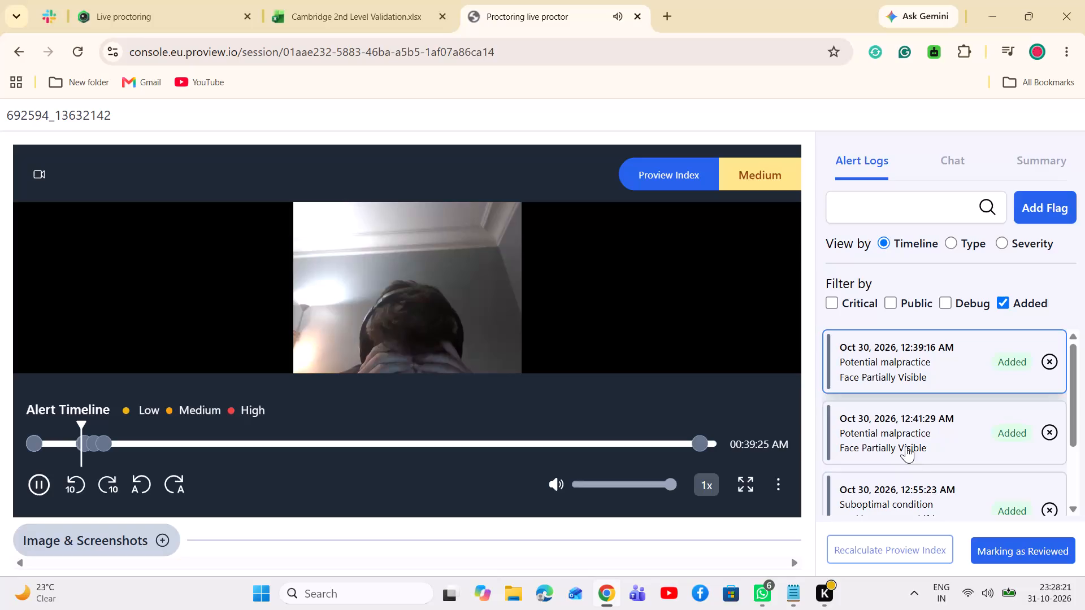
# Jump the session recording to the 12:55:23 AM "Suboptimal condition" alert to review the flagged footage.
pyautogui.click(936, 510)
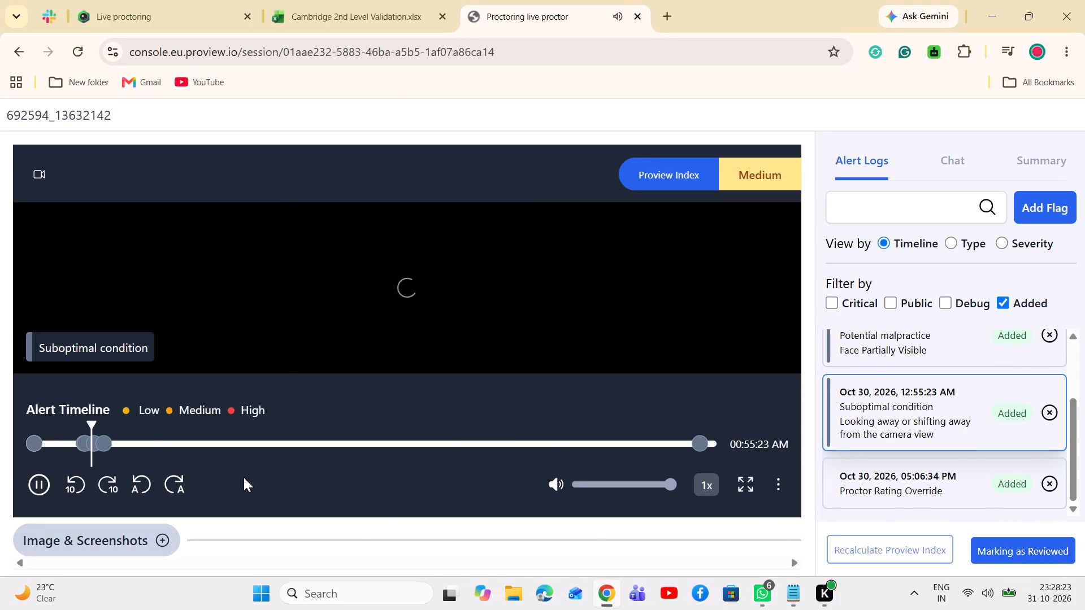
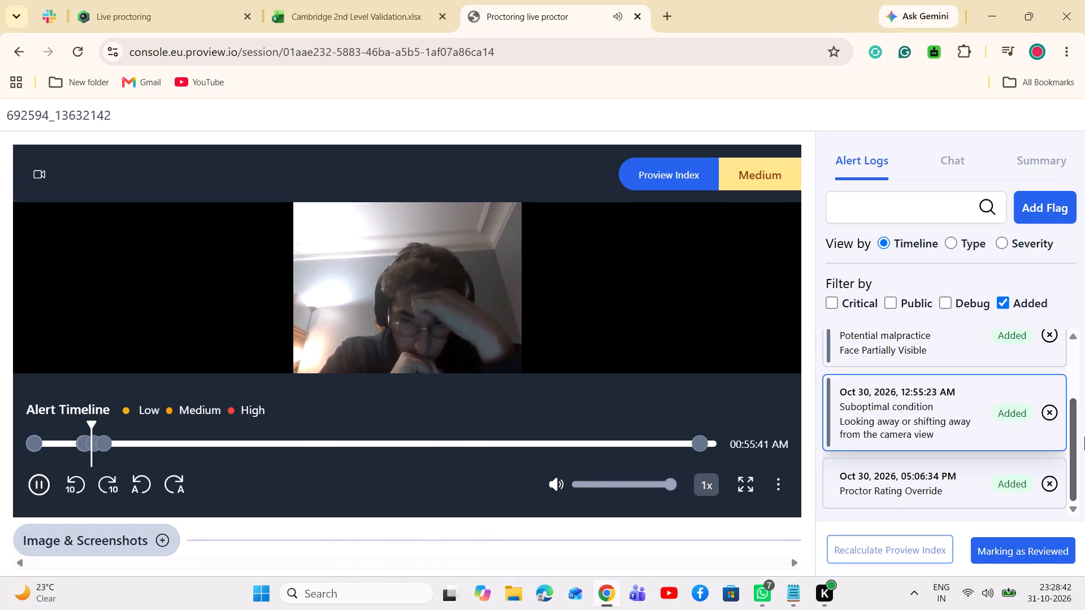
# Copy the full Proview Index comment text, from "Environment validation" to "camera view", from the session's summary.
pyautogui.click(1045, 167)
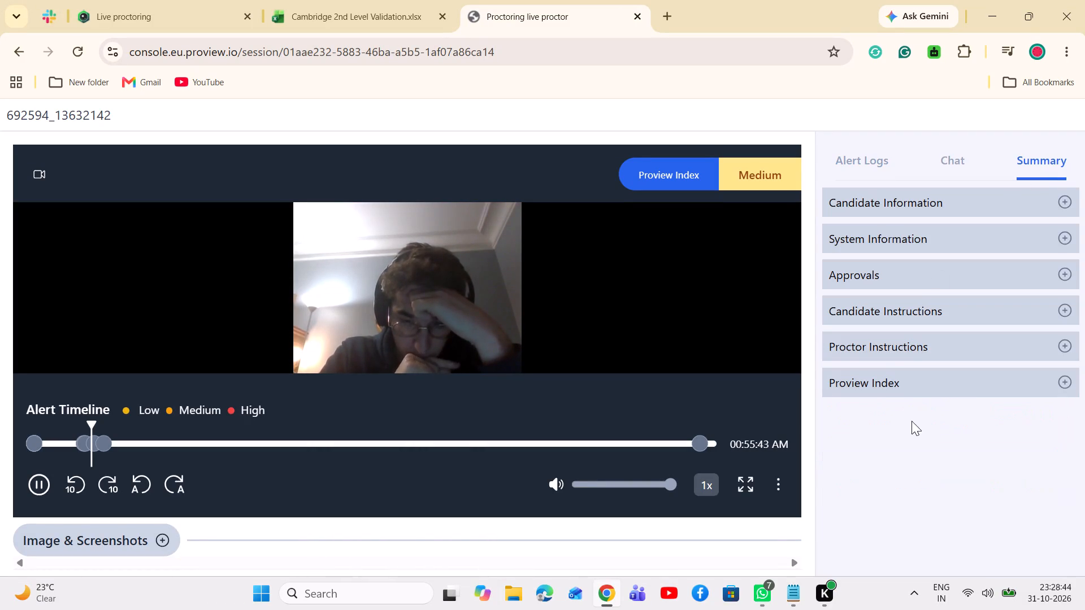
pyautogui.click(971, 391)
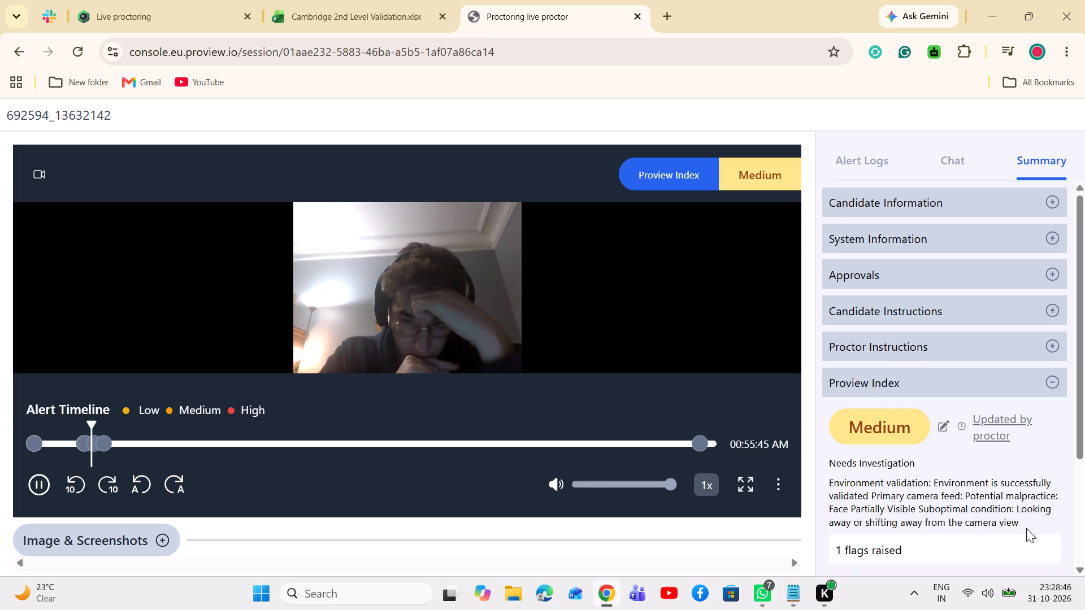
pyautogui.moveTo(1026, 528); pyautogui.dragTo(819, 491)
pyautogui.moveTo(818, 484); pyautogui.dragTo(820, 473)
pyautogui.moveTo(829, 479); pyautogui.dragTo(944, 498)
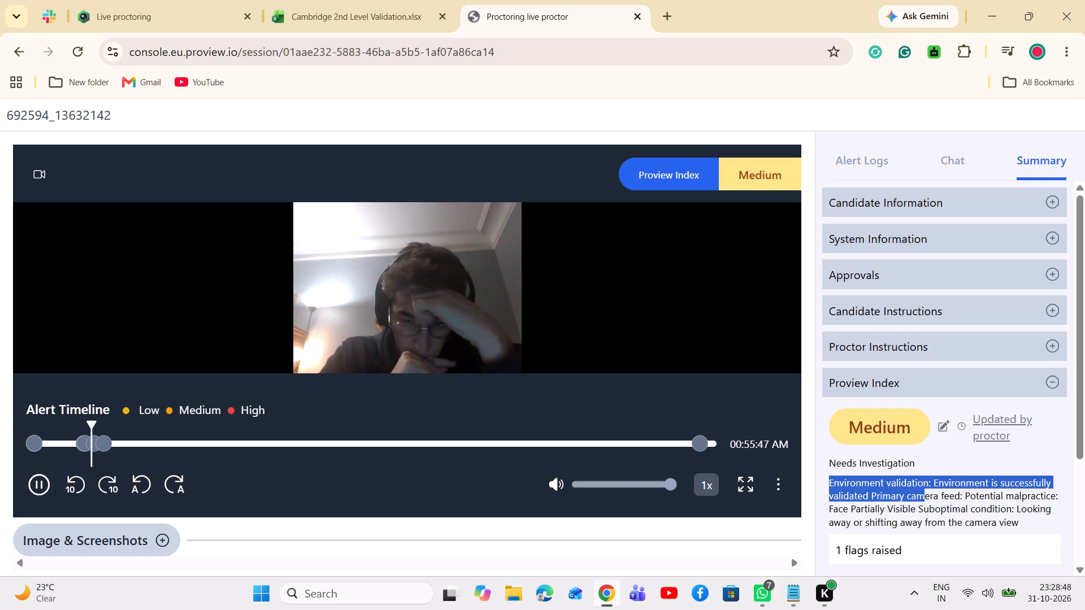
pyautogui.moveTo(944, 498); pyautogui.dragTo(1028, 520)
pyautogui.hotkey('ctrl', 'c')
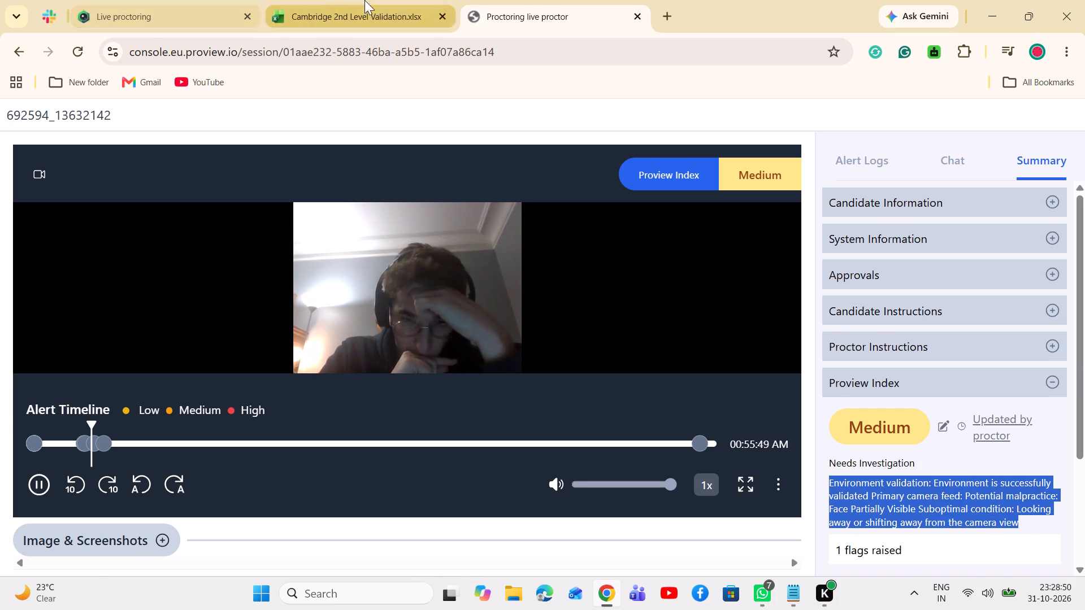
# Switch to the Cambridge 2nd Level Validation workbook and paste the copied comment into New Comments for row 623.
pyautogui.click(387, 0)
pyautogui.click(557, 407)
pyautogui.click(843, 364)
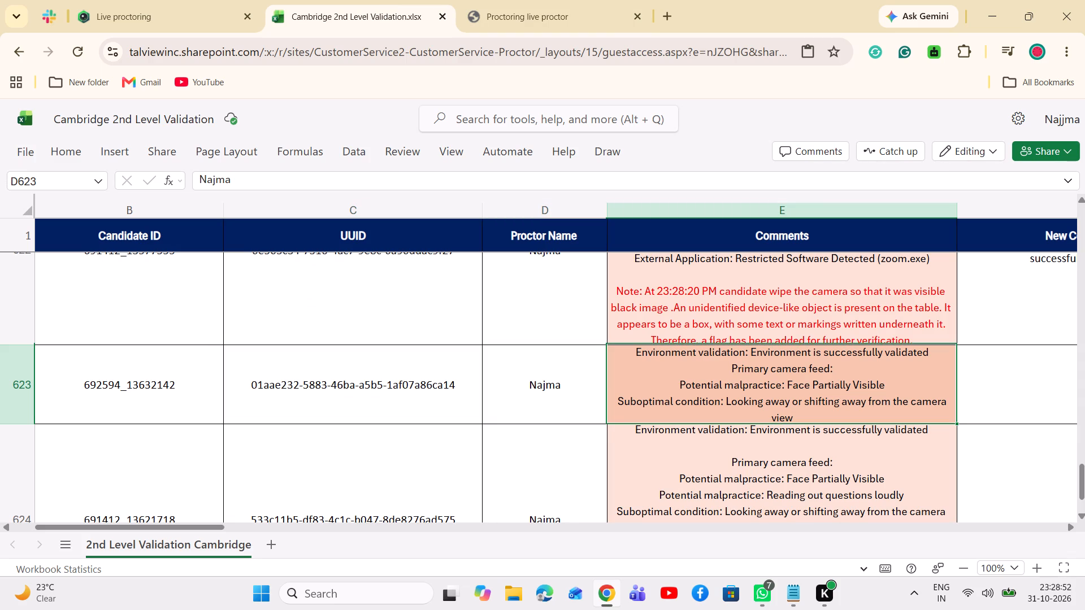
pyautogui.press('Right')
pyautogui.doubleClick(905, 399)
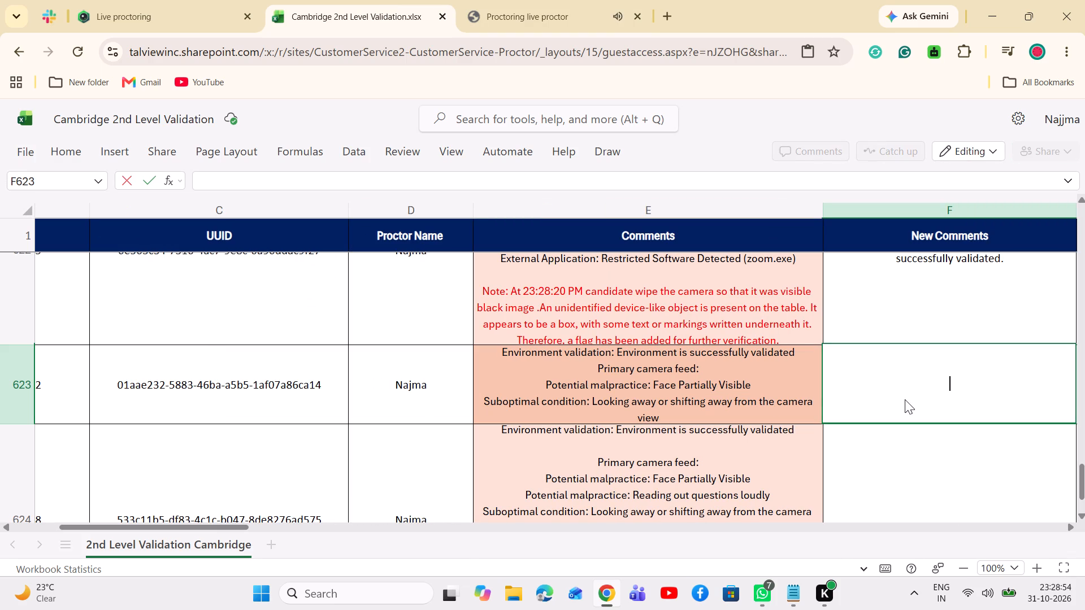
pyautogui.hotkey('ctrl', 'v')
pyautogui.click(701, 411)
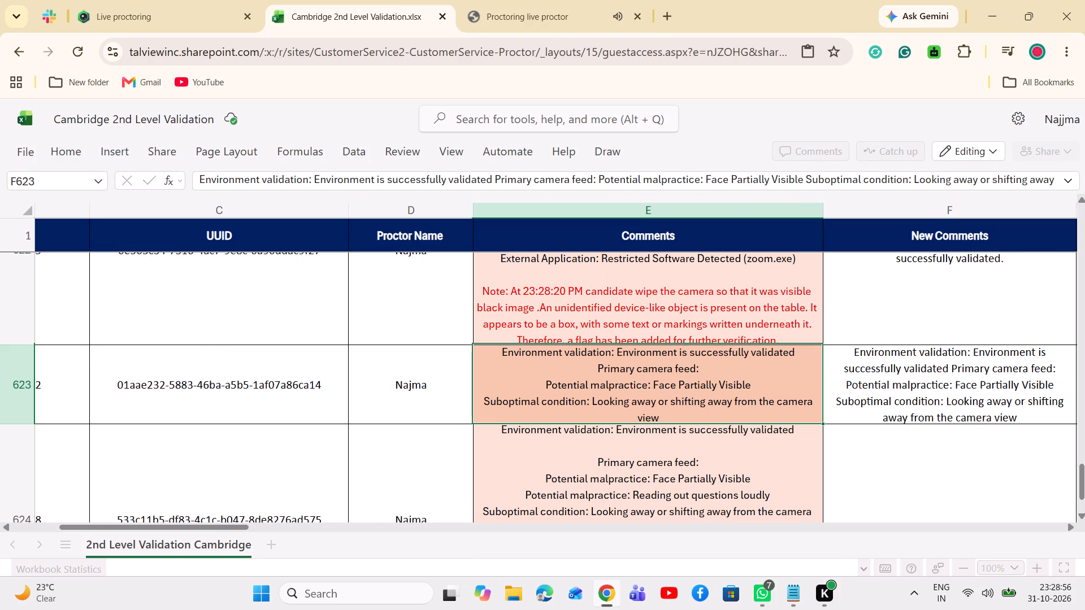
# Set both the Previous and Current Proview Description of row 623 to Needs Investigation, checking against the session's Proview Index.
pyautogui.click(939, 377)
pyautogui.press('Right')
pyautogui.press('Right')
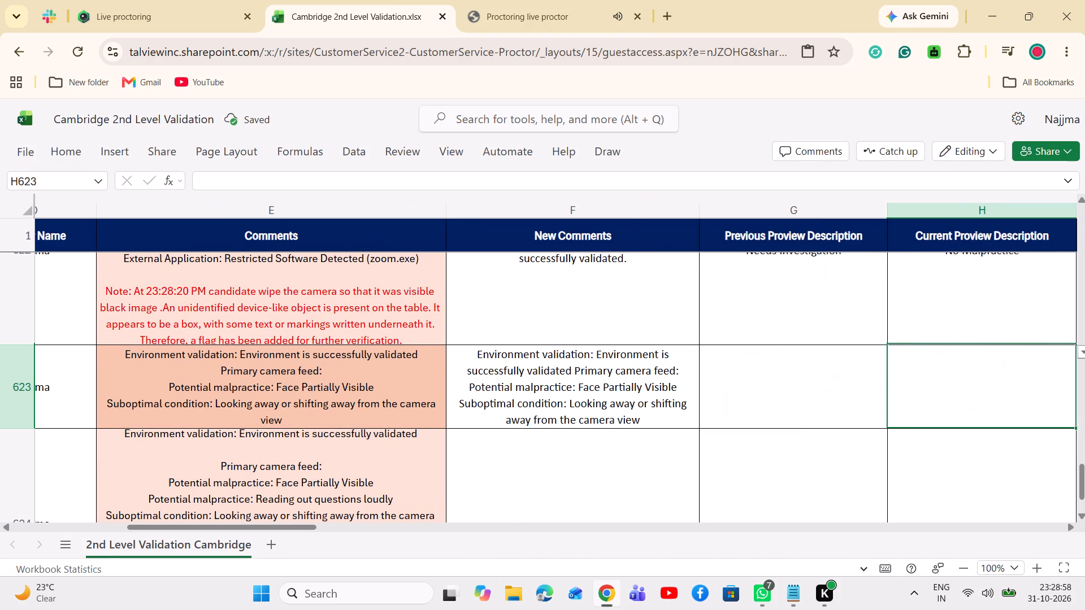
pyautogui.click(798, 409)
pyautogui.click(904, 358)
pyautogui.click(816, 363)
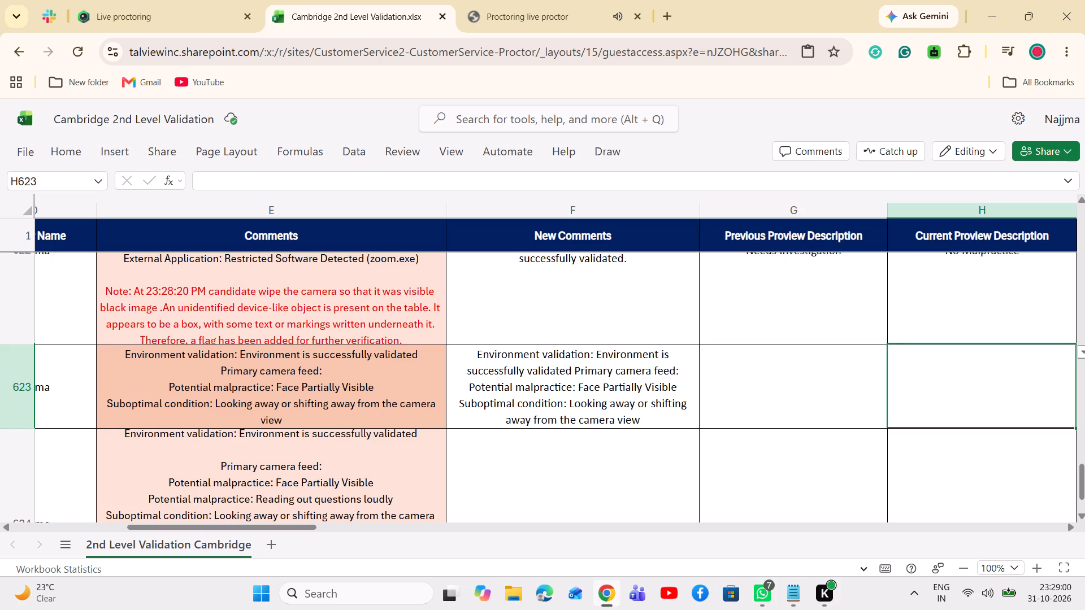
pyautogui.click(895, 350)
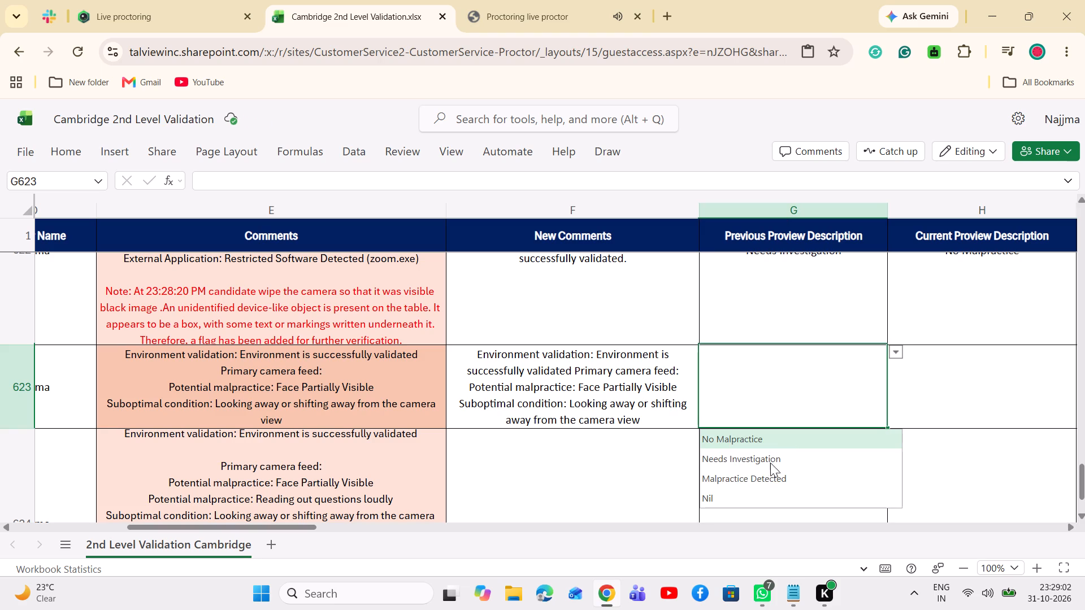
pyautogui.click(763, 466)
pyautogui.click(501, 0)
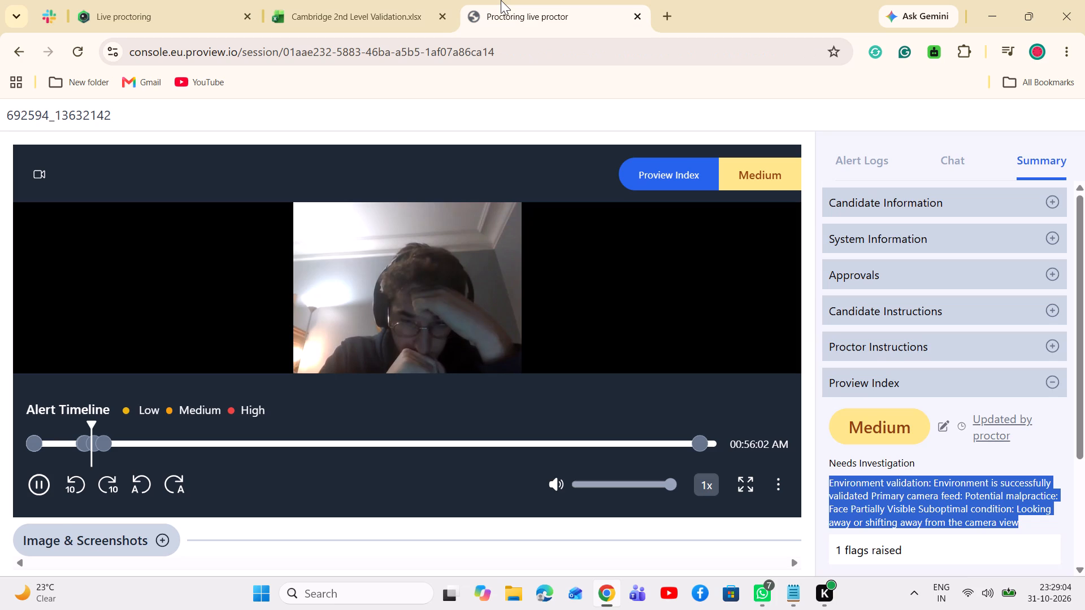
pyautogui.click(292, 3)
pyautogui.click(965, 389)
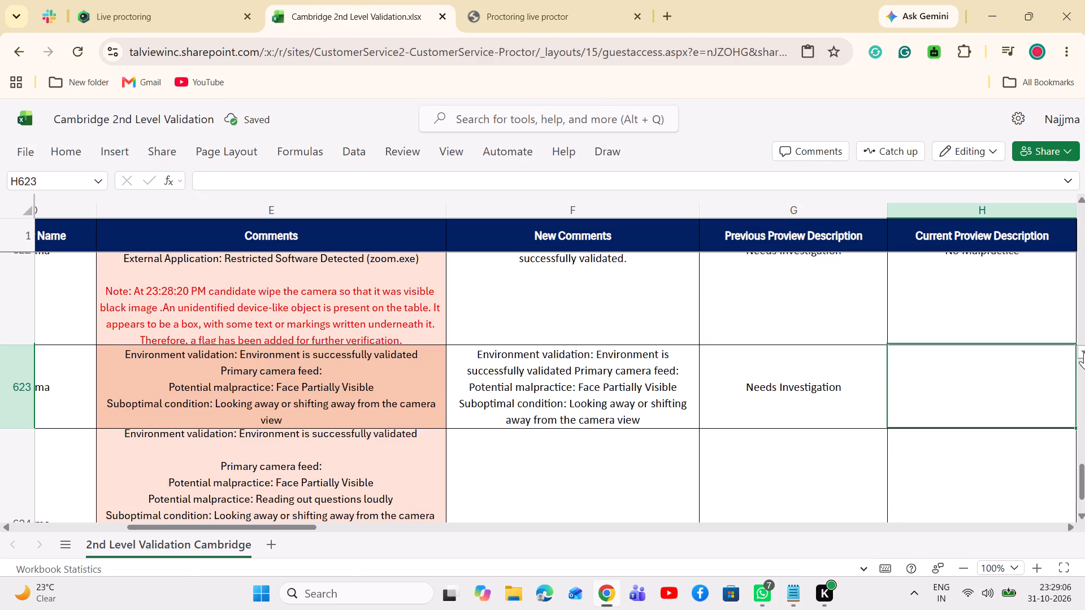
pyautogui.click(1082, 356)
pyautogui.click(962, 457)
# Set both the Previous and Current Proview Index Rating of row 623 to Medium.
pyautogui.press('Right')
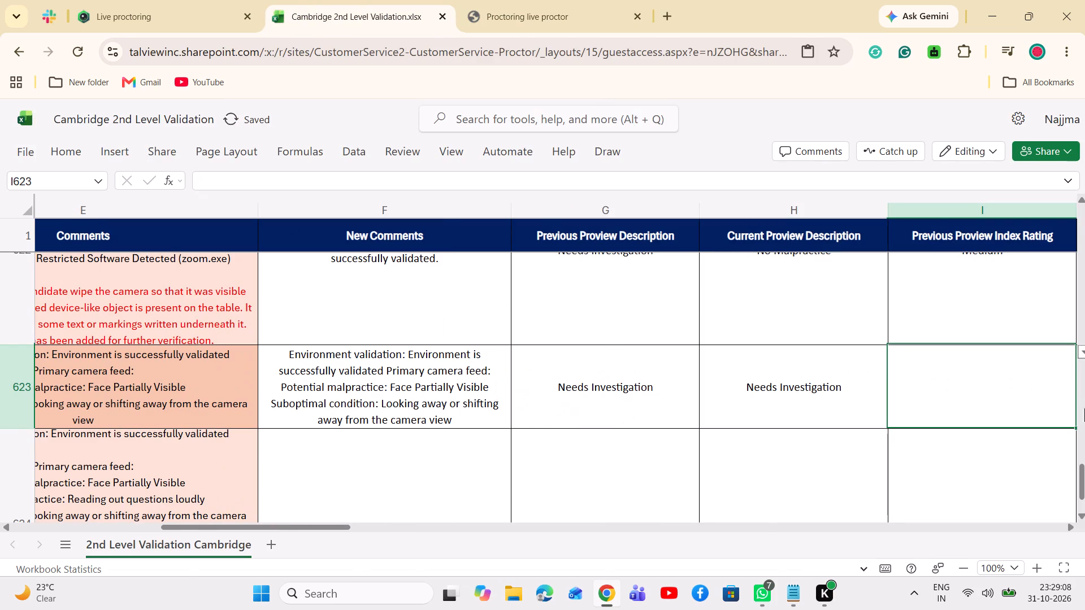
pyautogui.click(1084, 358)
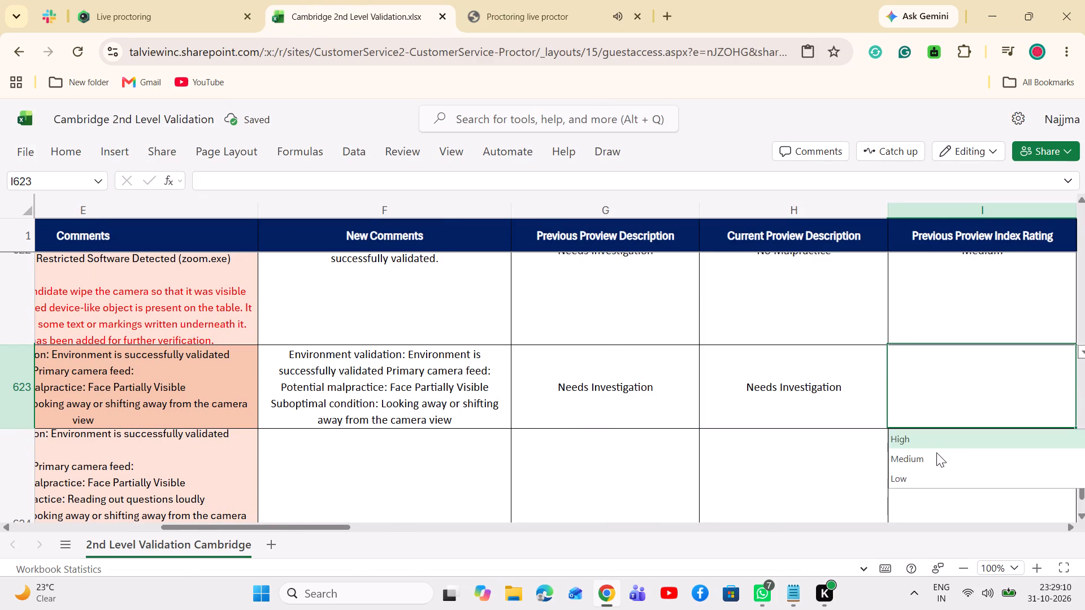
pyautogui.click(934, 457)
pyautogui.press('Right')
pyautogui.click(1084, 354)
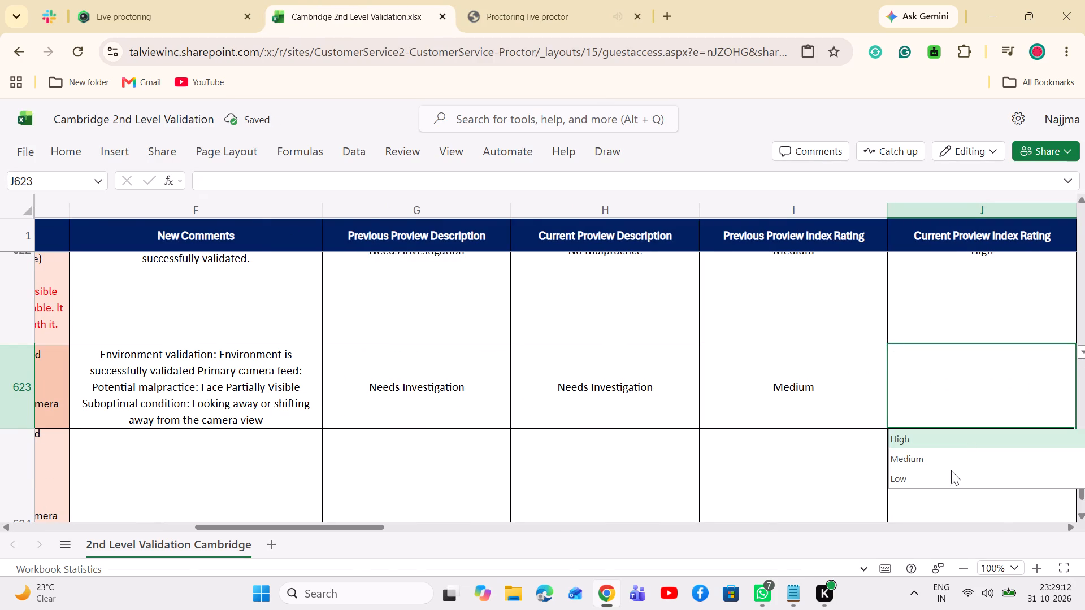
pyautogui.click(958, 463)
# Set row 623's review status to "Marked as reviewed".
pyautogui.press('Right')
pyautogui.click(1080, 352)
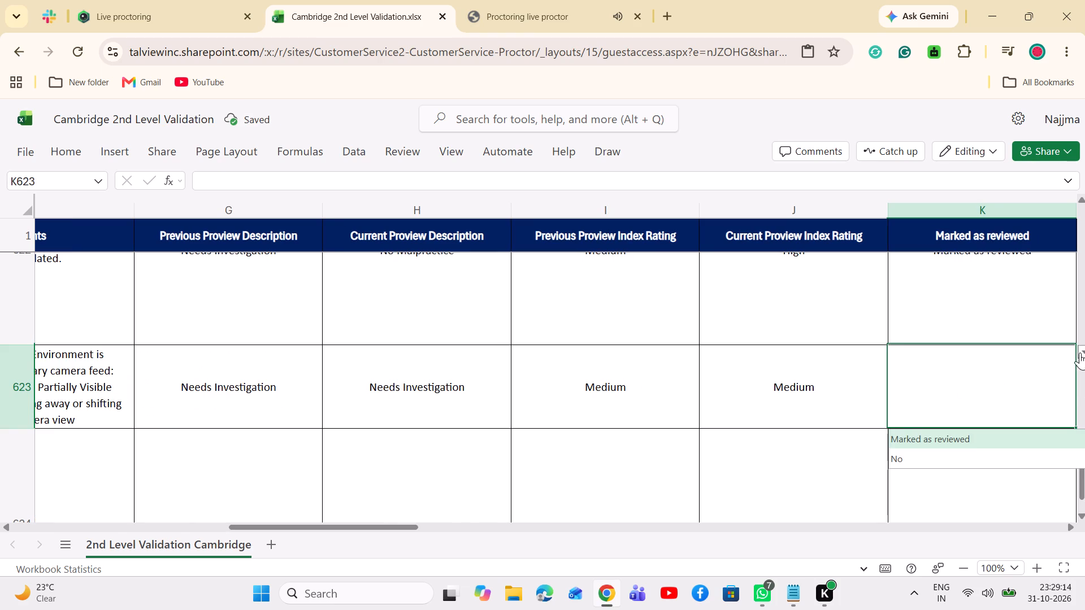
pyautogui.click(964, 436)
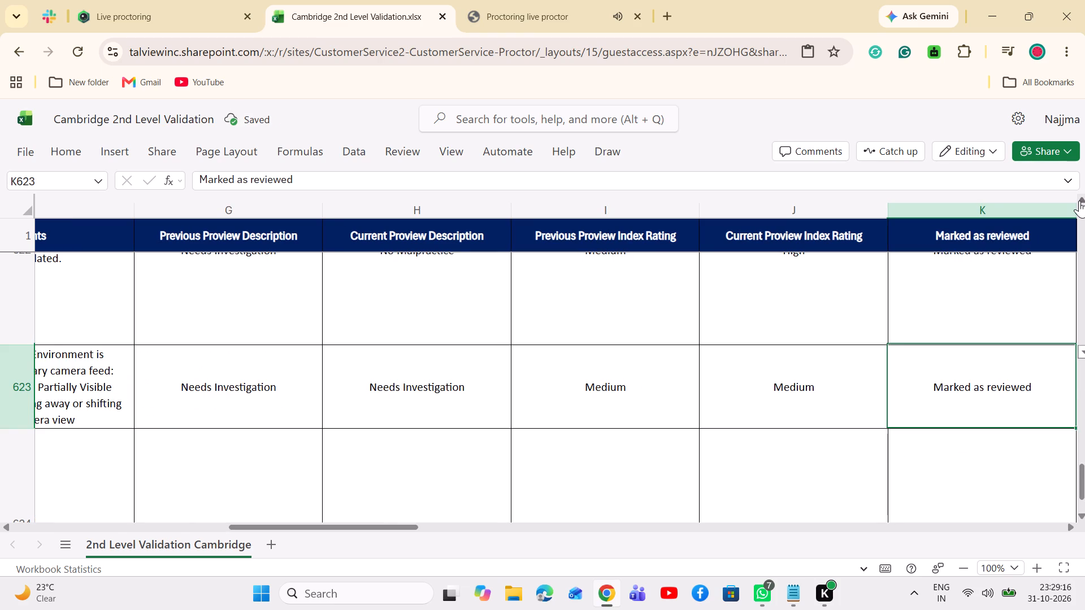
# Go back up to the unfilled row 619 and examine its entries from the review status back to the date.
pyautogui.tripleClick(1079, 201)
pyautogui.click(1079, 201)
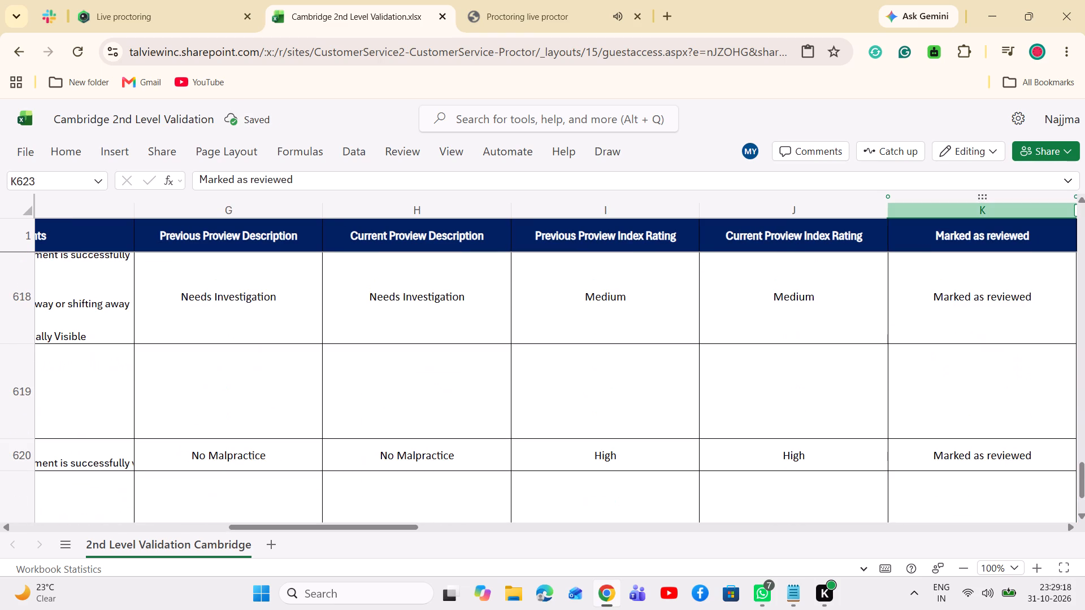
pyautogui.click(1023, 390)
pyautogui.press('Left')
pyautogui.press('Left')
pyautogui.press('Left')
pyautogui.press('Left')
pyautogui.press('Left')
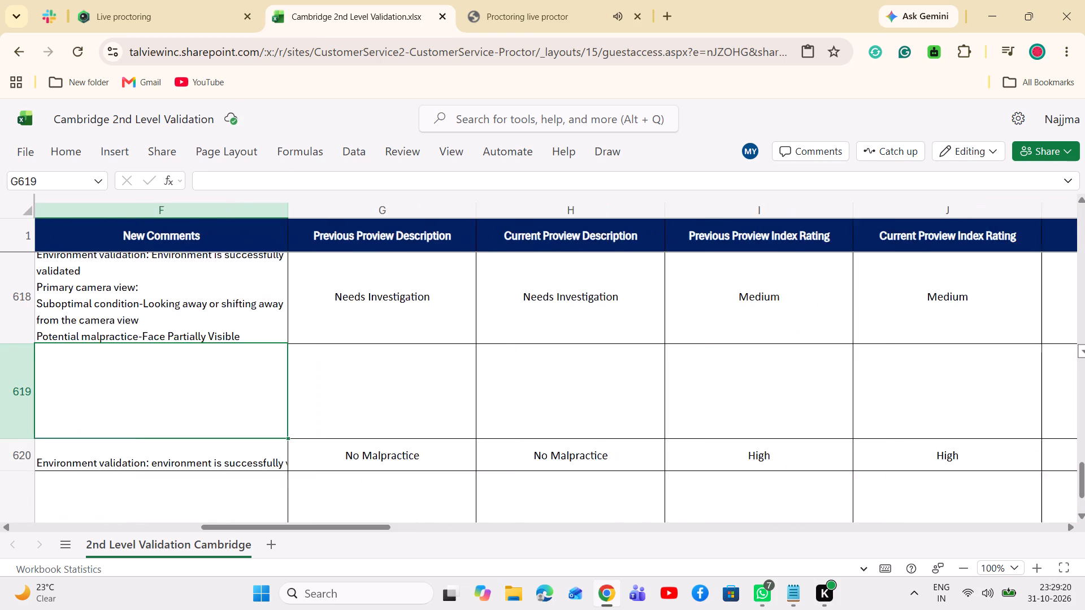
pyautogui.press('Left')
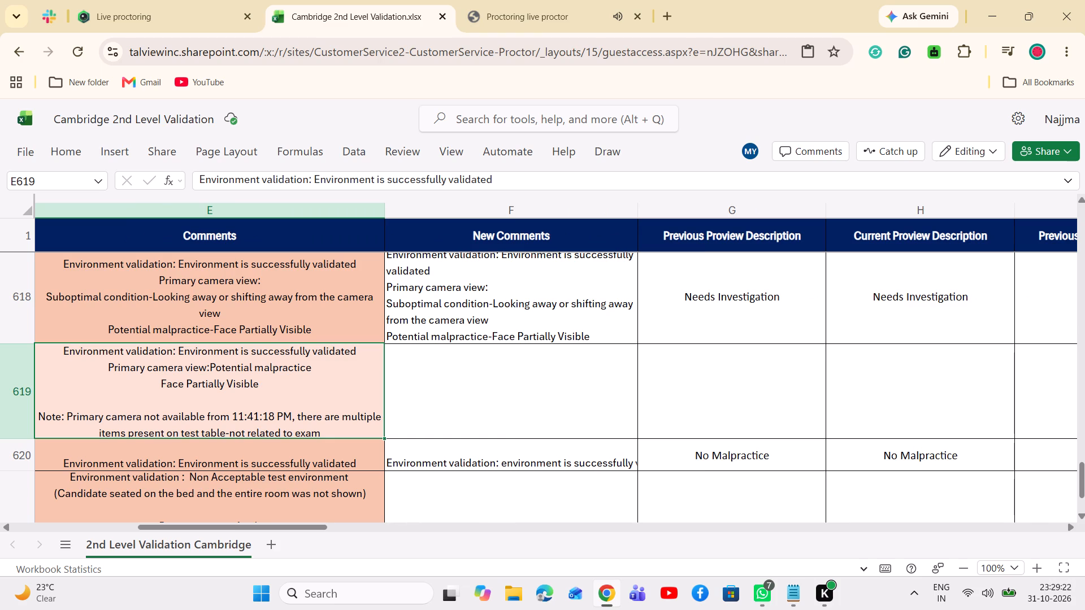
pyautogui.press('Left')
pyautogui.press('Left')
pyautogui.press('Left')
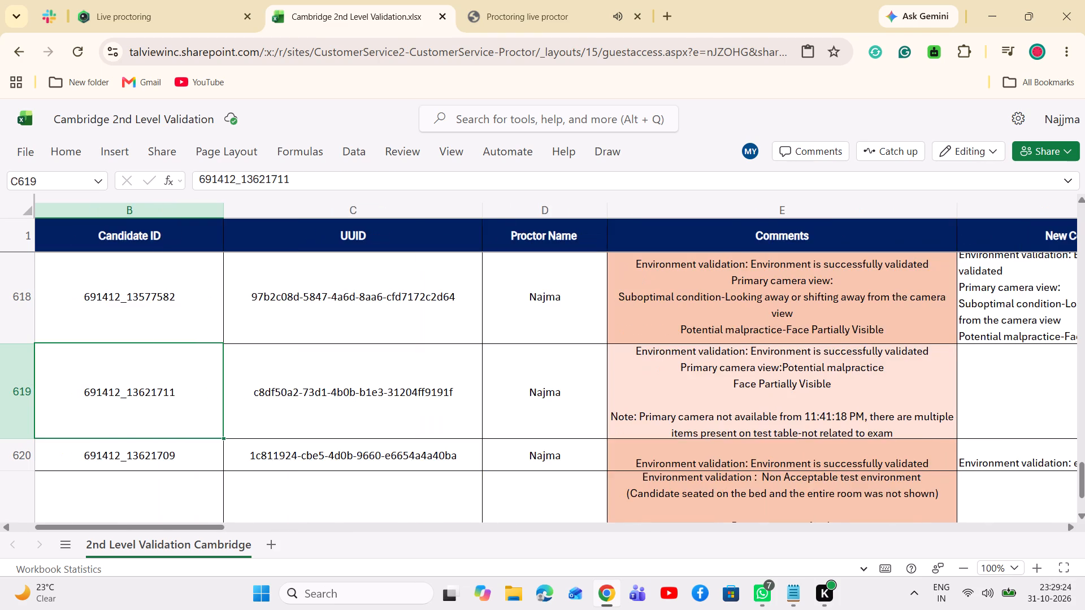
pyautogui.press('Left')
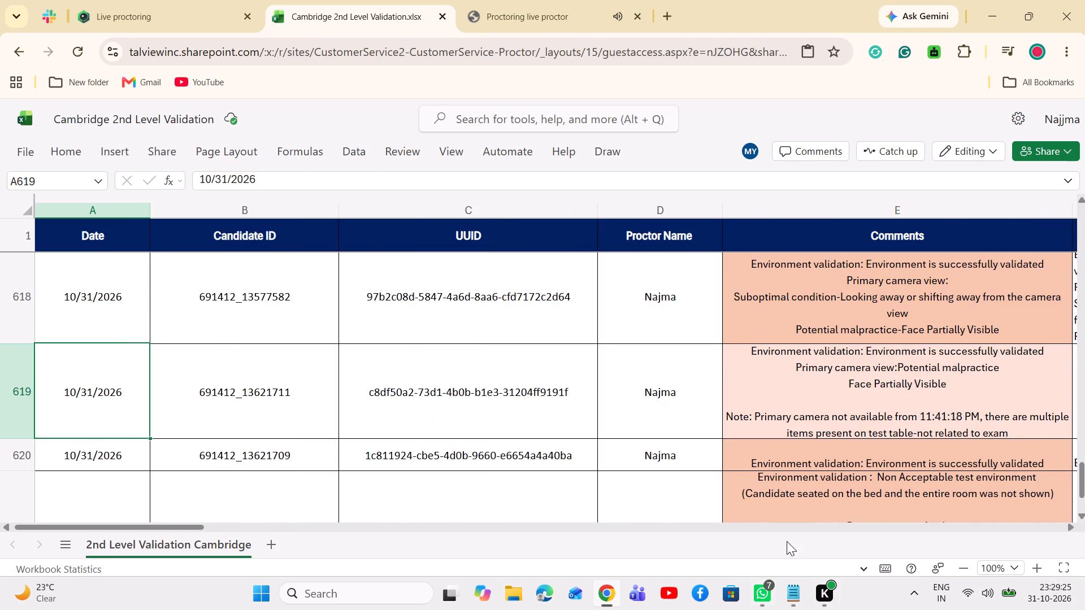
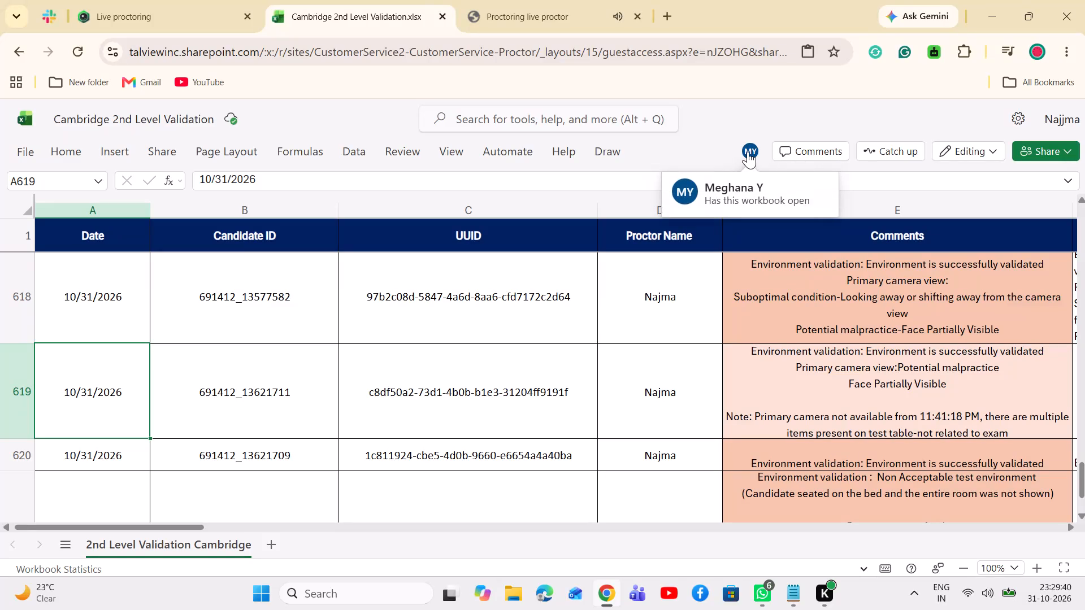
# Examine row 619's entries across to the Current Proview Description and the rows below it.
pyautogui.click(263, 435)
pyautogui.press('Right')
pyautogui.press('Right')
pyautogui.press('Right')
pyautogui.press('Right')
pyautogui.press('Right')
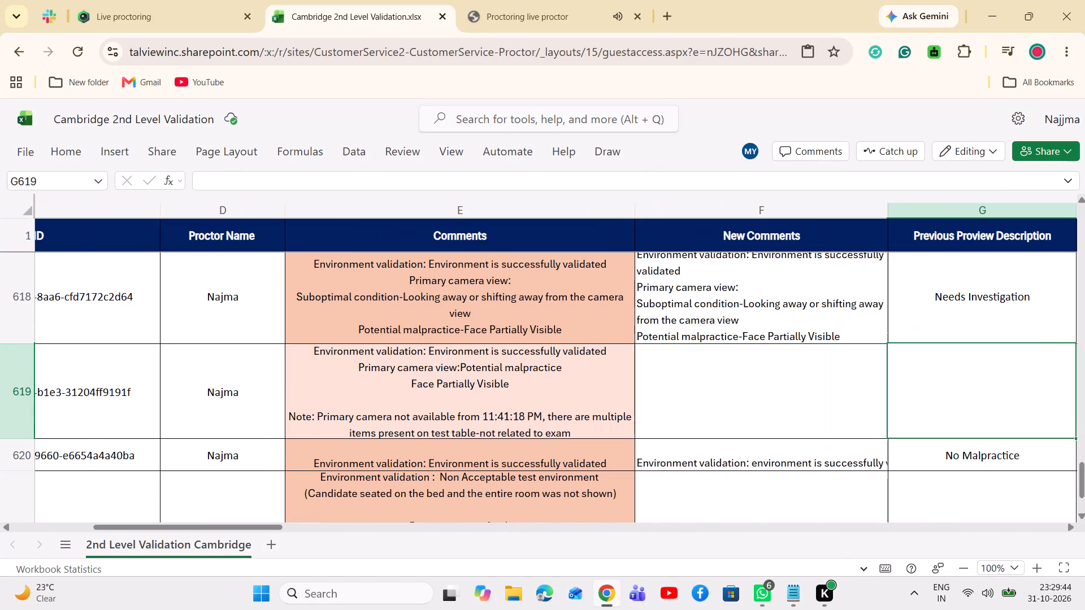
pyautogui.press('Right')
pyautogui.tripleClick(1084, 516)
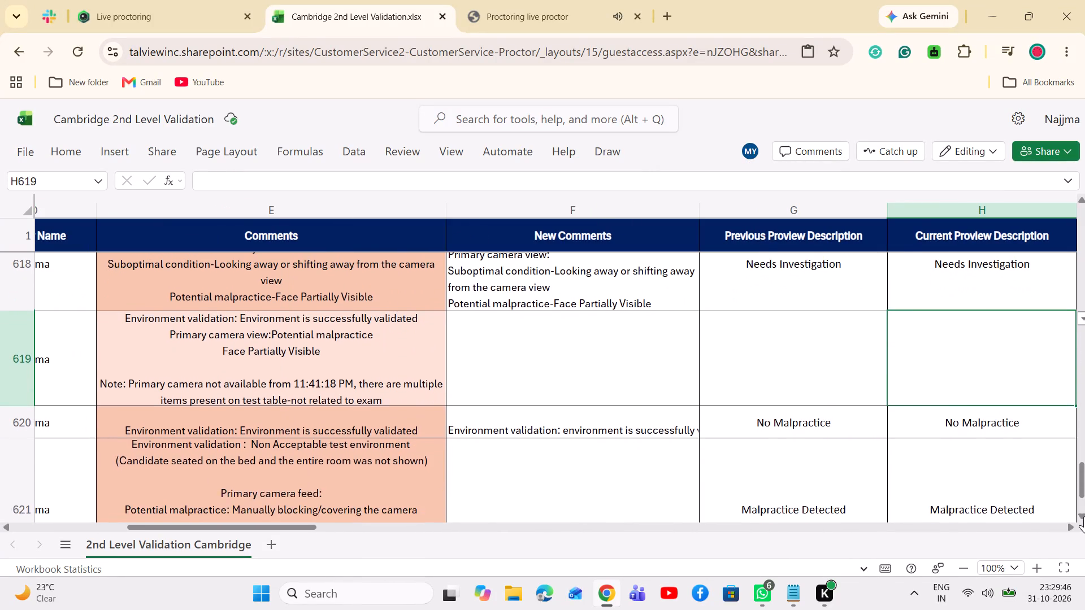
pyautogui.click(1084, 516)
pyautogui.click(1084, 516)
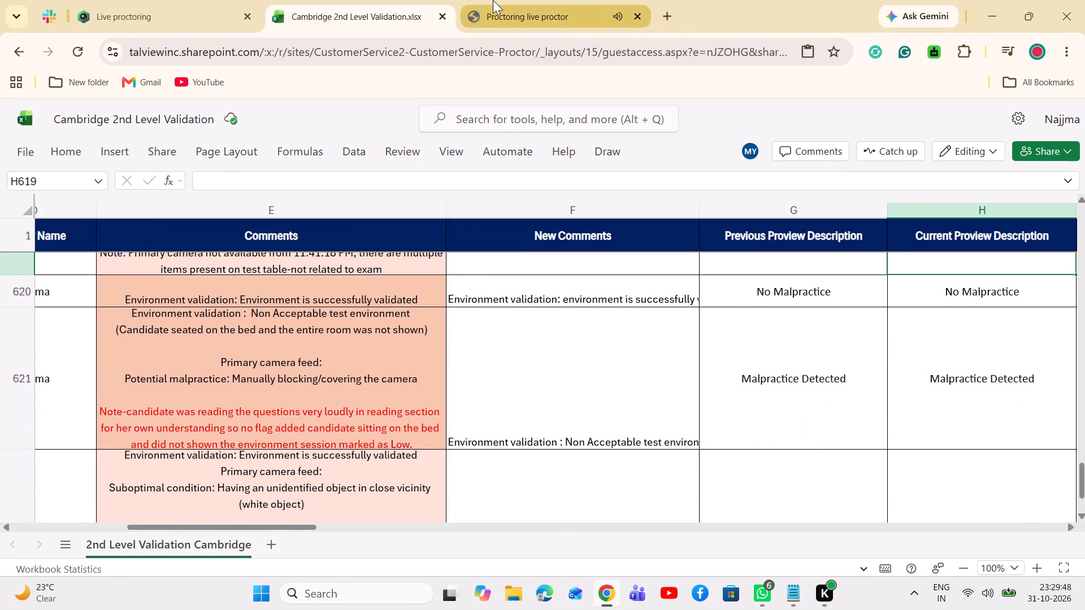
# Check the open session's Proview Index summary against its entries in row 623.
pyautogui.click(493, 0)
pyautogui.click(986, 464)
pyautogui.scroll(-3, 986, 463)
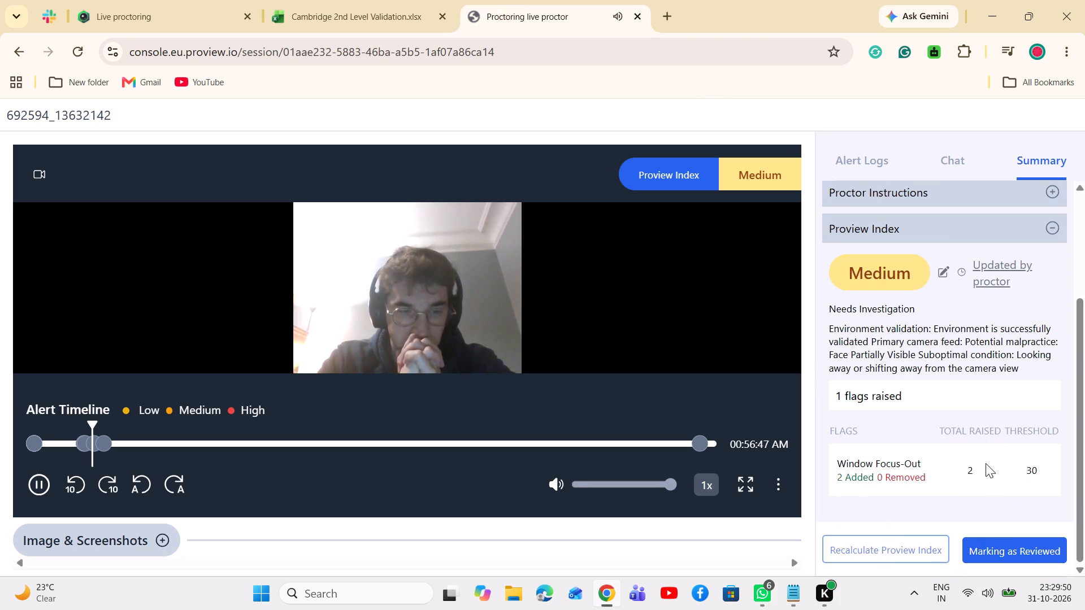
pyautogui.click(366, 0)
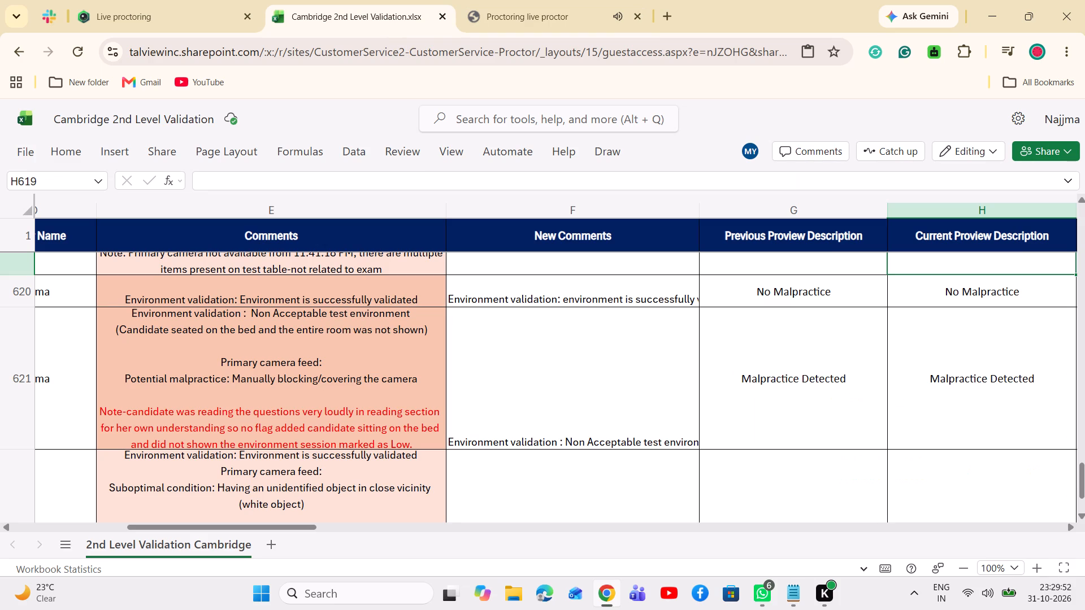
pyautogui.click(637, 391)
pyautogui.click(1084, 513)
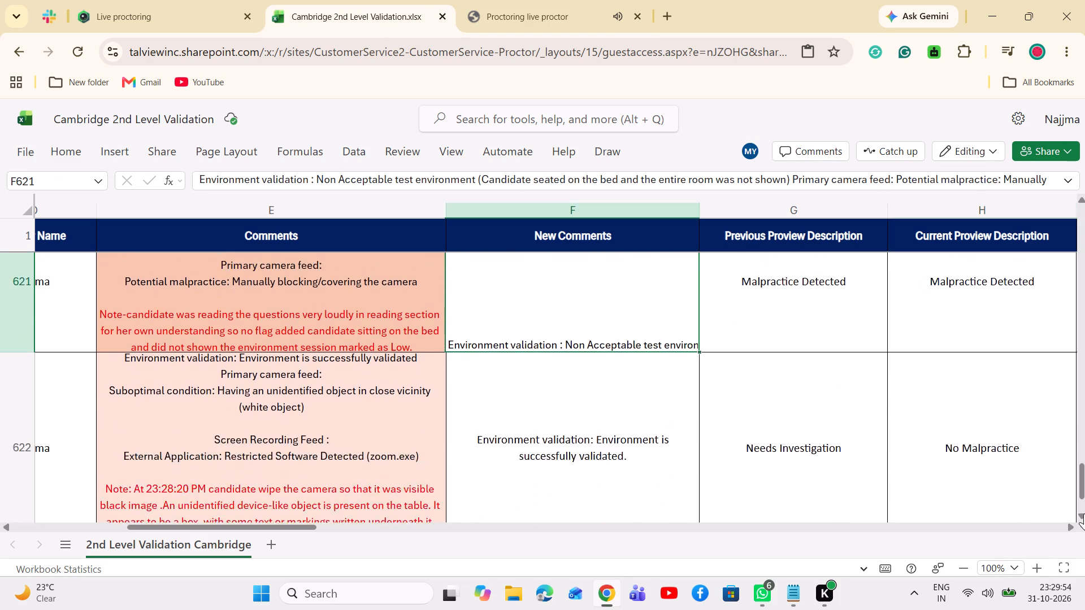
pyautogui.click(1084, 513)
pyautogui.click(792, 289)
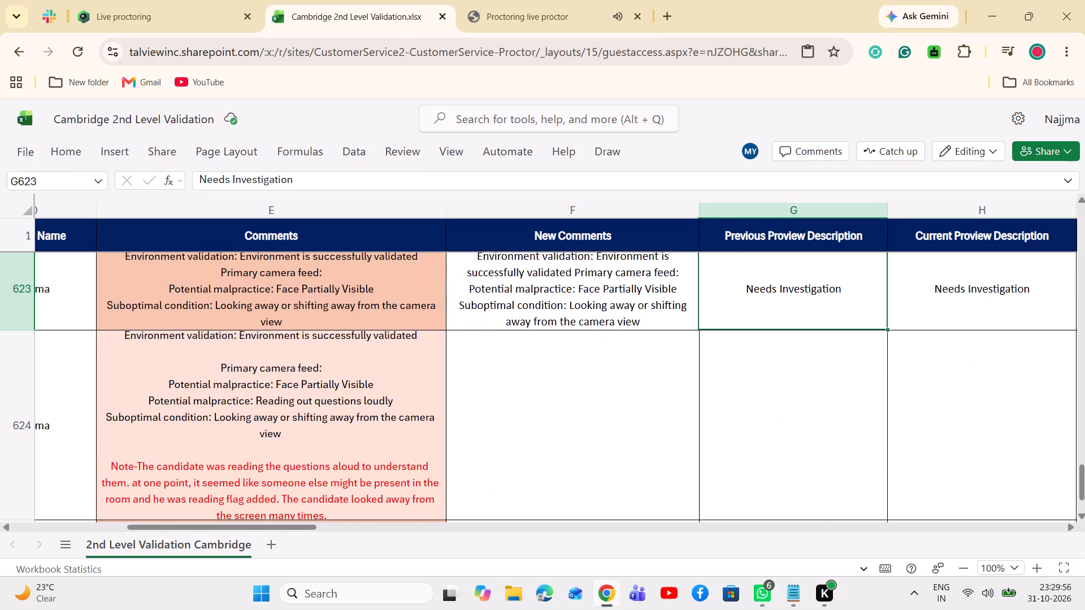
# Examine row 623's entries from the Previous Proview Description through the review status and back to the UUID.
pyautogui.press('Right')
pyautogui.press('Right')
pyautogui.press('Right')
pyautogui.press('Right')
pyautogui.press('Right')
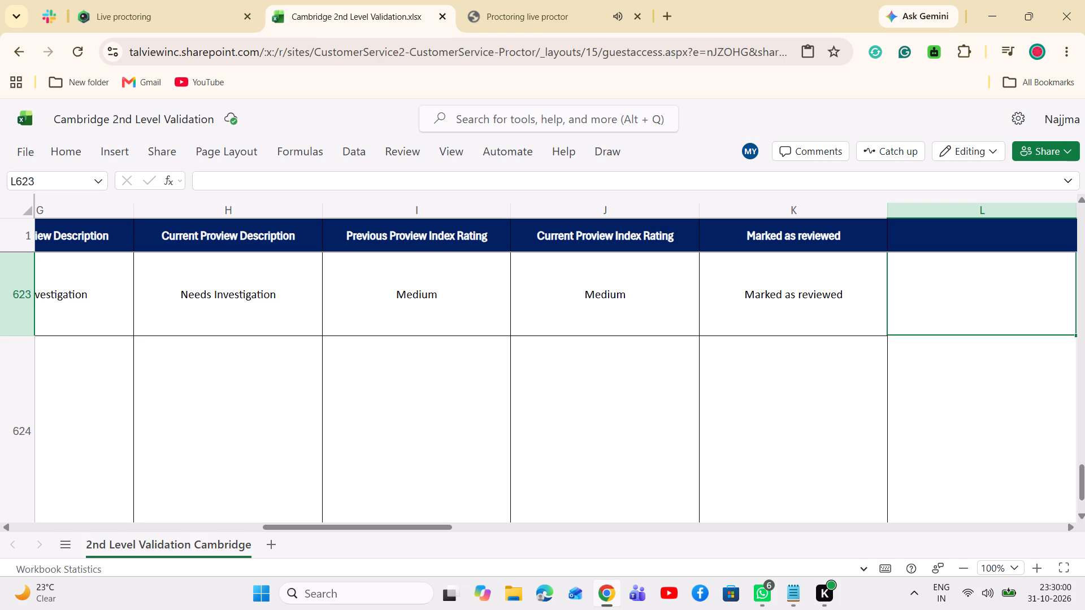
pyautogui.click(765, 318)
pyautogui.press('Left')
pyautogui.press('Left')
pyautogui.press('Left')
pyautogui.press('Left')
pyautogui.press('Left')
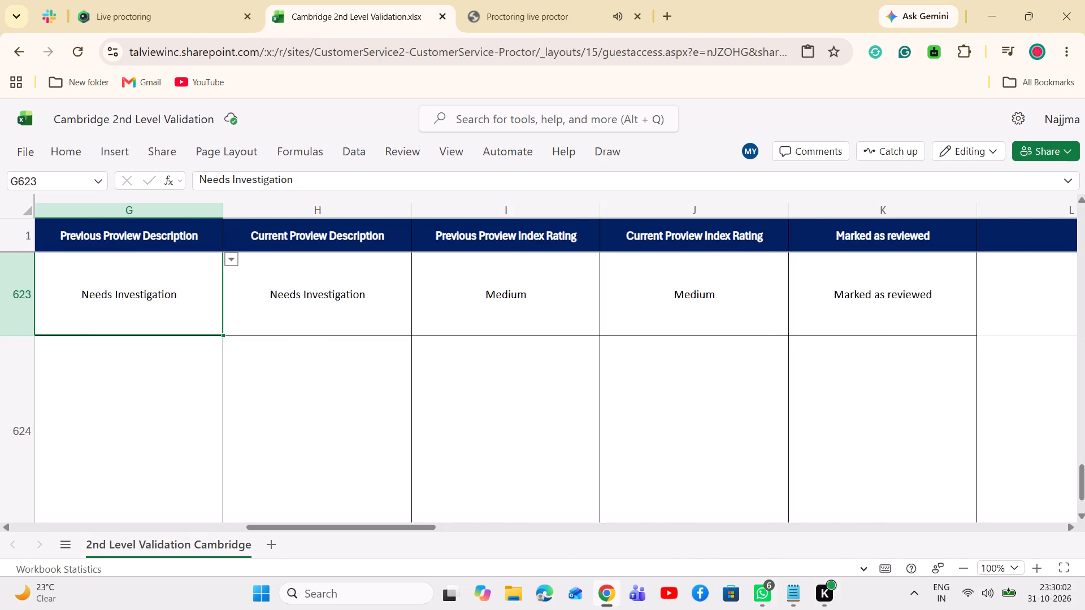
pyautogui.press('Left')
pyautogui.press('Left')
pyautogui.press('Left')
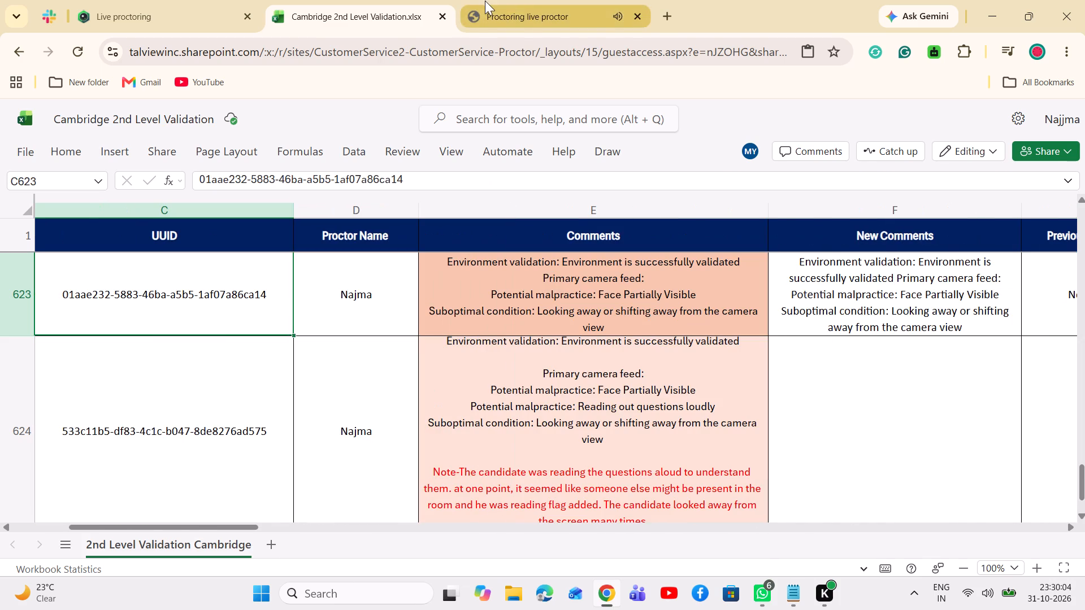
# Mark the session of row 623 as reviewed in the proctoring console.
pyautogui.click(528, 1)
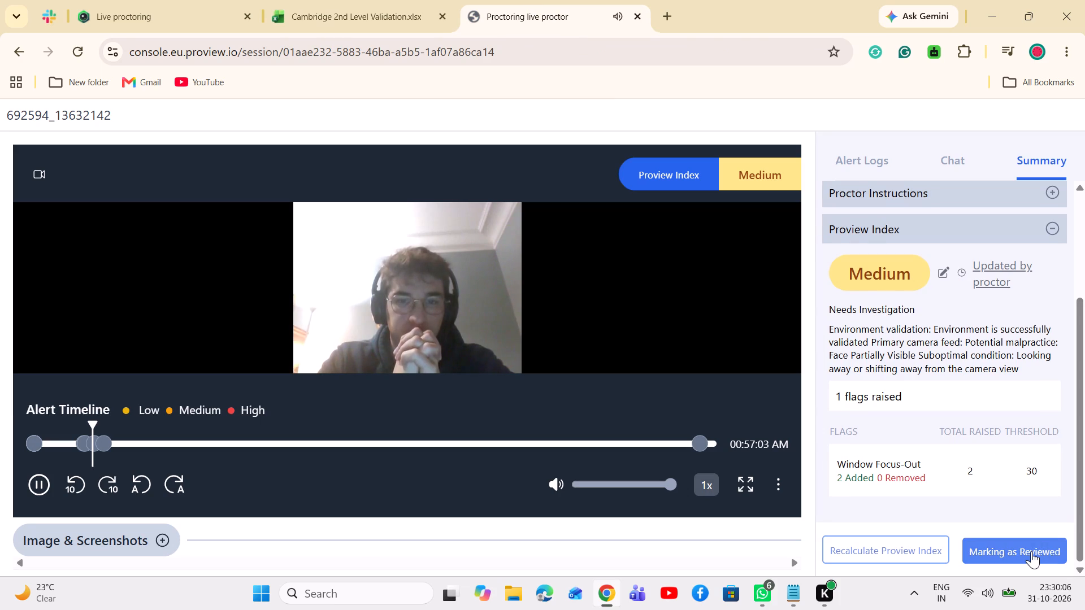
pyautogui.click(1031, 551)
pyautogui.click(360, 0)
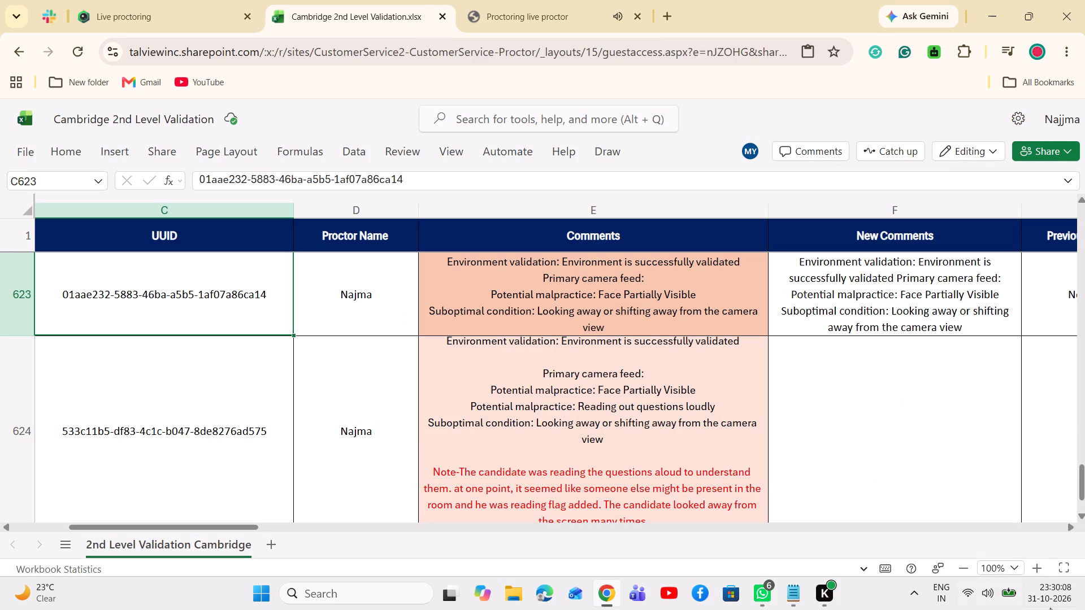
pyautogui.click(248, 467)
pyautogui.doubleClick(261, 446)
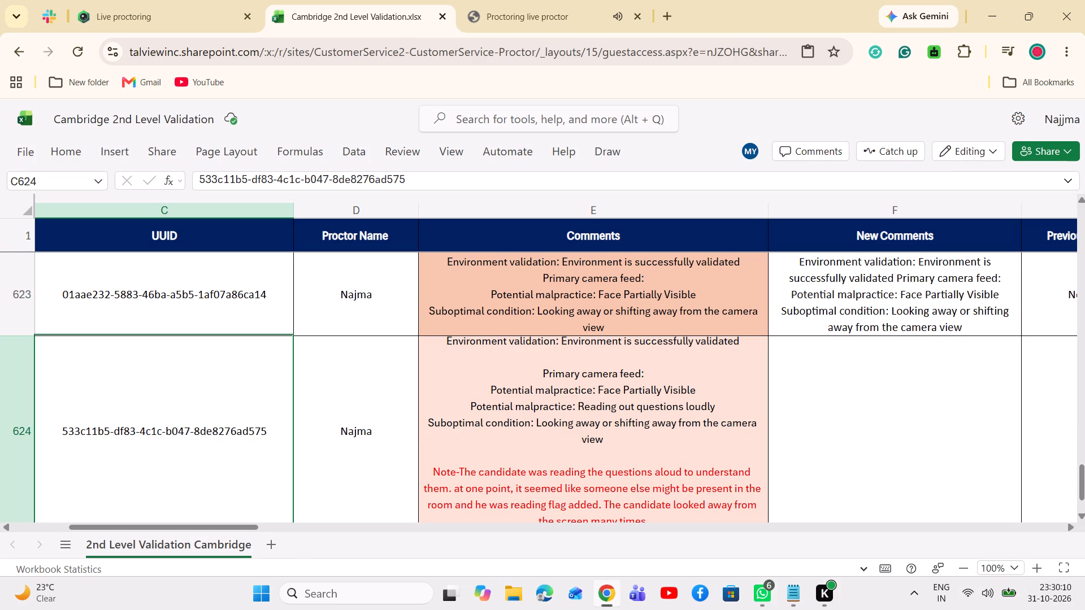
pyautogui.moveTo(279, 421); pyautogui.dragTo(57, 425)
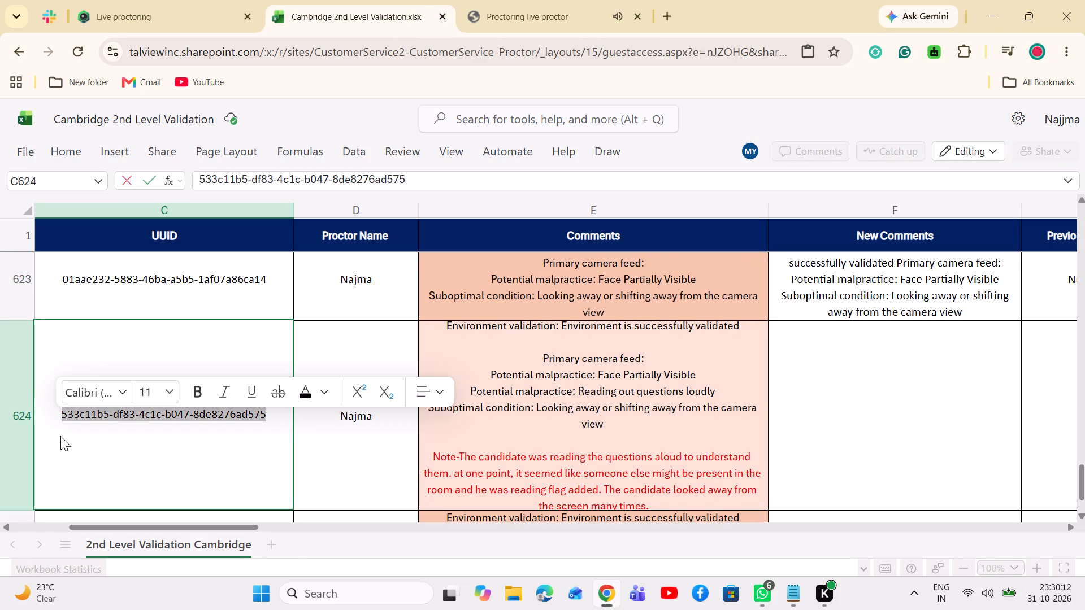
pyautogui.hotkey('ctrl', 'c')
pyautogui.click(499, 0)
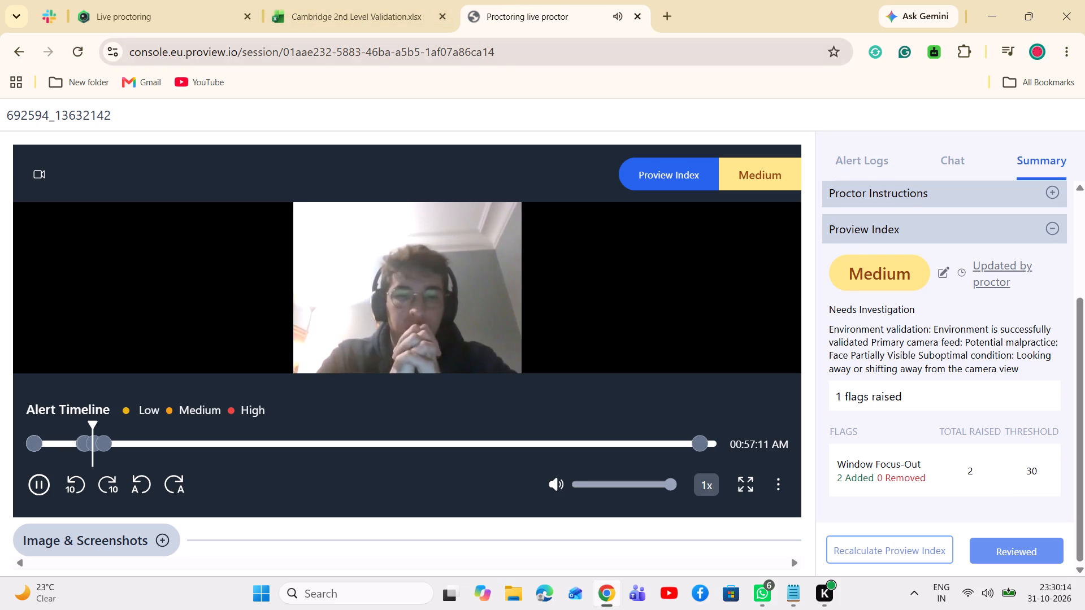
pyautogui.moveTo(509, 54); pyautogui.dragTo(290, 86)
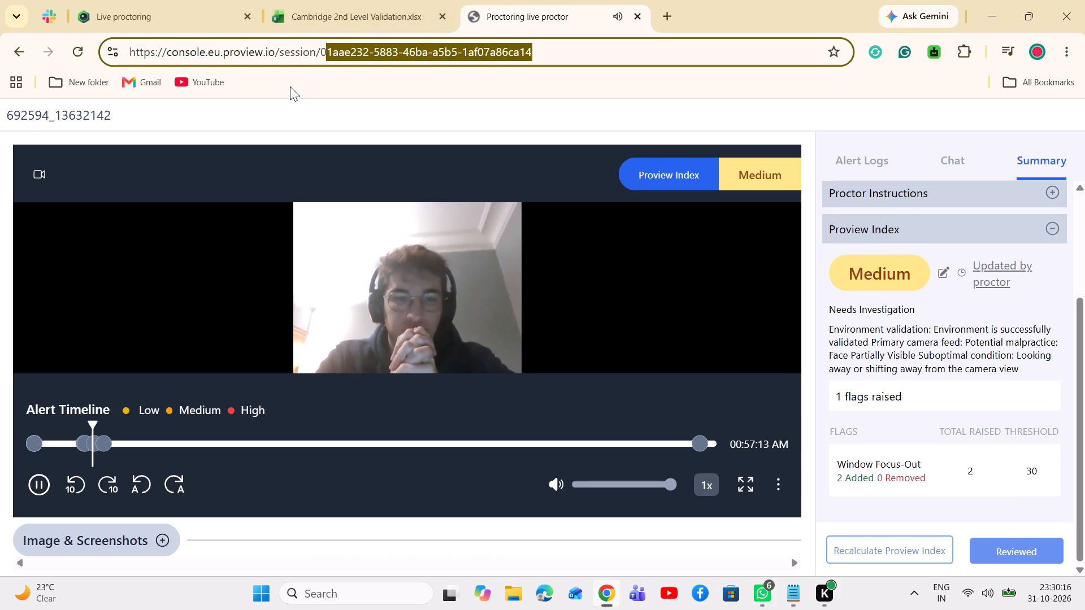
pyautogui.press('BackSpace')
pyautogui.press('BackSpace')
pyautogui.keyDown('ctrl'); pyautogui.click(290, 86); pyautogui.keyUp('ctrl')
pyautogui.hotkey('ctrl', 'v')
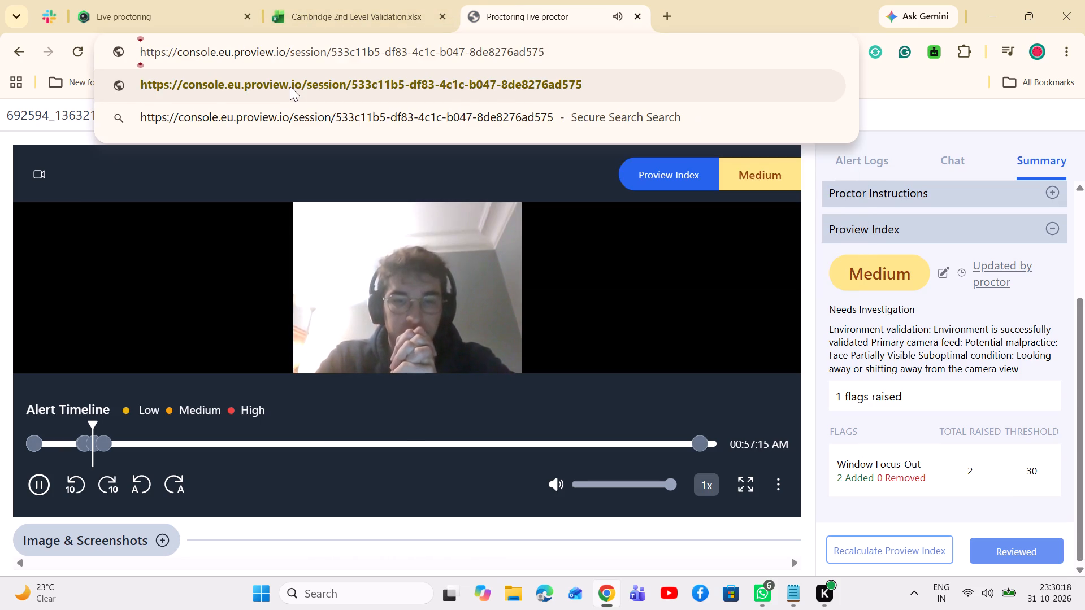
pyautogui.press('Return')
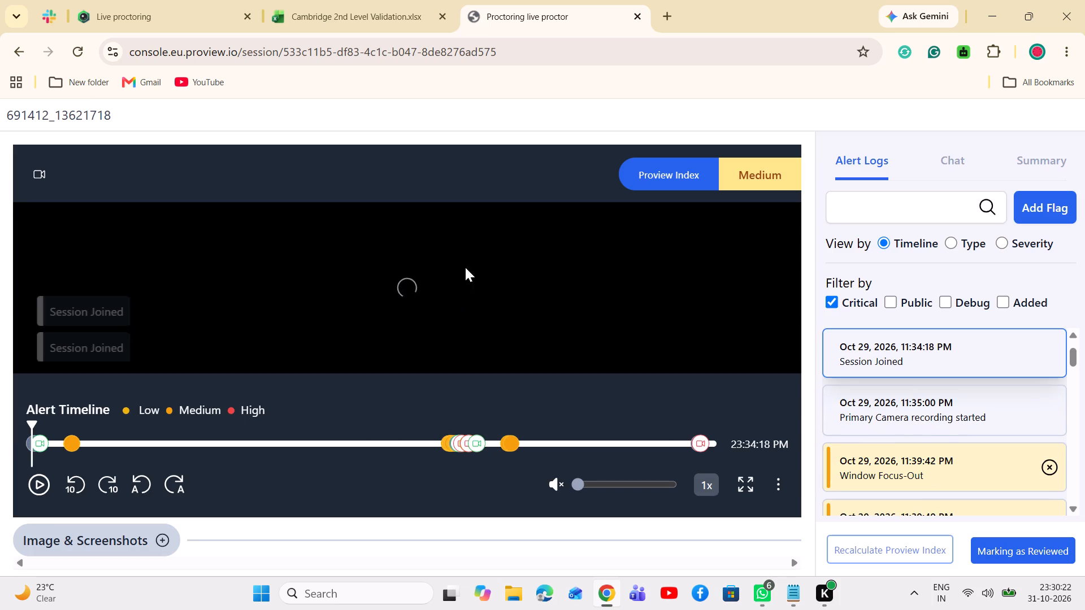
# Filter the session's alert logs to Added flags only and play the recording from the 11:47:09 PM Suboptimal condition flag.
pyautogui.click(1024, 300)
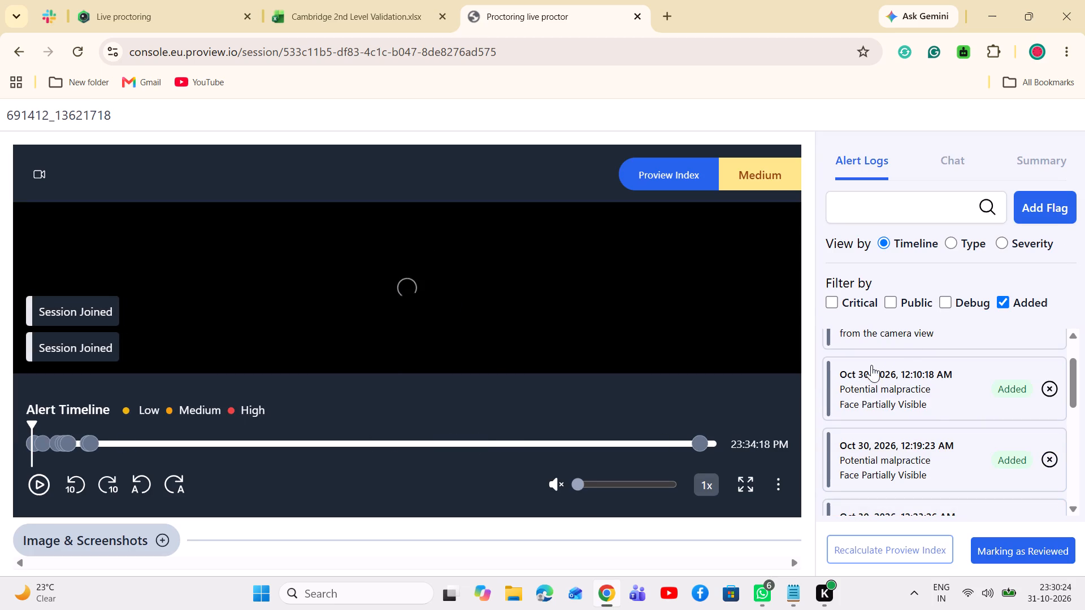
pyautogui.scroll(2, 939, 386)
pyautogui.click(884, 387)
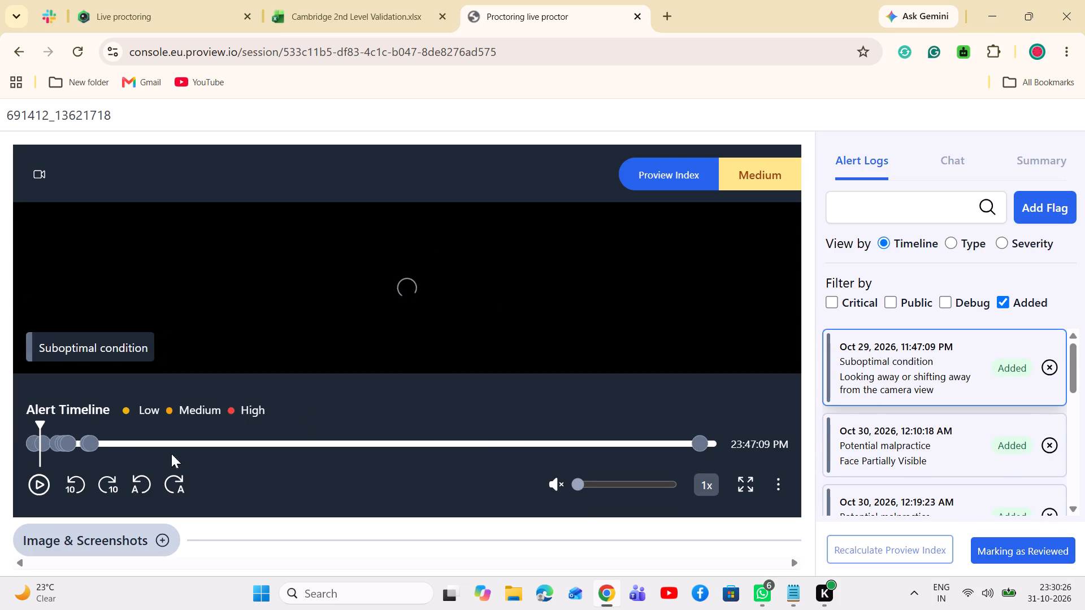
pyautogui.click(37, 487)
# Look through the workbook's remaining rows down to the last entry and return to the comments of row 624.
pyautogui.click(311, 0)
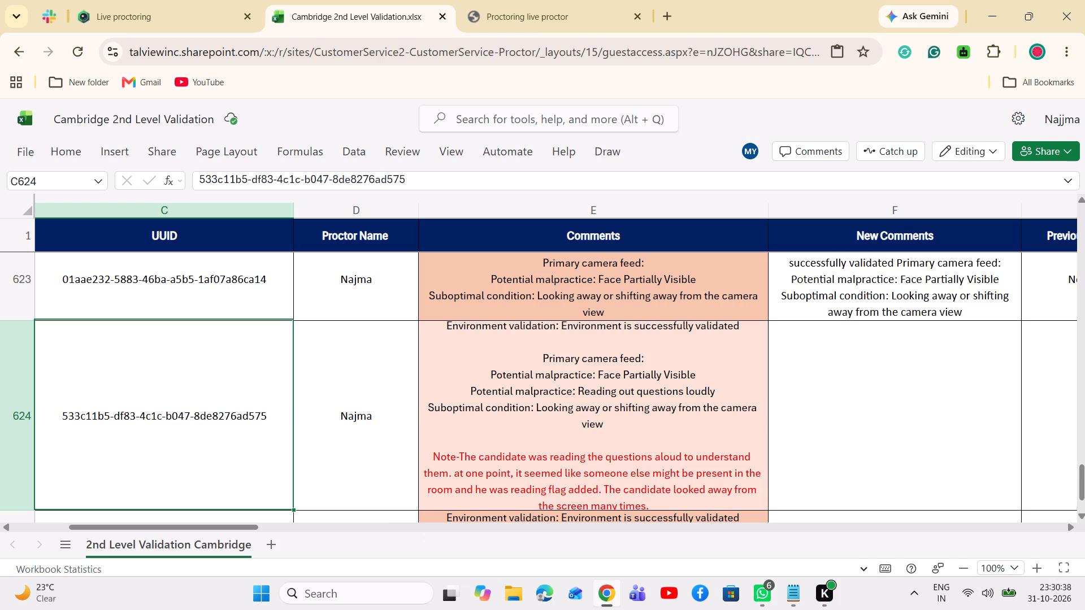
pyautogui.click(1083, 515)
pyautogui.click(1083, 515)
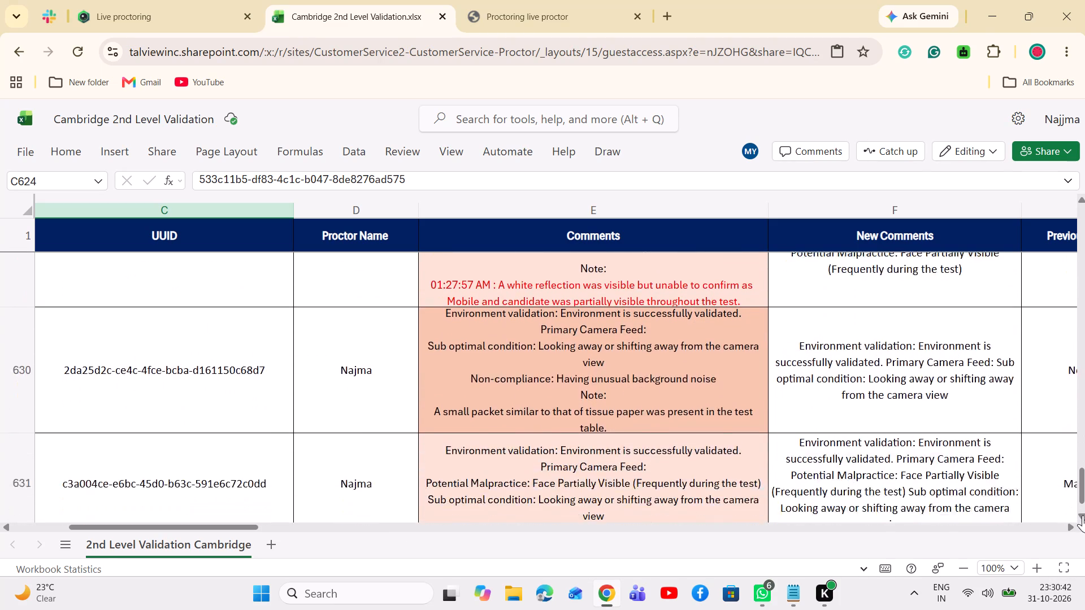
pyautogui.click(1083, 515)
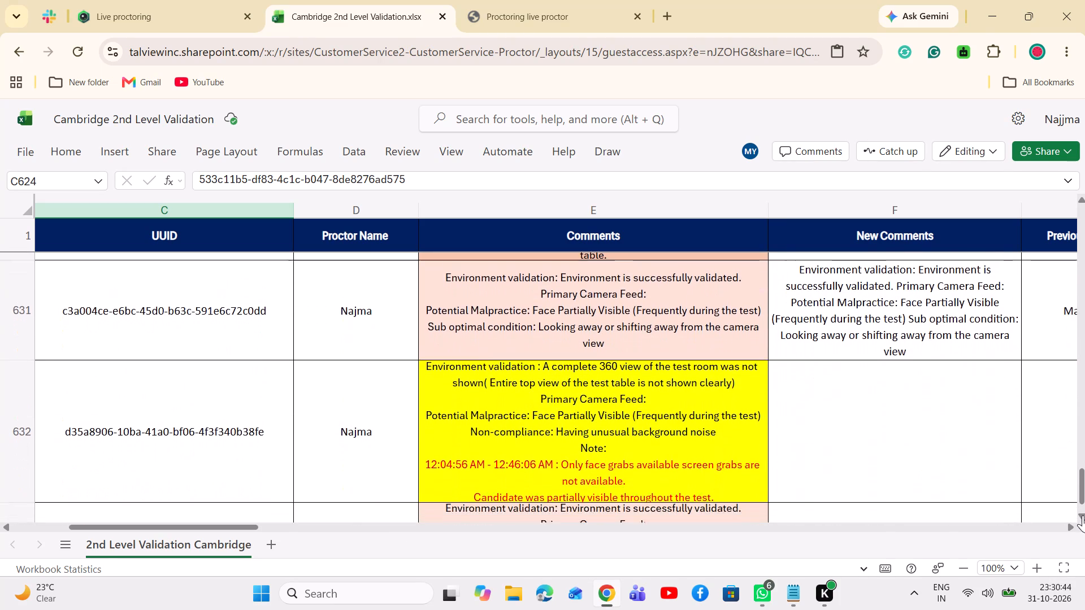
pyautogui.click(1083, 515)
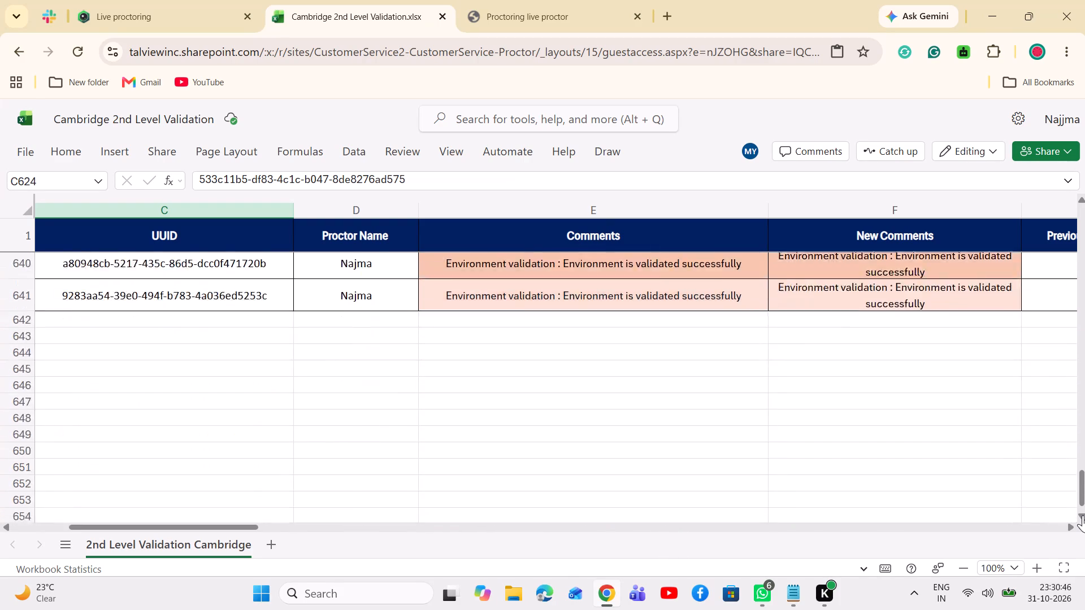
pyautogui.click(1081, 207)
pyautogui.tripleClick(1082, 203)
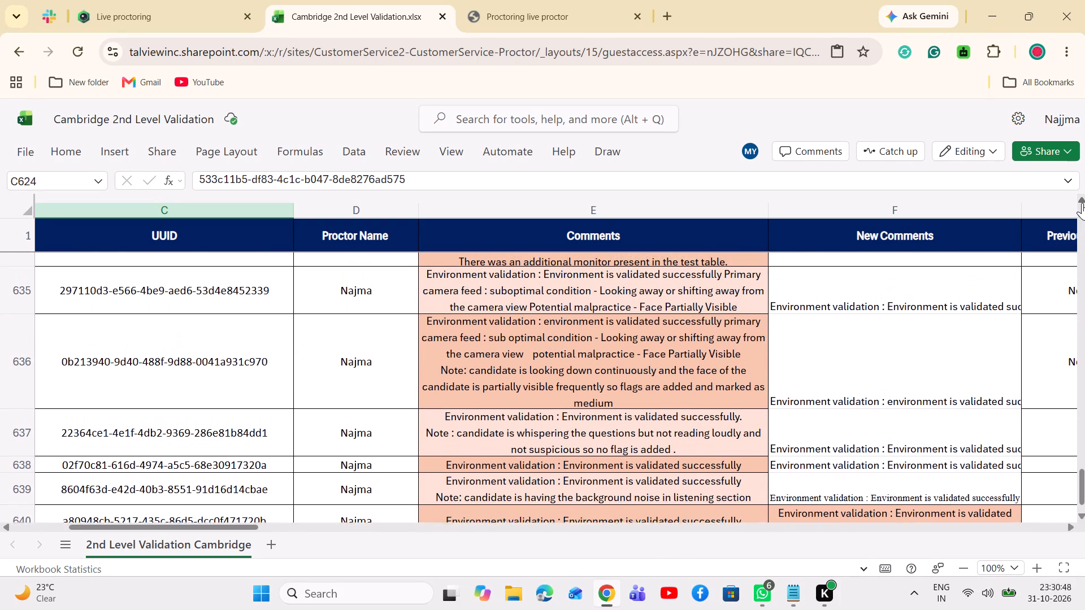
pyautogui.click(1082, 203)
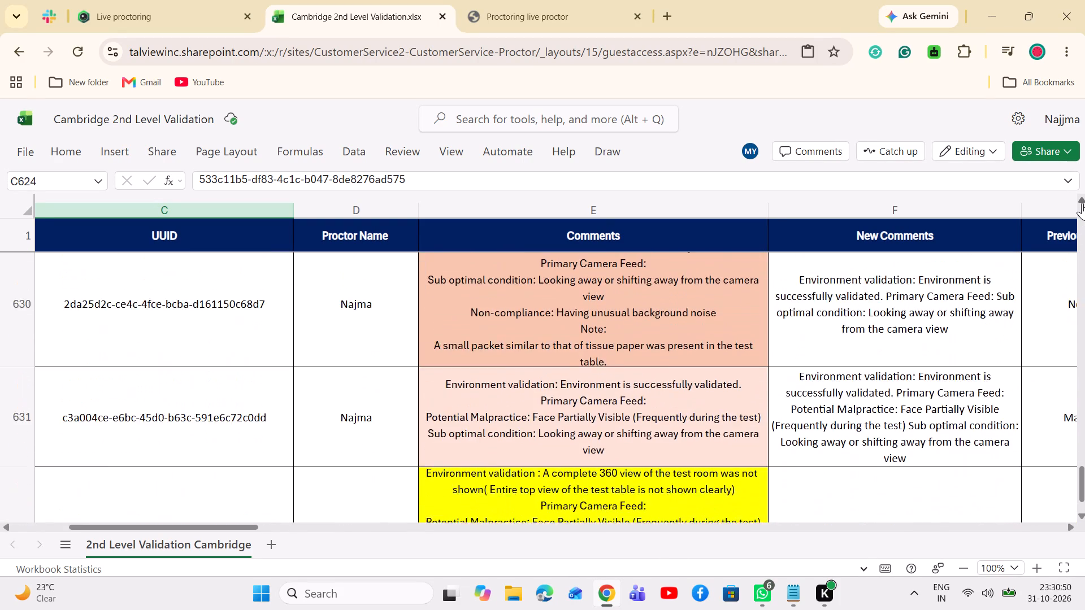
pyautogui.doubleClick(1082, 203)
pyautogui.click(1082, 203)
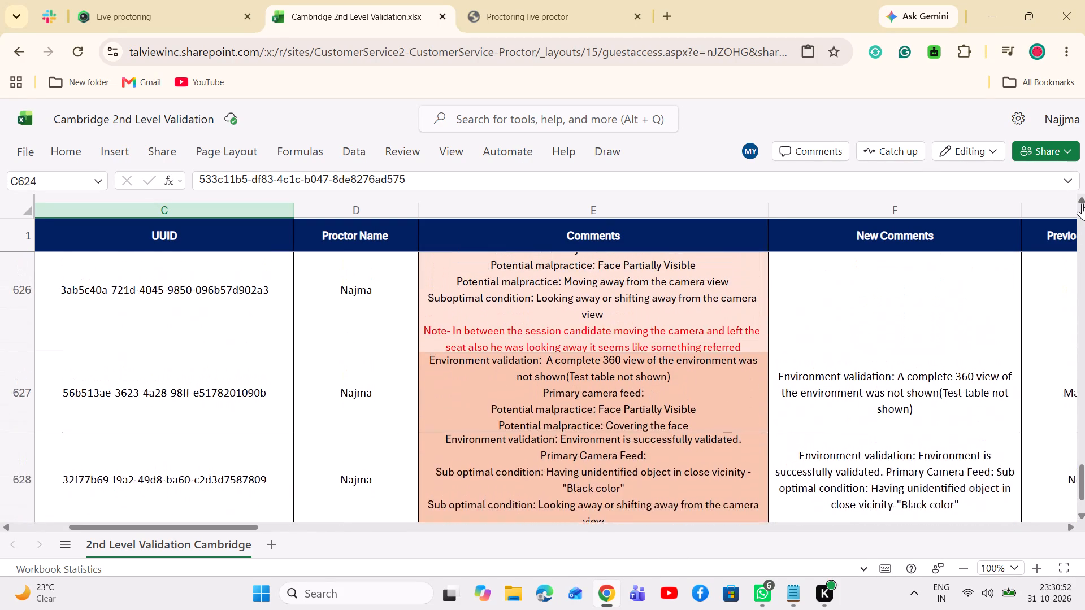
pyautogui.click(1082, 203)
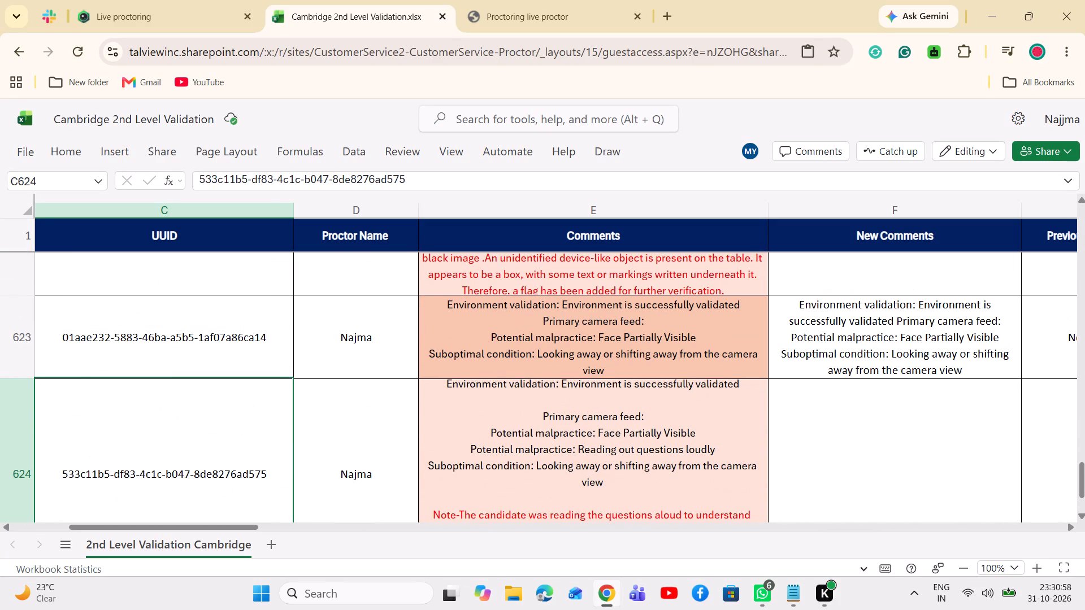
# Replay the 11:47:09 PM Suboptimal condition flag with the sound on, checking it against row 624's comments.
pyautogui.click(536, 0)
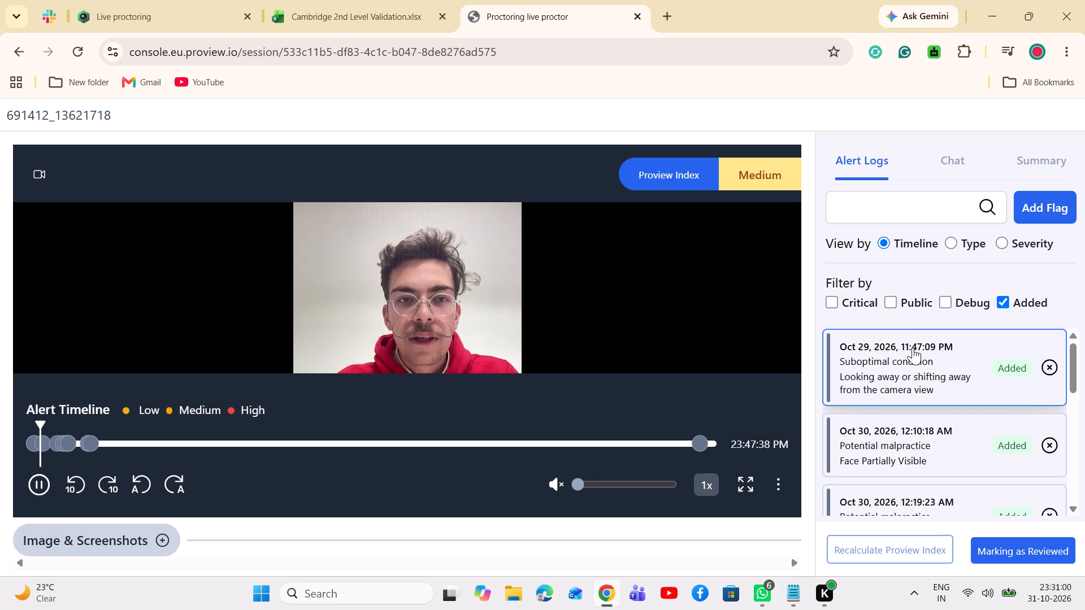
pyautogui.click(914, 375)
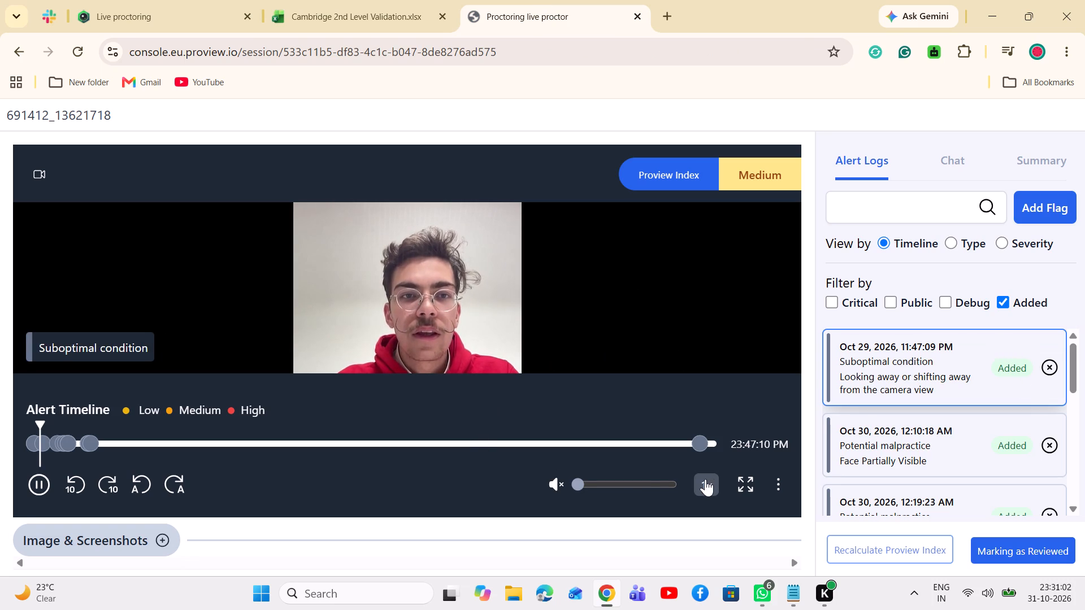
pyautogui.click(561, 487)
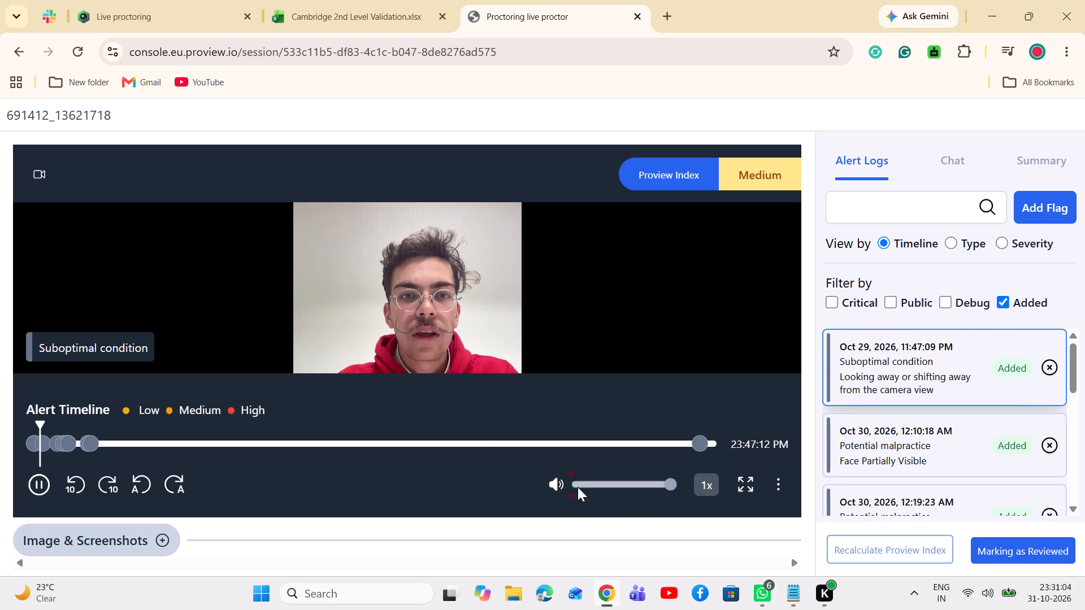
pyautogui.click(423, 0)
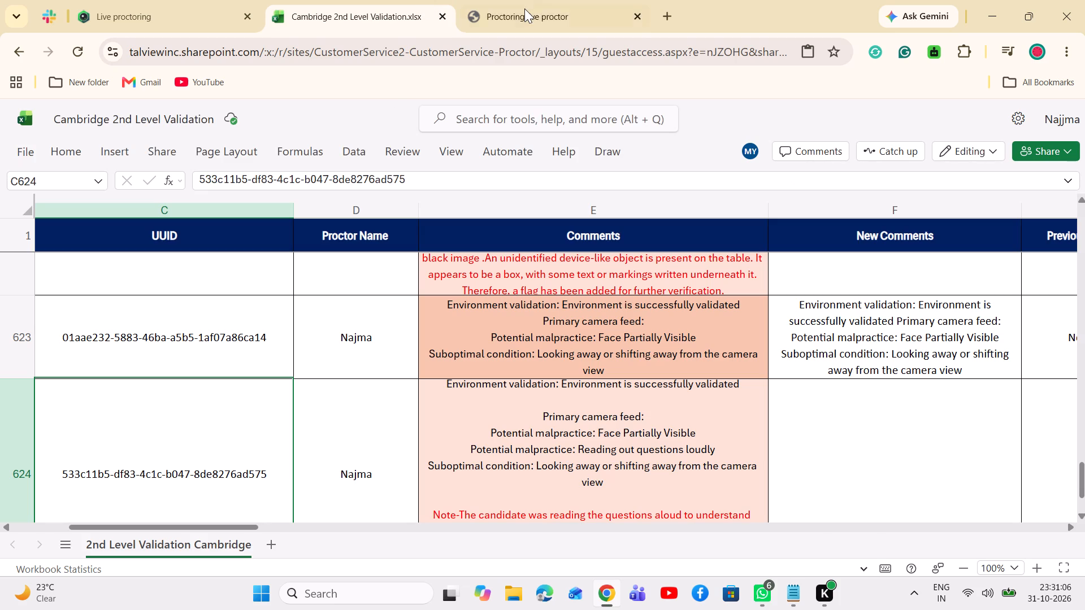
pyautogui.click(526, 0)
pyautogui.click(954, 389)
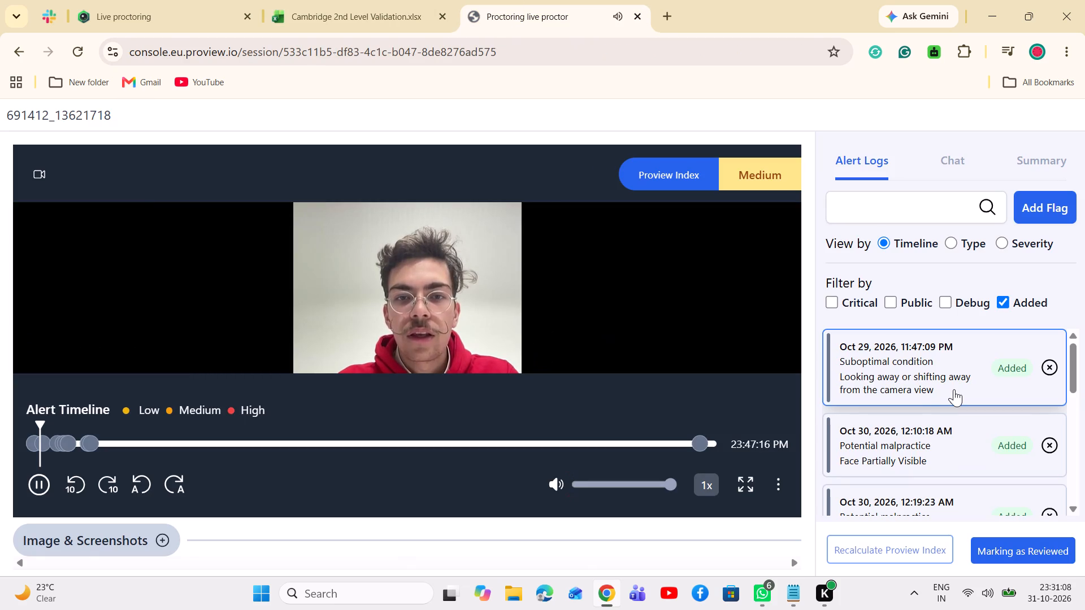
# Dismiss the 11:47:09 PM Suboptimal condition flag as false with the reason "Invalid flag added hence rejecting".
pyautogui.click(1048, 360)
pyautogui.click(548, 316)
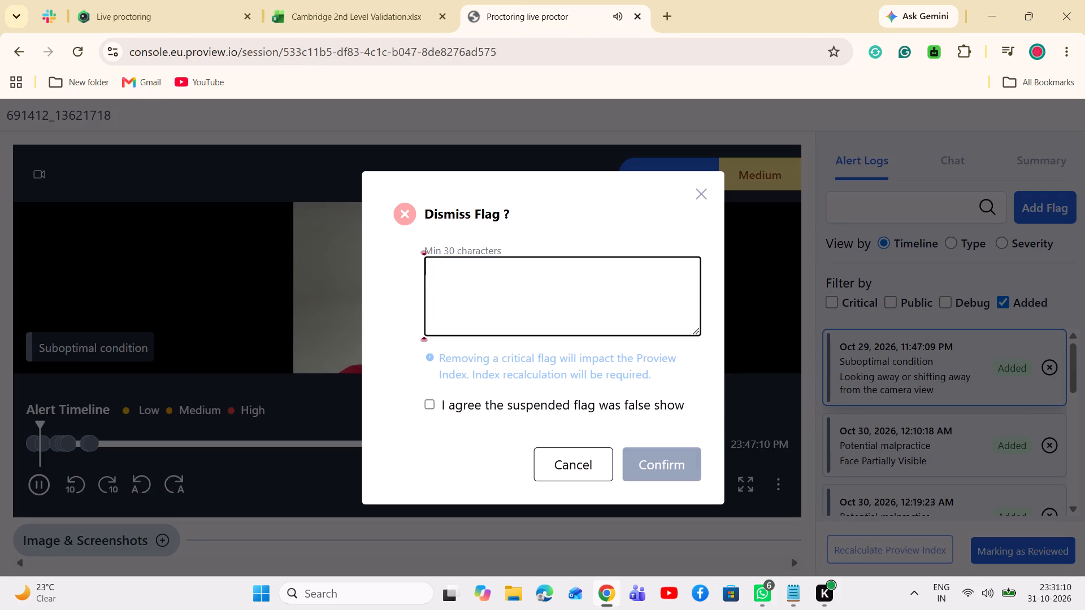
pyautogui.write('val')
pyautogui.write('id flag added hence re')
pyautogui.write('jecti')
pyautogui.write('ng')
pyautogui.click(531, 401)
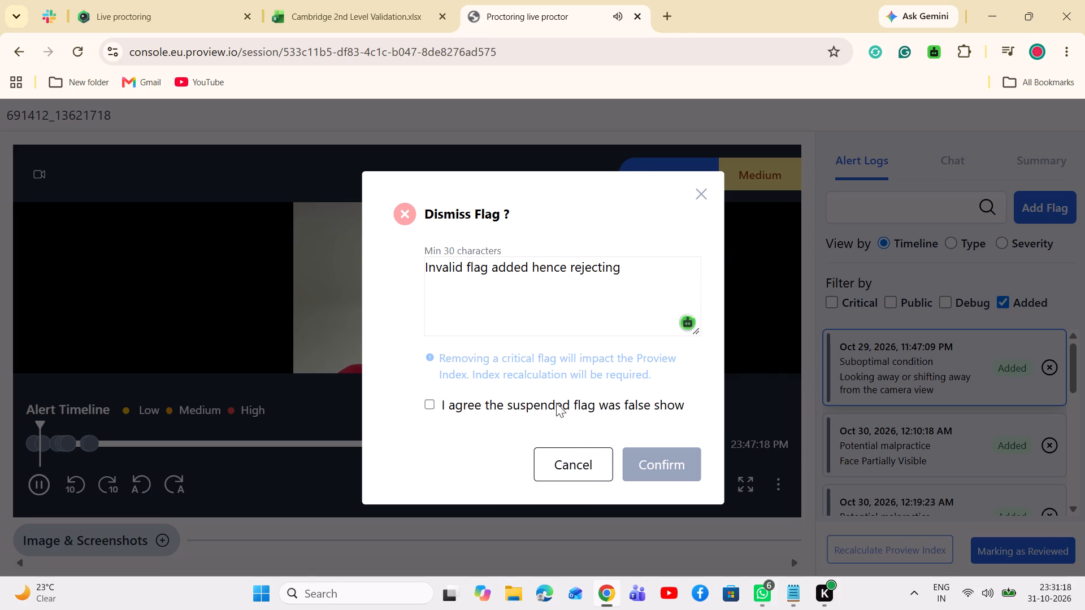
pyautogui.click(645, 464)
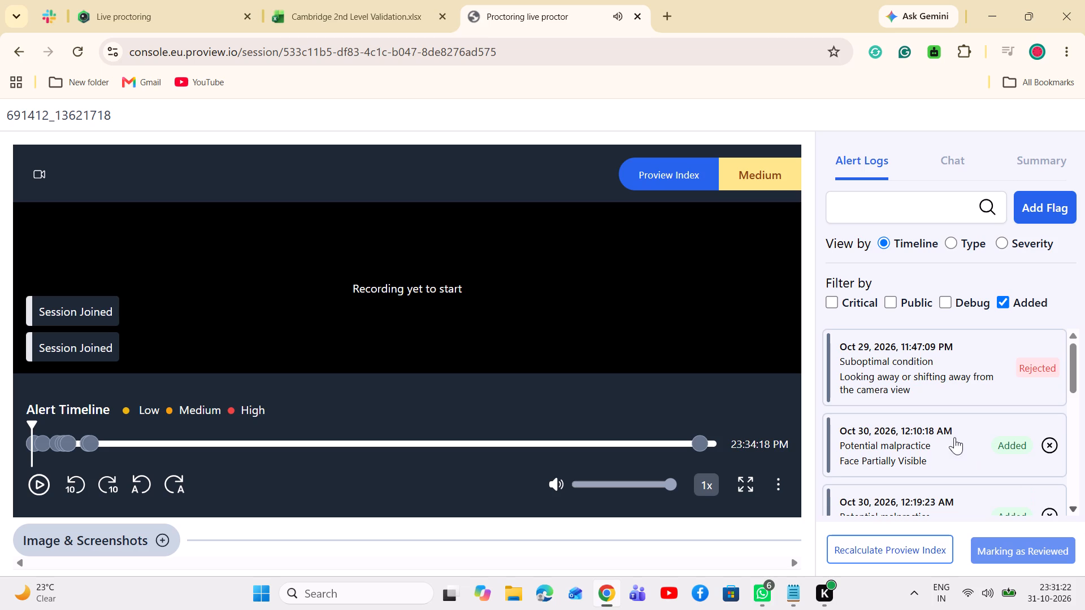
# Play the recording at the 12:10:18, 12:23:26, 12:27:55 and 01:07:18 AM flags to check whether each is valid.
pyautogui.click(917, 449)
pyautogui.click(42, 492)
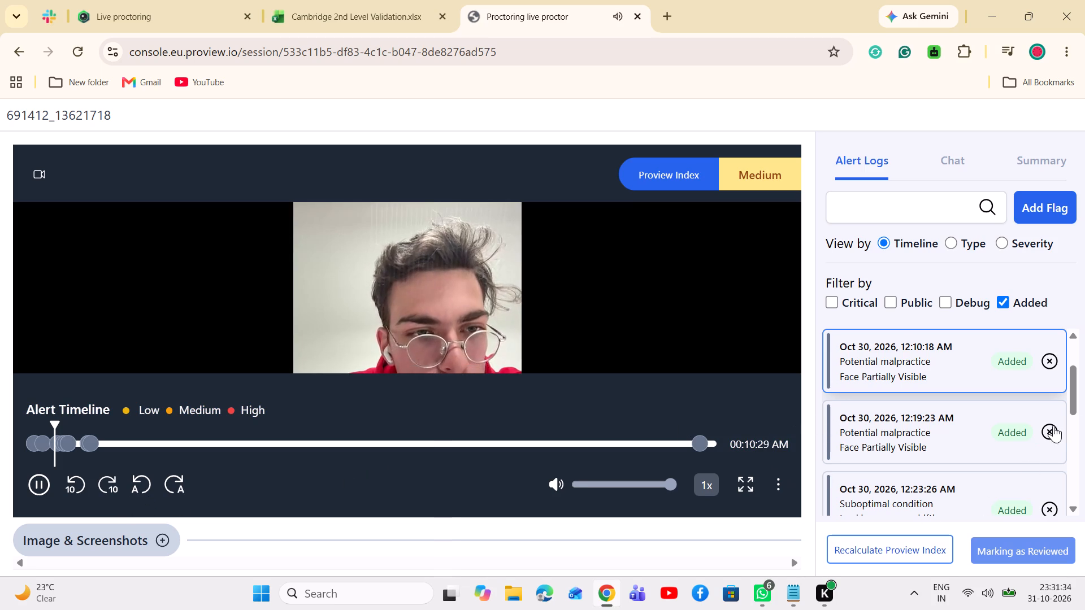
pyautogui.moveTo(1070, 408); pyautogui.dragTo(1071, 421)
pyautogui.click(867, 509)
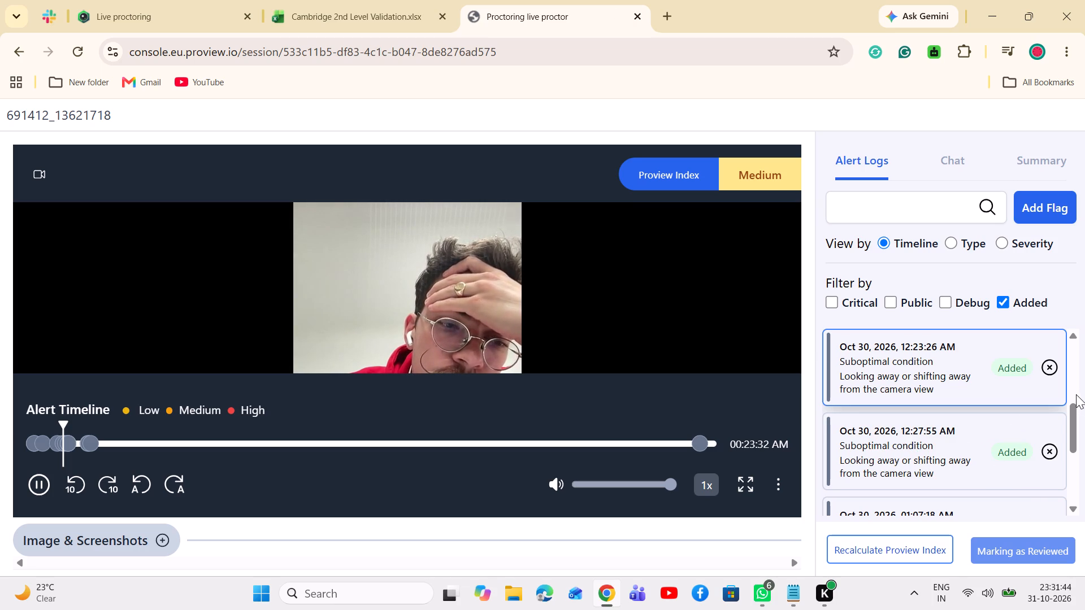
pyautogui.click(913, 450)
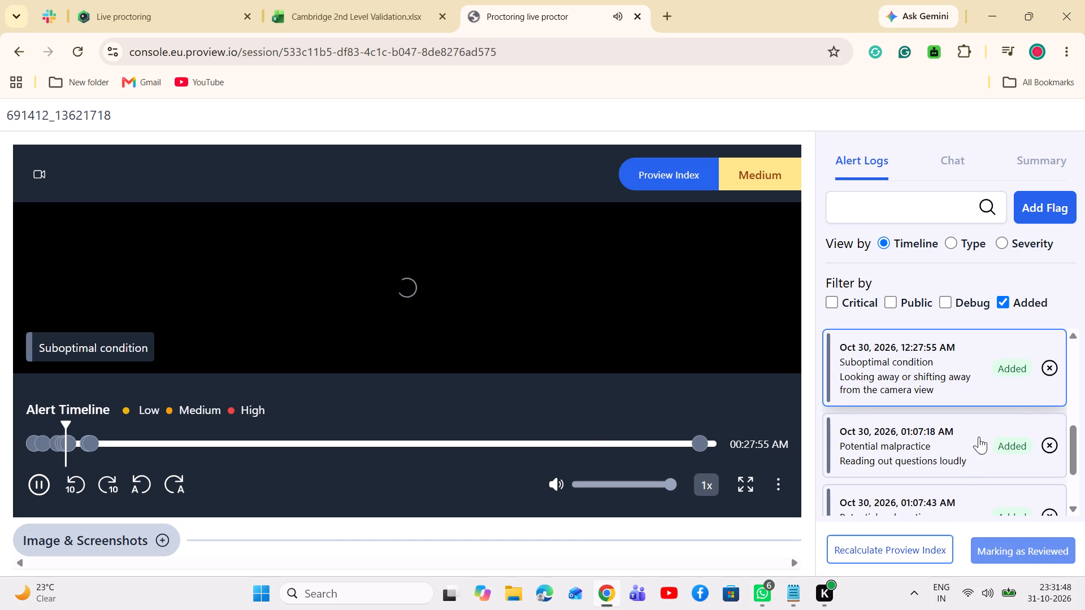
pyautogui.click(932, 442)
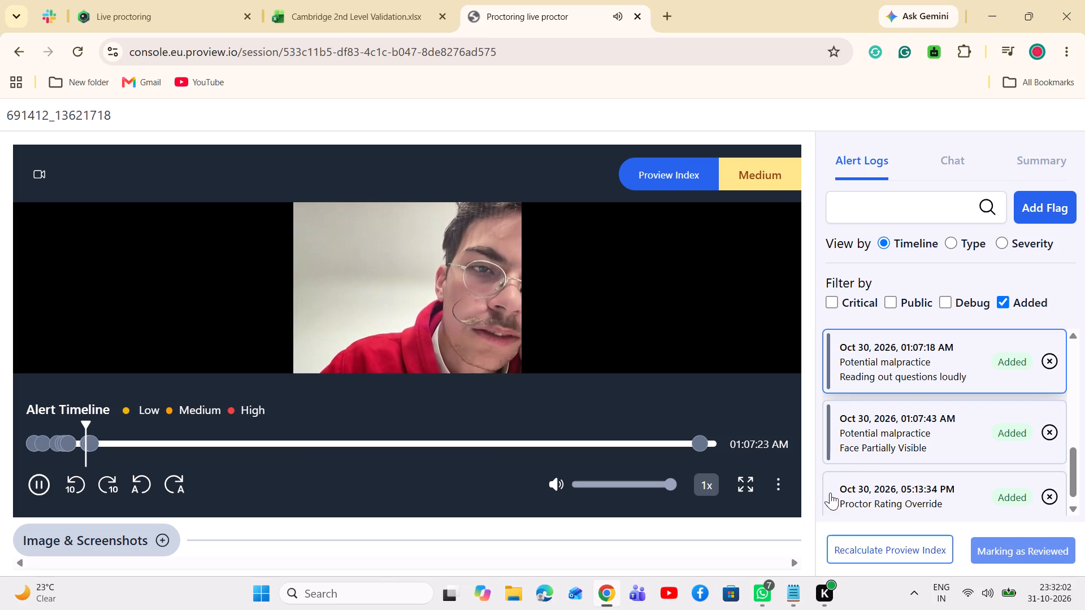
# Dismiss the 01:07:18 AM "Reading out questions loudly" flag as false with the reason "Invalid flag added hence rejecting".
pyautogui.click(1054, 357)
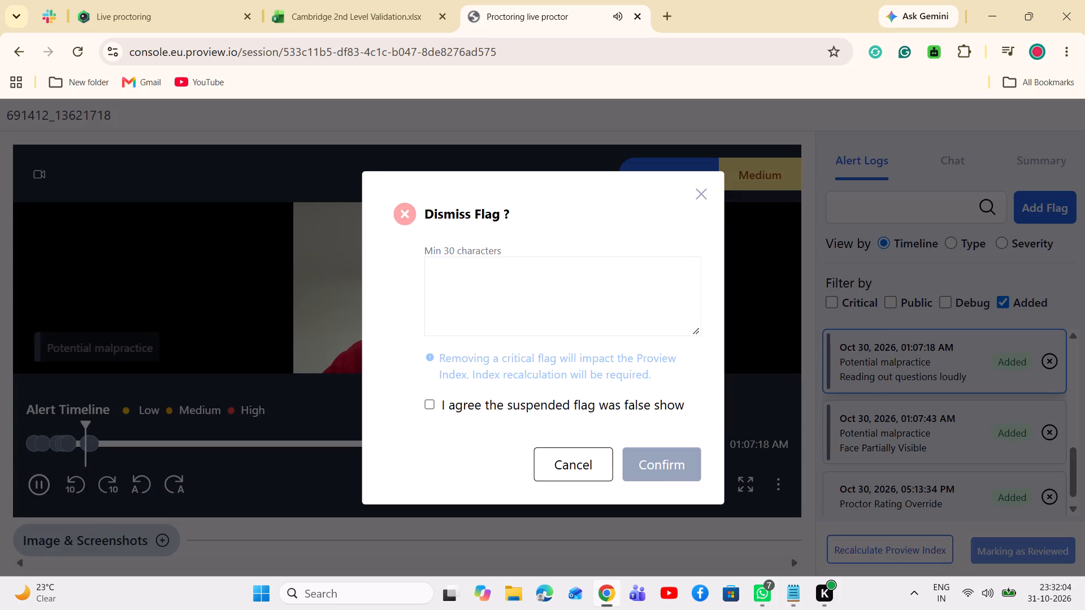
pyautogui.click(624, 267)
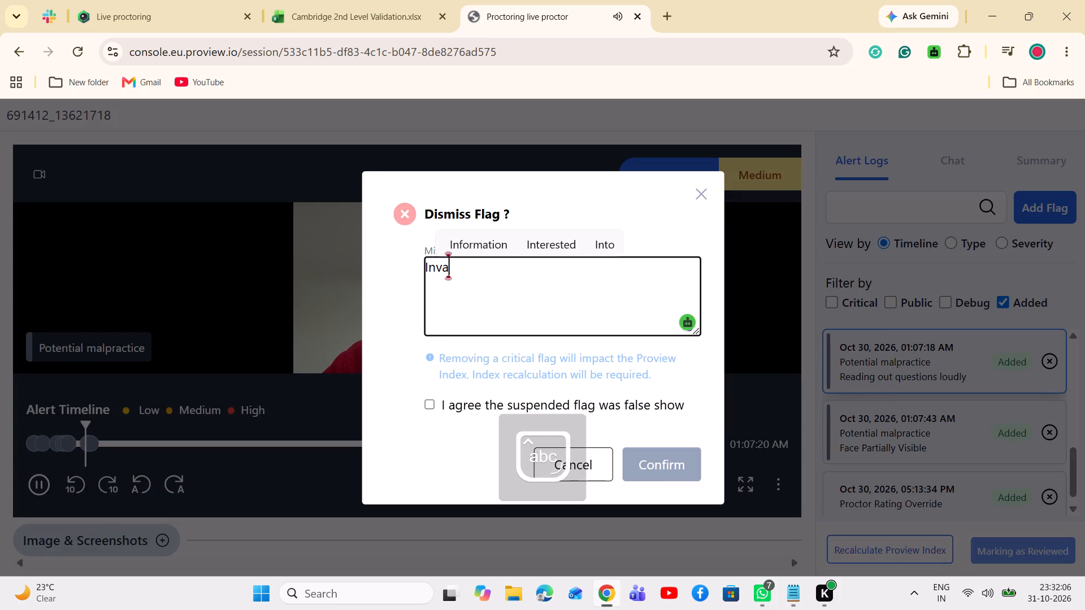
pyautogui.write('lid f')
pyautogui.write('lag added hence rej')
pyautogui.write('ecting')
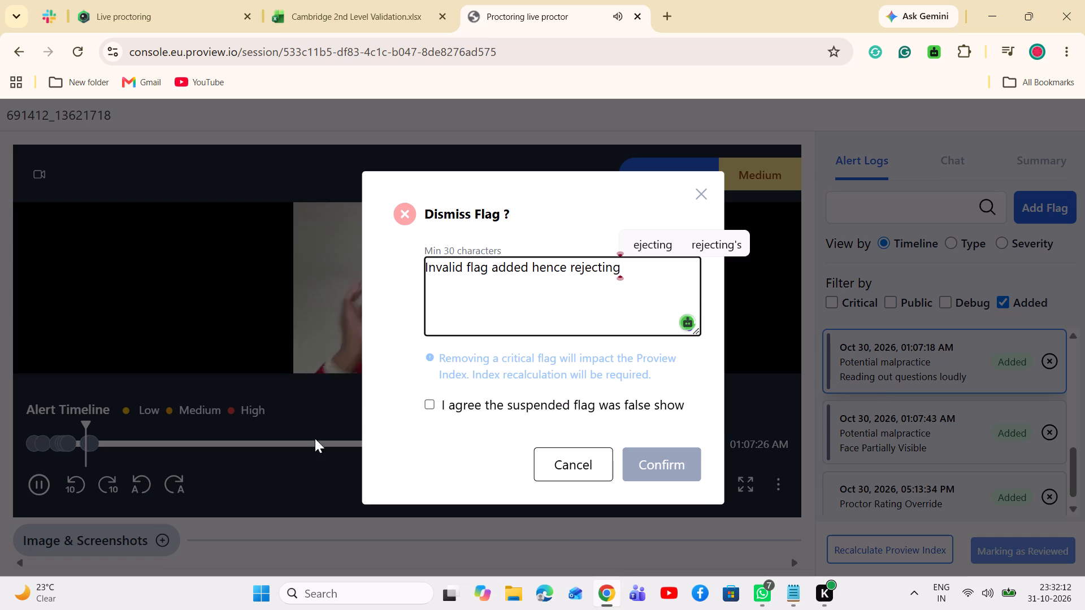
pyautogui.click(442, 407)
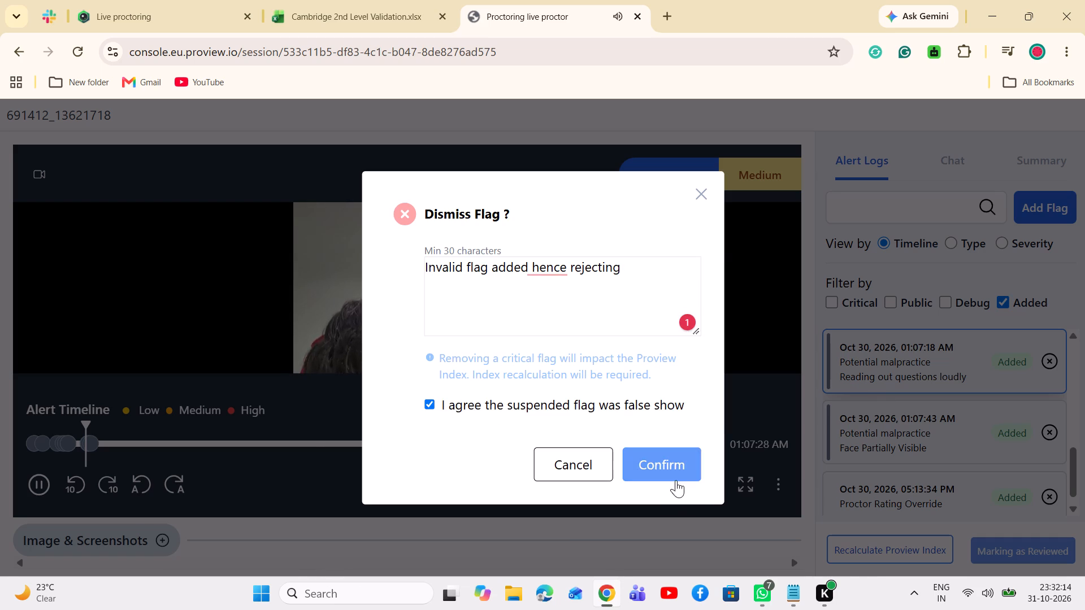
pyautogui.click(676, 480)
pyautogui.click(896, 439)
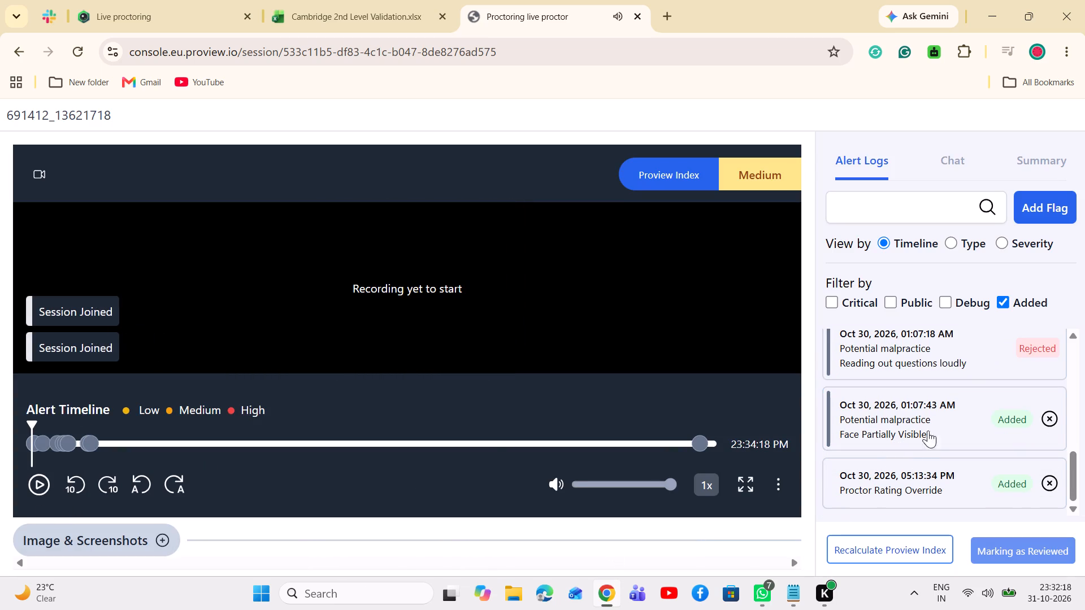
pyautogui.scroll(3, 931, 422)
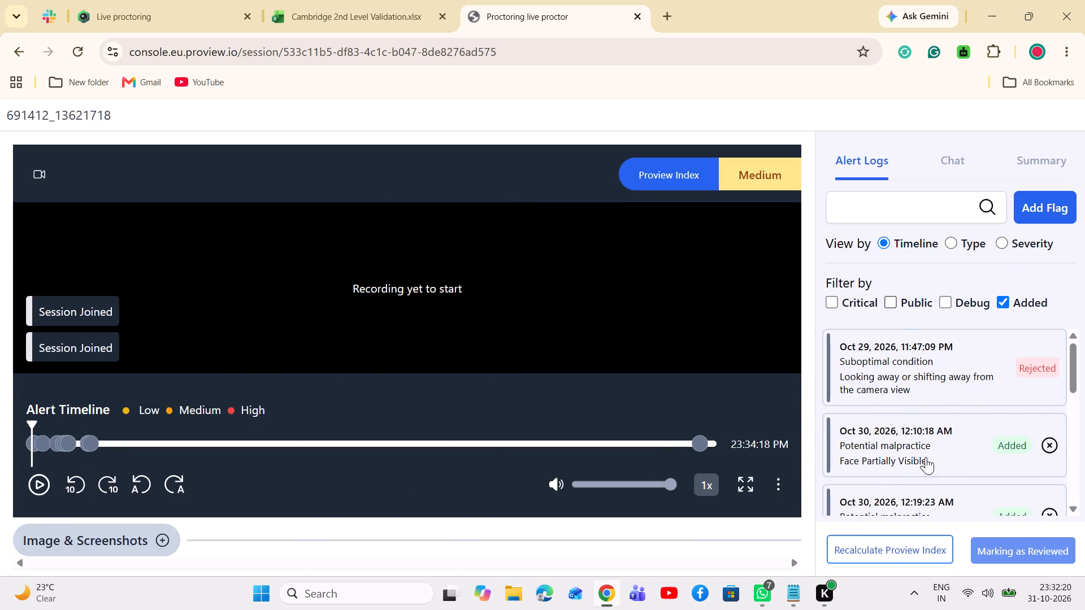
# Copy the Proview Index comment from the session summary and paste it as a new paragraph at the end of the Notepad notes.
pyautogui.click(1040, 163)
pyautogui.click(919, 390)
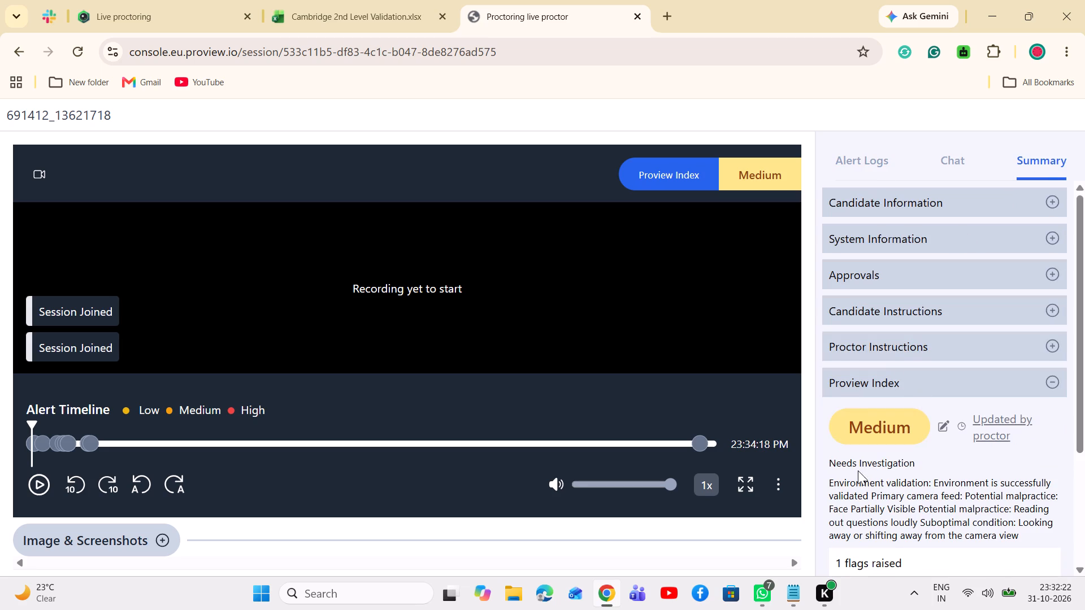
pyautogui.moveTo(824, 483); pyautogui.dragTo(1021, 540)
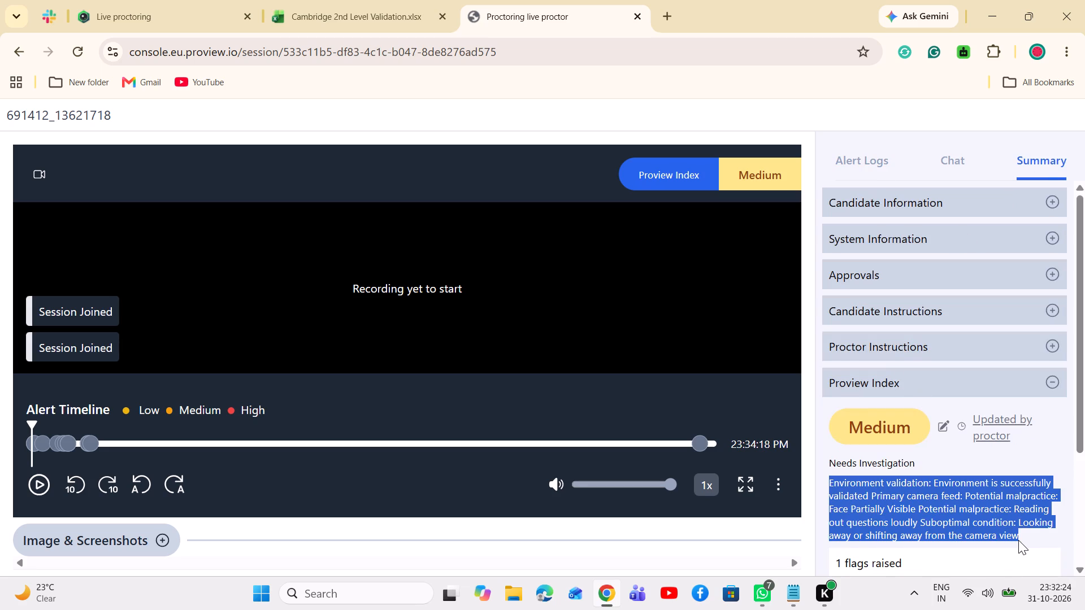
pyautogui.hotkey('ctrl', 'c')
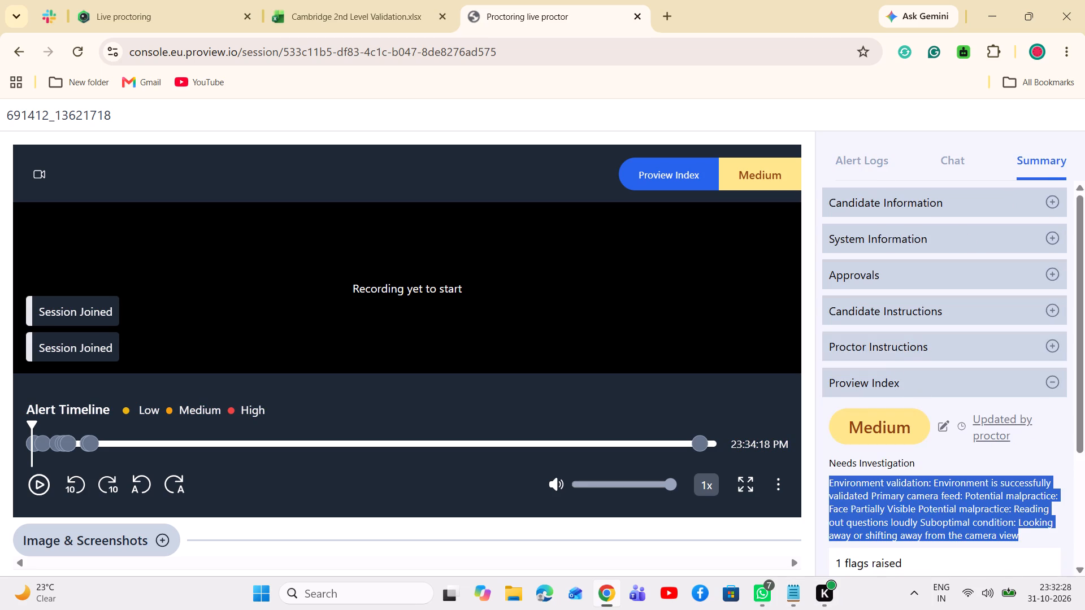
pyautogui.click(801, 589)
pyautogui.click(246, 329)
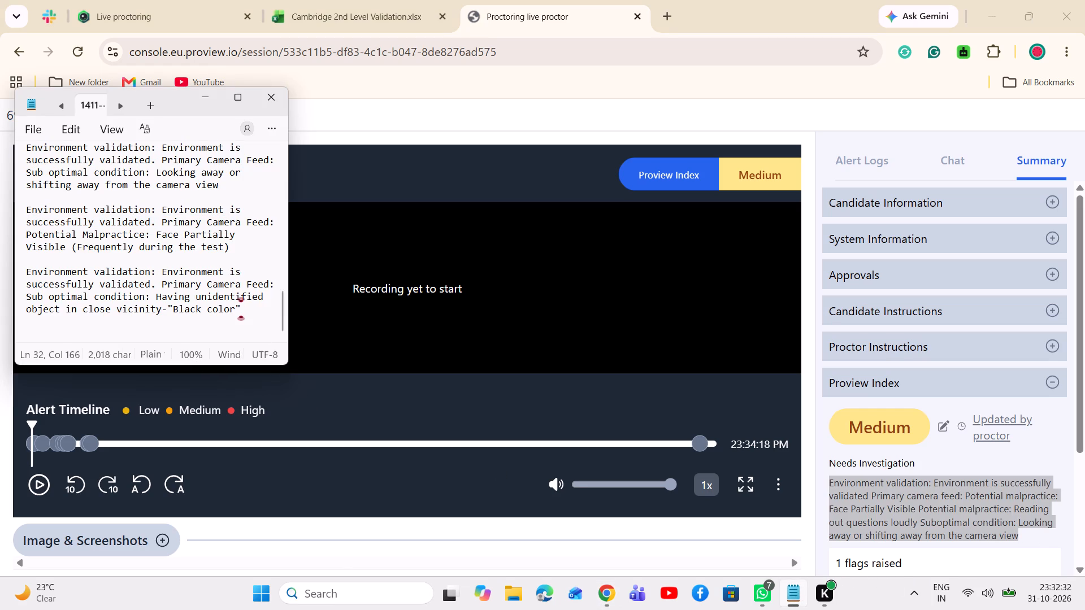
pyautogui.press('Return')
pyautogui.press('Return')
pyautogui.hotkey('ctrl', 'v')
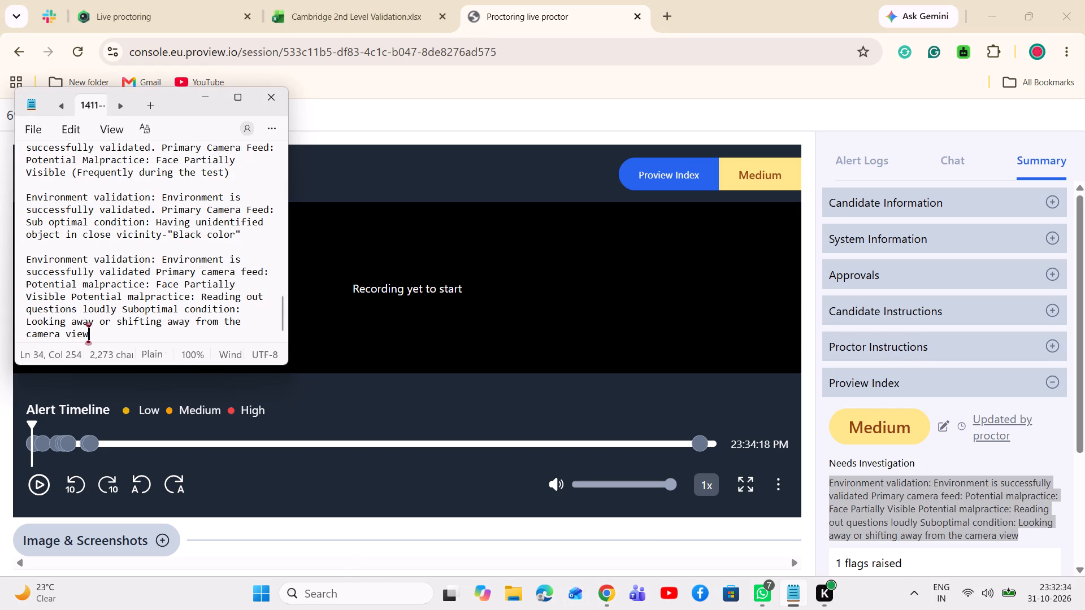
# Play the 10/30/2026 12:37:20 AM environment check video from the session's approvals.
pyautogui.click(848, 268)
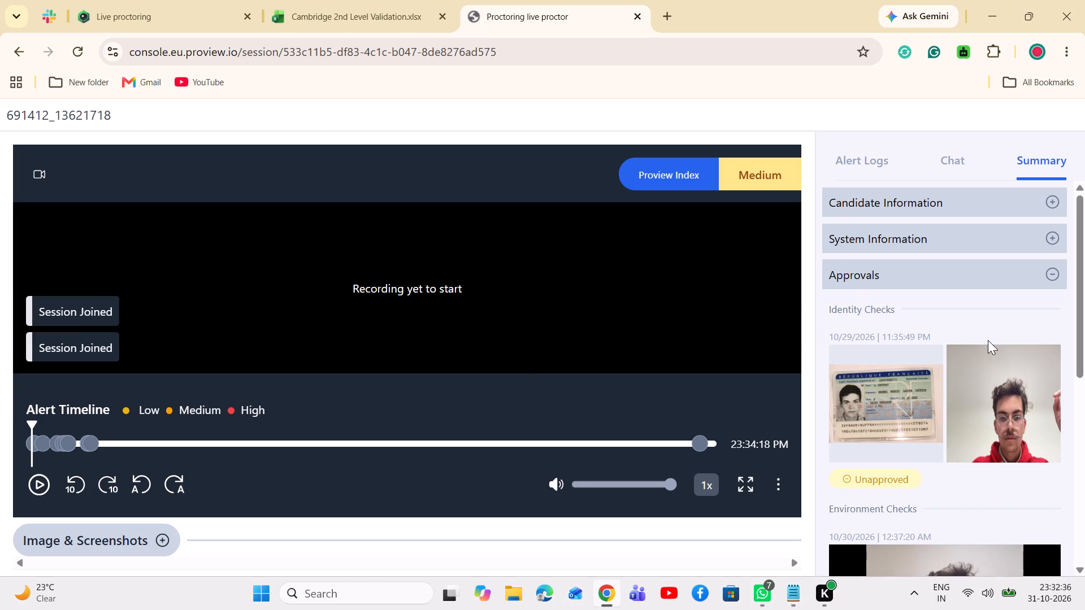
pyautogui.moveTo(1084, 317); pyautogui.dragTo(1084, 423)
pyautogui.click(970, 341)
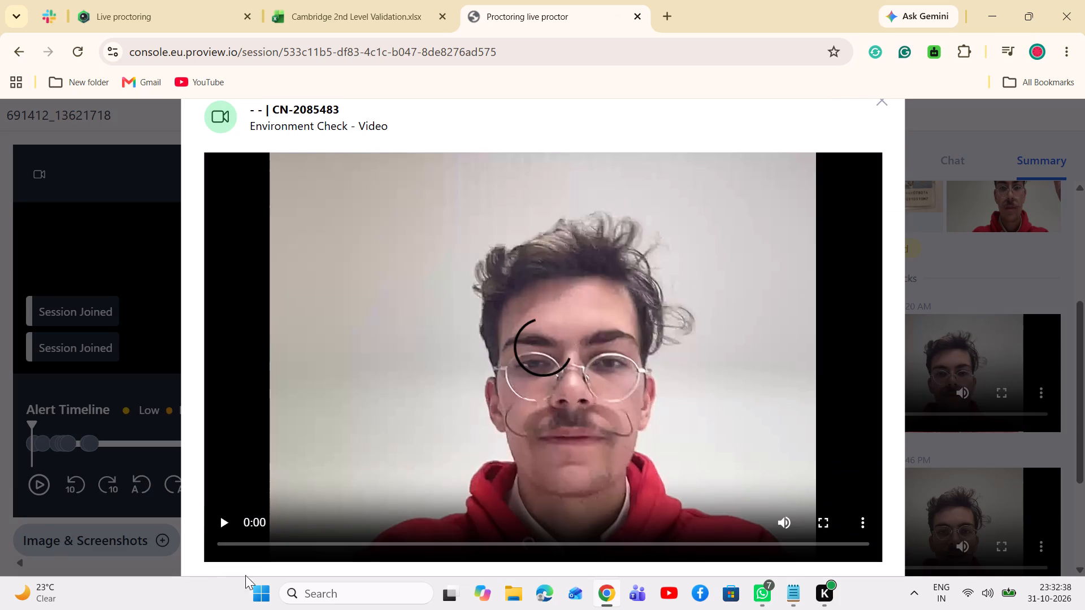
pyautogui.click(214, 525)
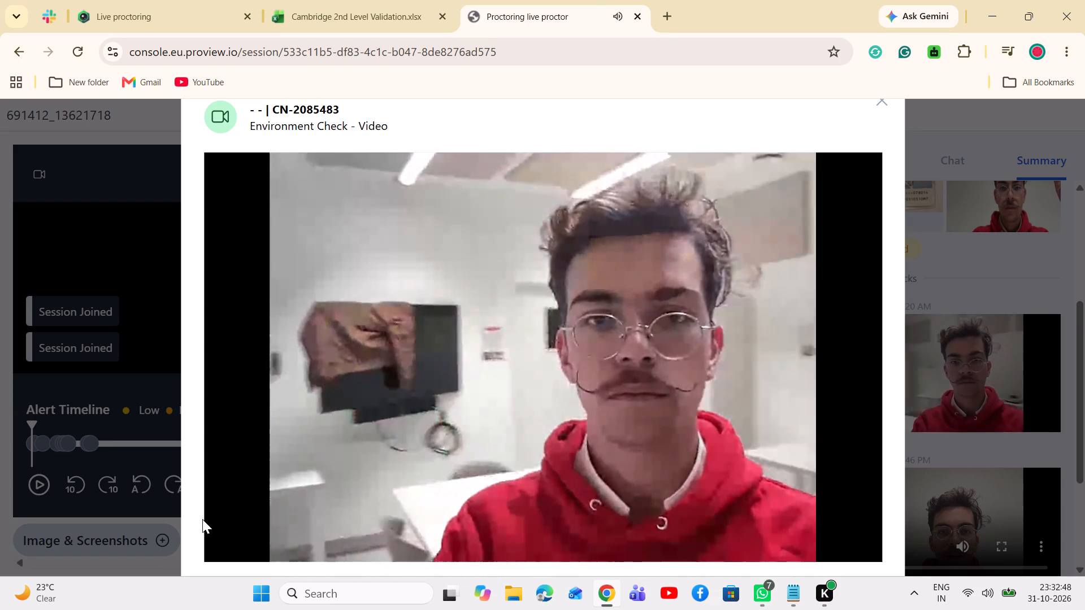
pyautogui.click(880, 110)
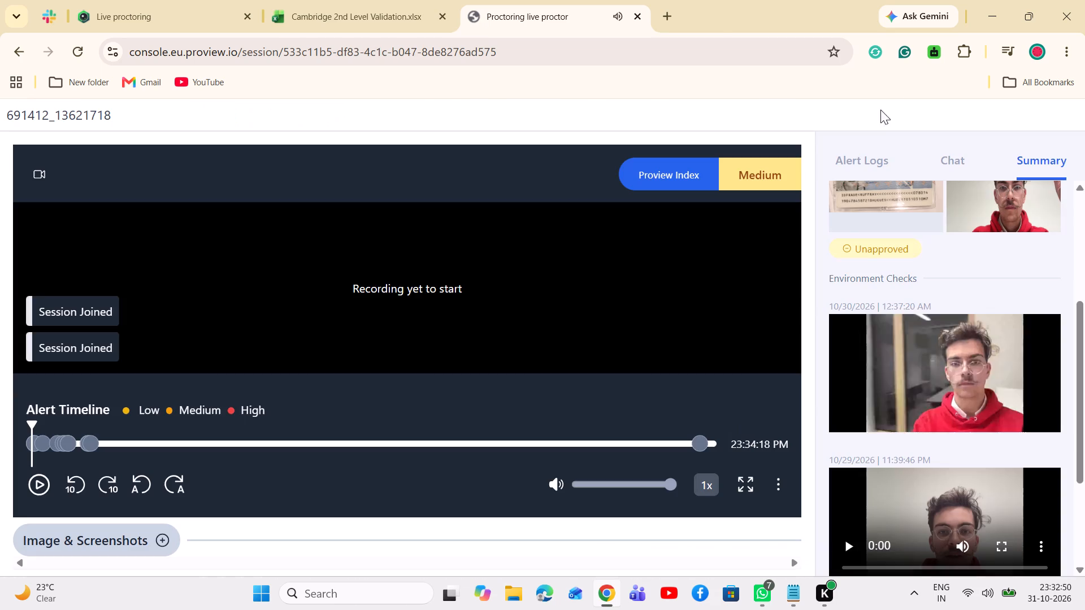
# In Notepad, delete "Potential malpractice: Reading out questions loudly" from the pasted comment, keeping a space before "Suboptimal condition".
pyautogui.click(792, 605)
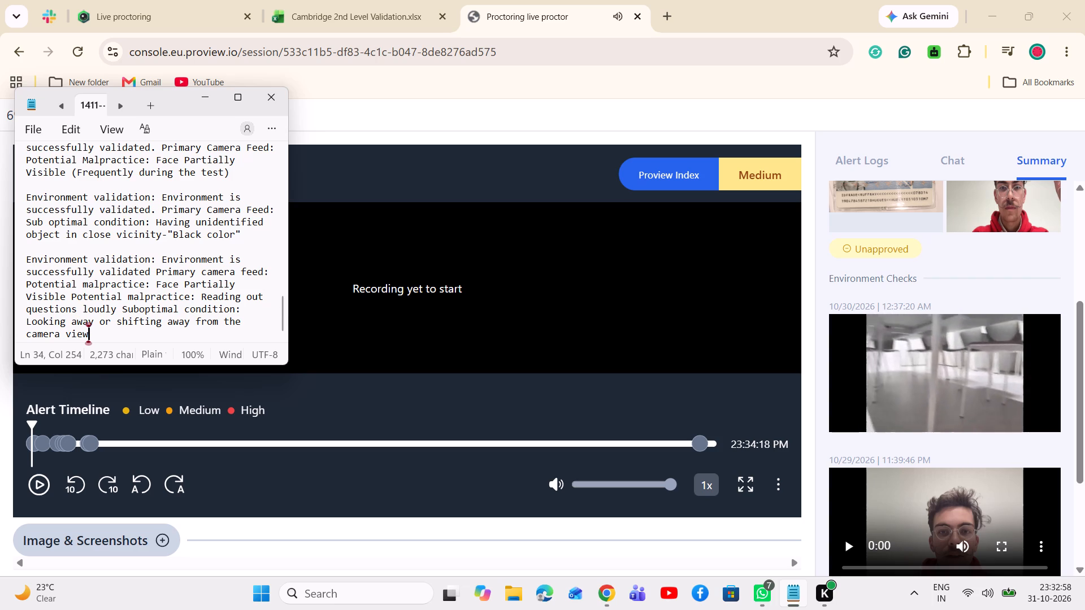
pyautogui.moveTo(73, 295); pyautogui.dragTo(118, 307)
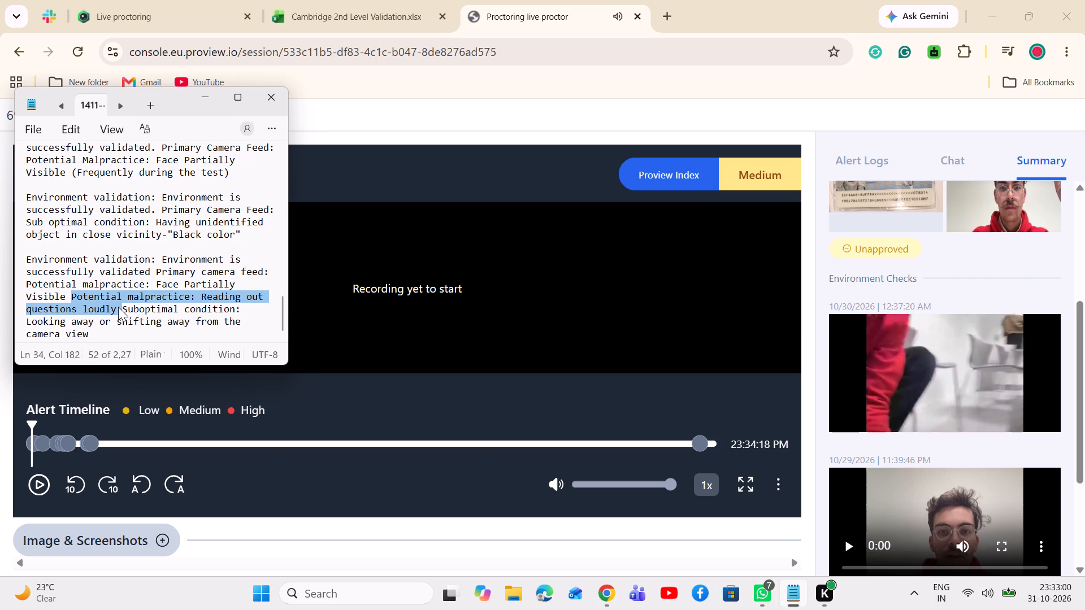
pyautogui.press('BackSpace')
pyautogui.press('BackSpace')
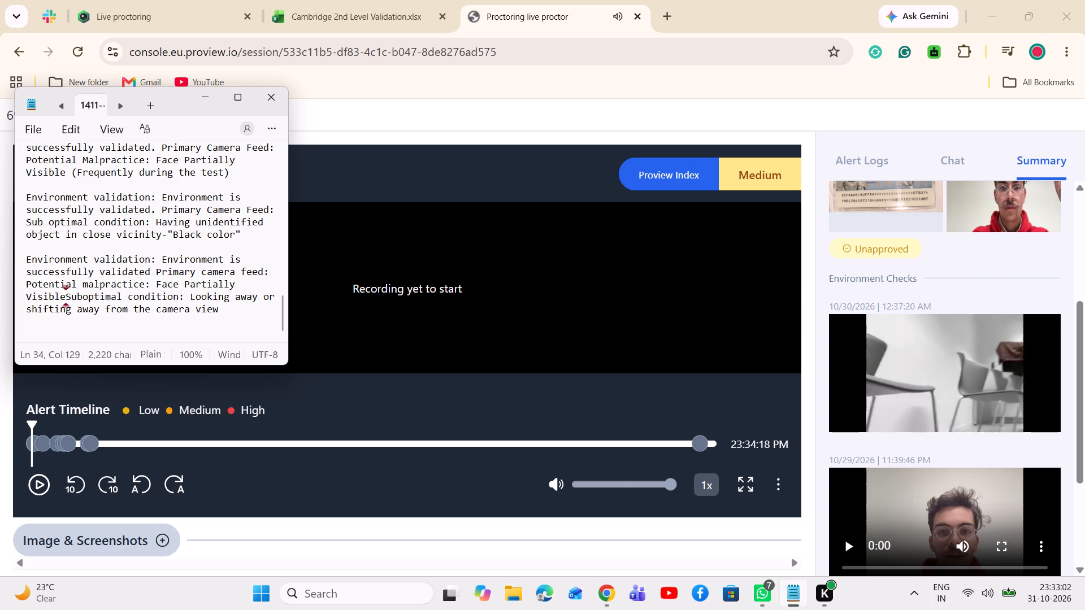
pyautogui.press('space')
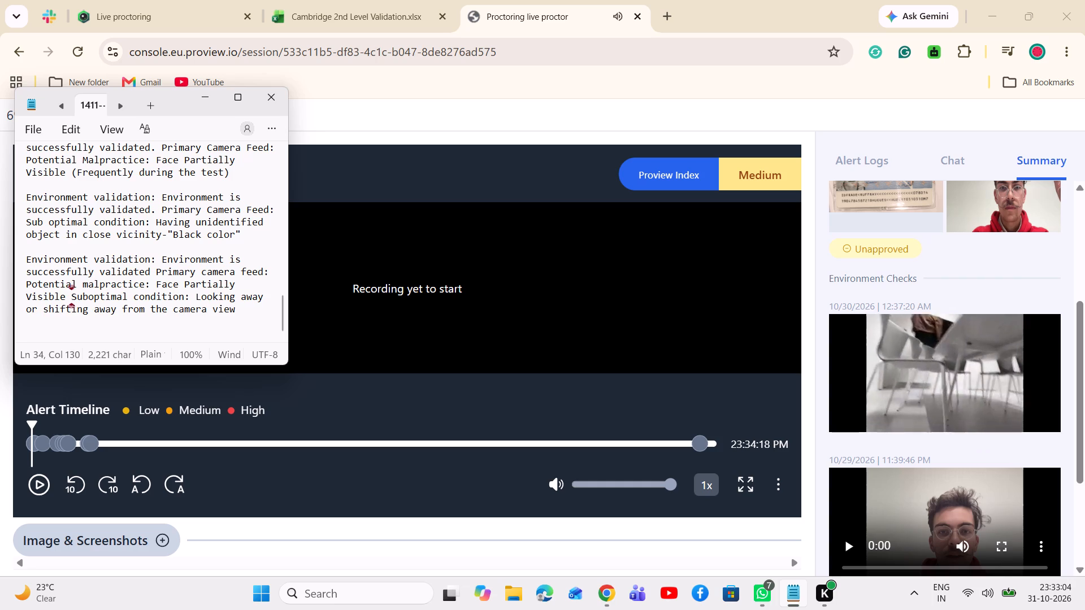
# Copy the edited comment from Notepad into row 624's New Comments cell in the Cambridge 2nd Level Validation workbook.
pyautogui.moveTo(240, 312); pyautogui.dragTo(27, 256)
pyautogui.hotkey('ctrl', 'c')
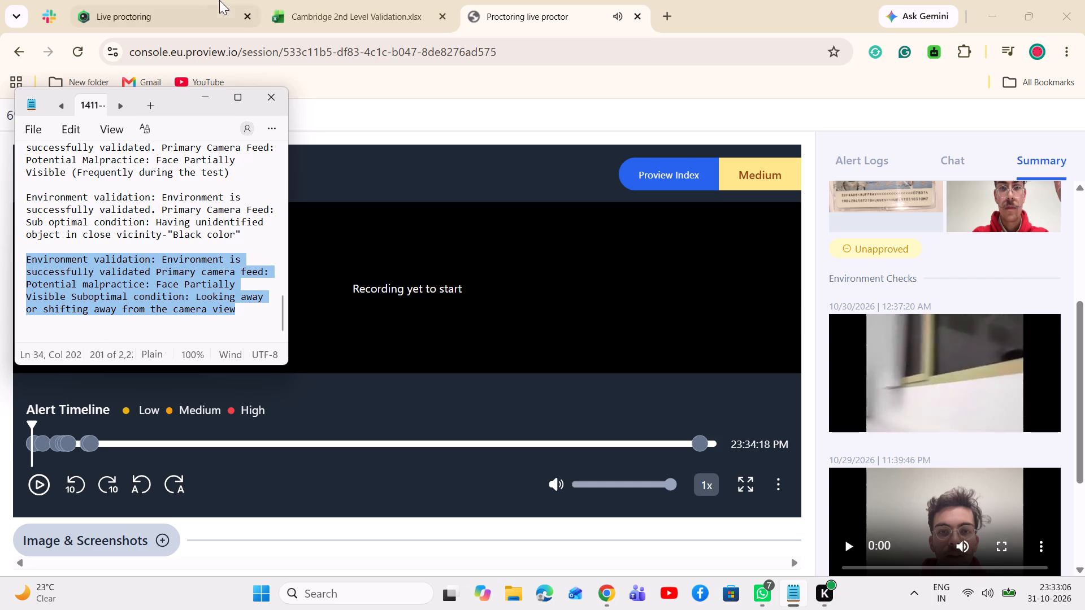
pyautogui.click(313, 0)
pyautogui.doubleClick(531, 456)
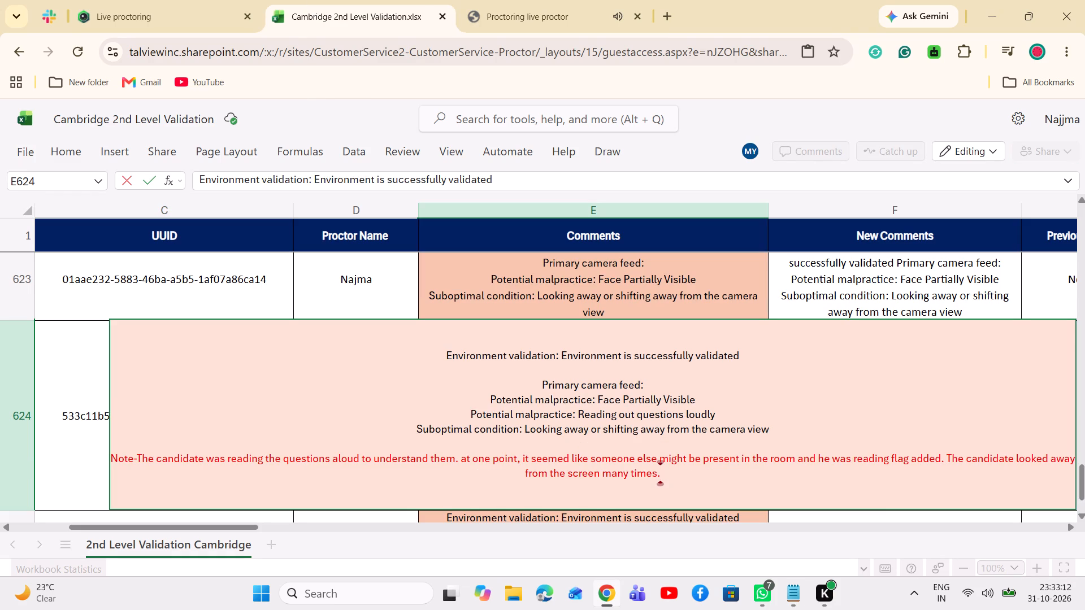
pyautogui.click(88, 411)
pyautogui.click(359, 439)
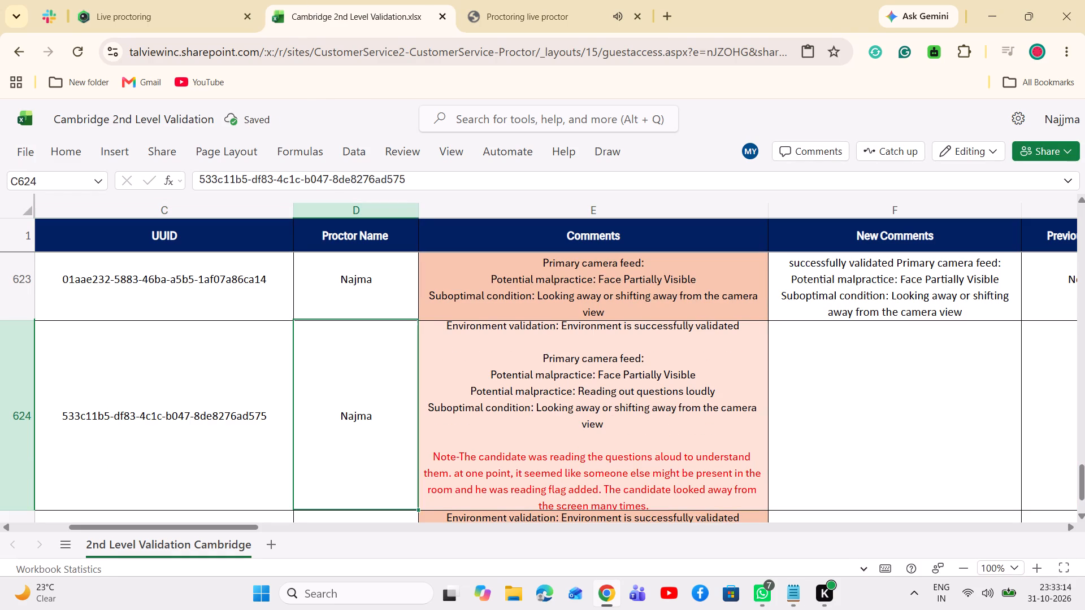
pyautogui.click(592, 439)
pyautogui.doubleClick(889, 425)
pyautogui.hotkey('ctrl', 'v')
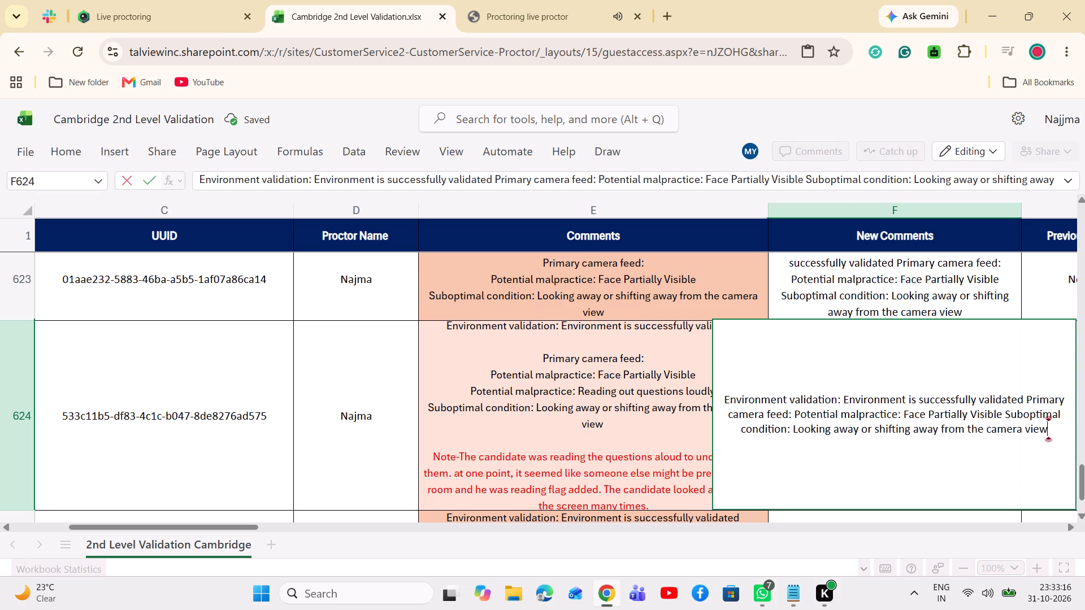
pyautogui.click(601, 425)
pyautogui.click(878, 419)
pyautogui.press('Right')
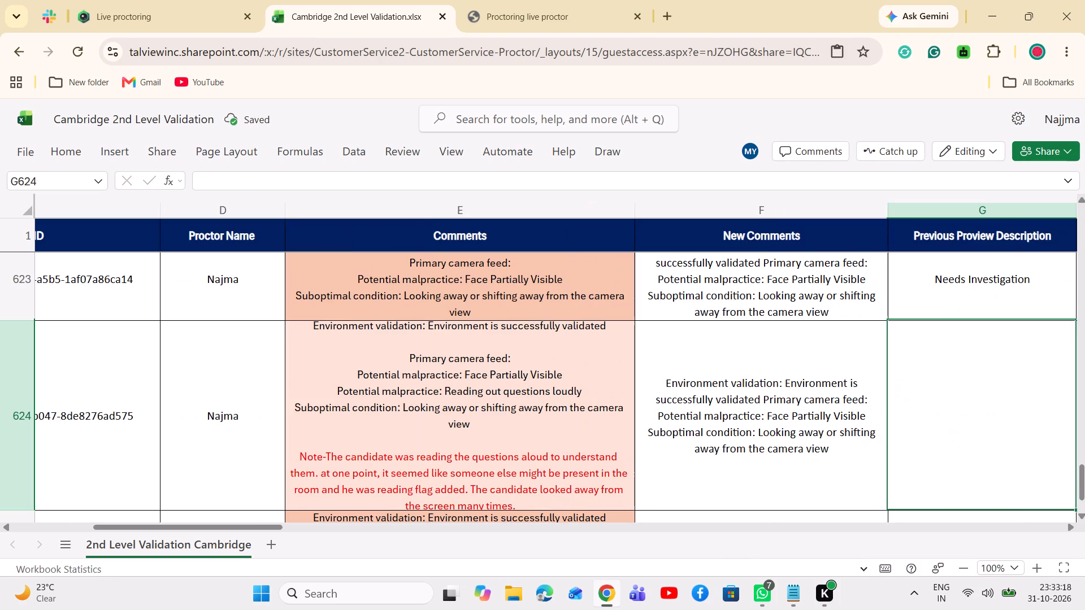
# Switch back to row 624's proctoring session and recalculate its Proview Index from the summary.
pyautogui.click(548, 0)
pyautogui.scroll(-3, 1027, 505)
pyautogui.click(913, 552)
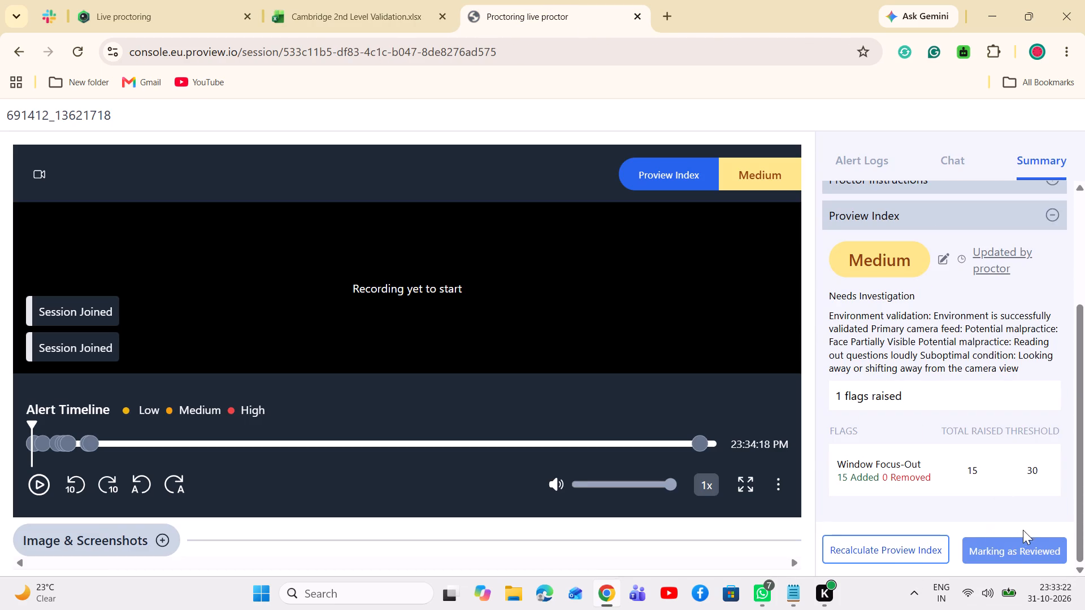
# Edit the proctor index with Index Medium and Reason Needs Investigation, pasting the edited comment as the remarks.
pyautogui.click(943, 262)
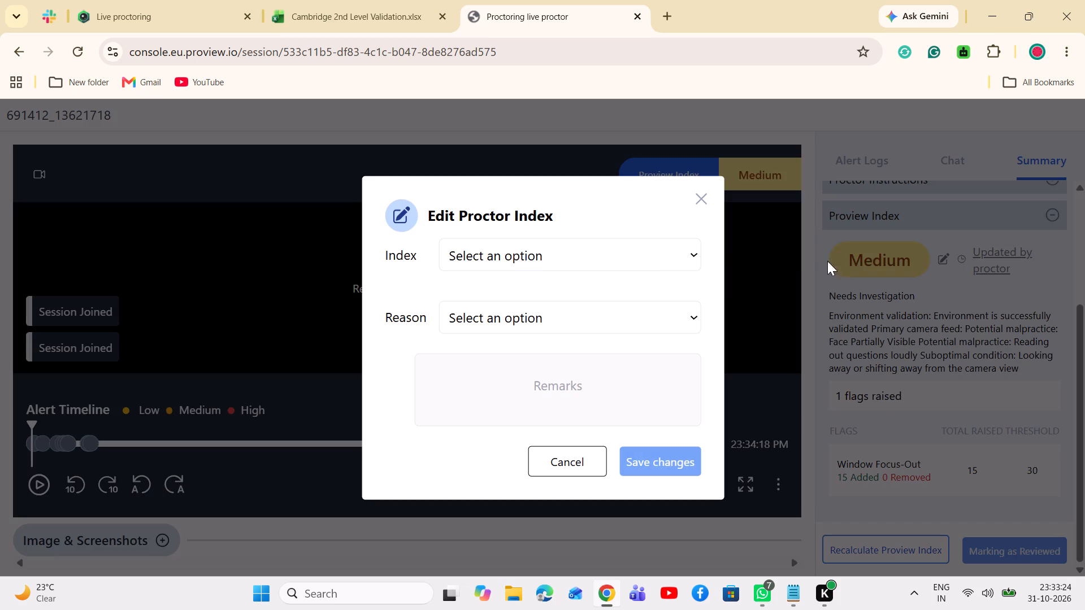
pyautogui.click(647, 265)
pyautogui.click(552, 334)
pyautogui.click(561, 318)
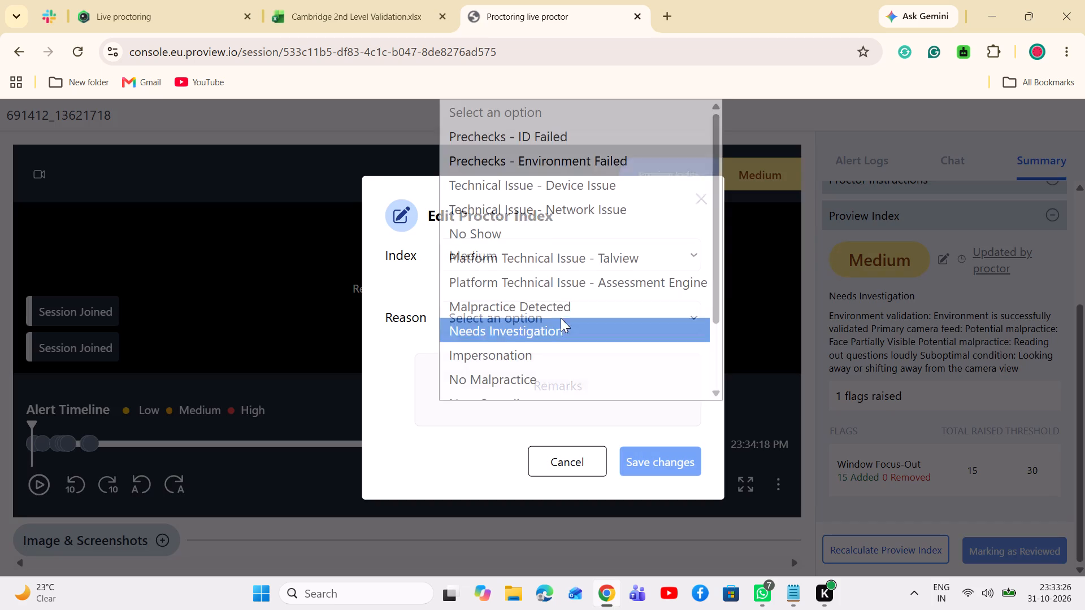
pyautogui.click(534, 330)
pyautogui.click(587, 352)
pyautogui.click(587, 390)
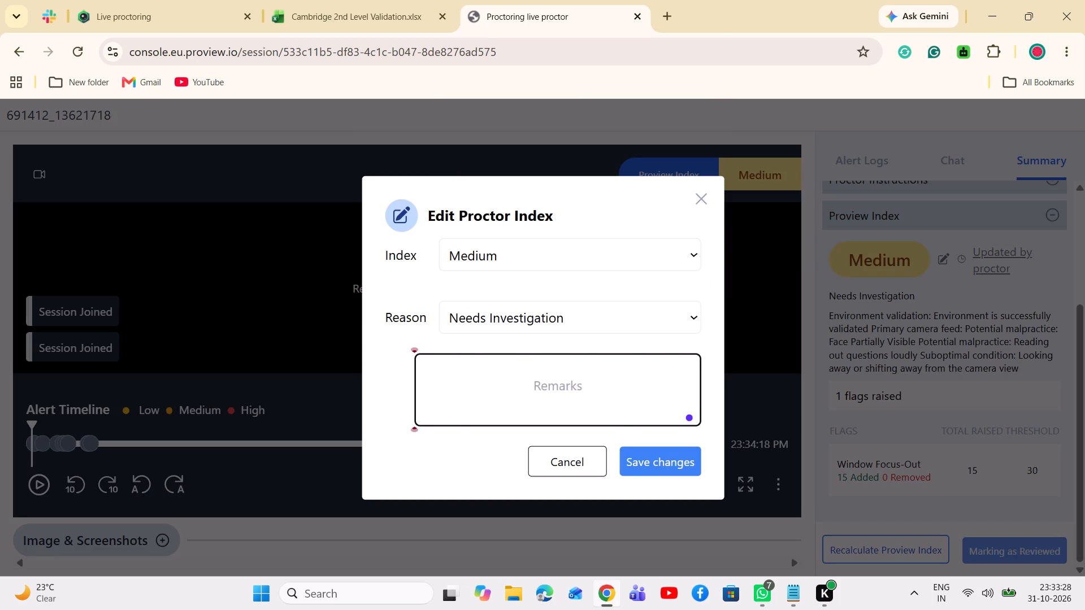
pyautogui.hotkey('ctrl', 'v')
pyautogui.scroll(-3, 611, 391)
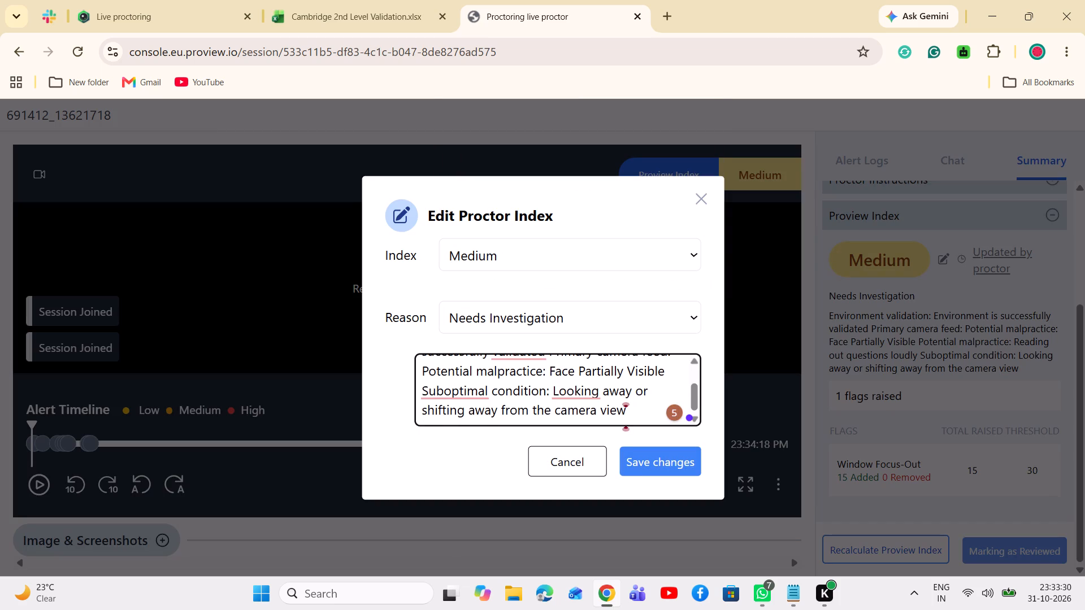
# Accept the writing suggestions in the remarks ("looking", "suboptimal", "validated.", "The environment") and save the proctor index changes.
pyautogui.click(575, 400)
pyautogui.click(588, 394)
pyautogui.click(577, 438)
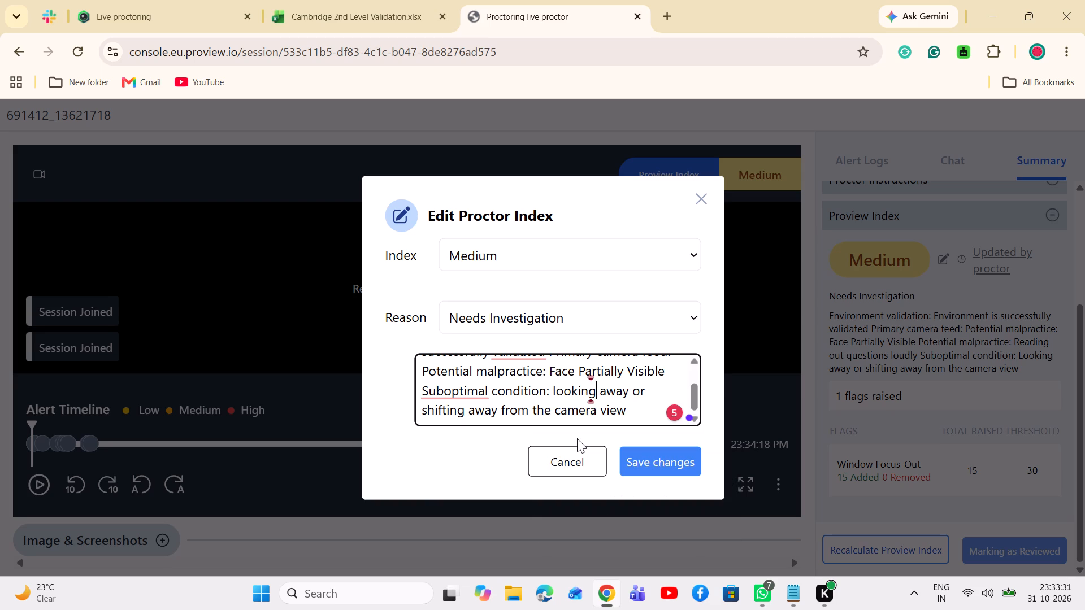
pyautogui.click(463, 393)
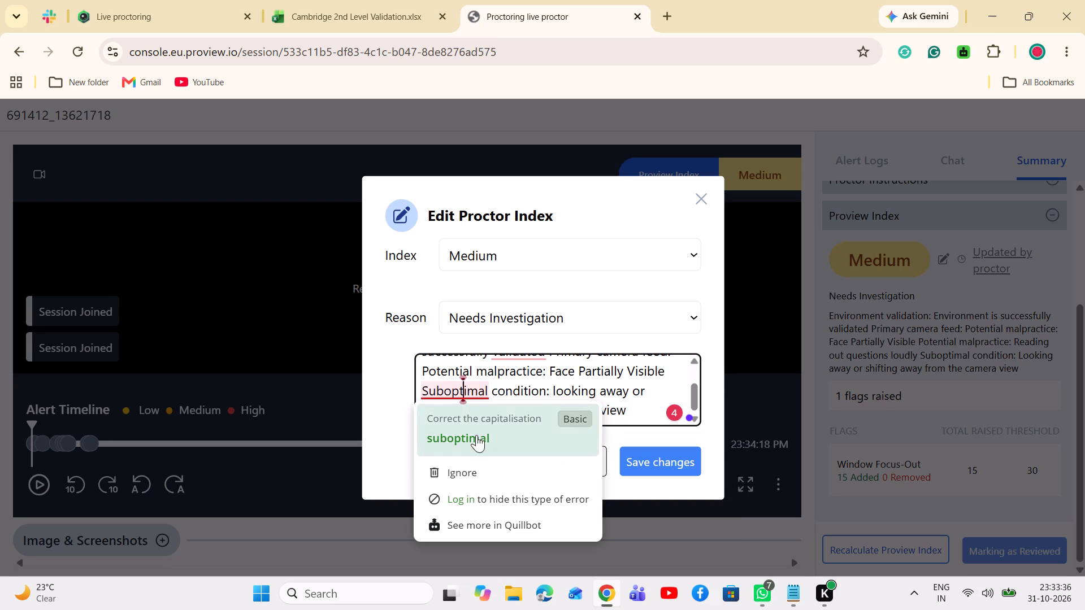
pyautogui.click(476, 435)
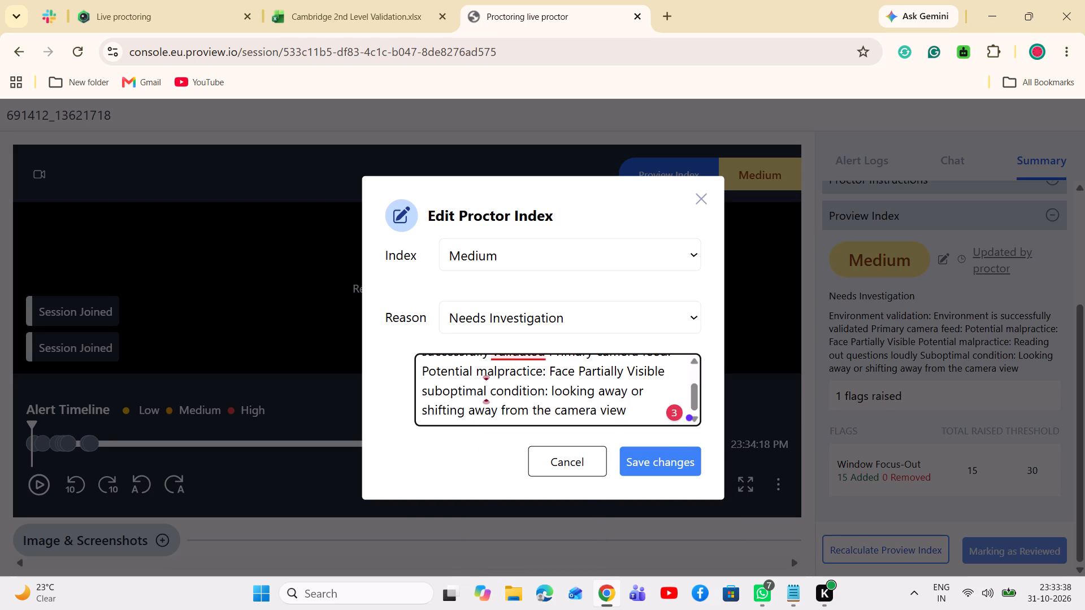
pyautogui.click(507, 354)
pyautogui.click(506, 406)
pyautogui.scroll(-1, 585, 398)
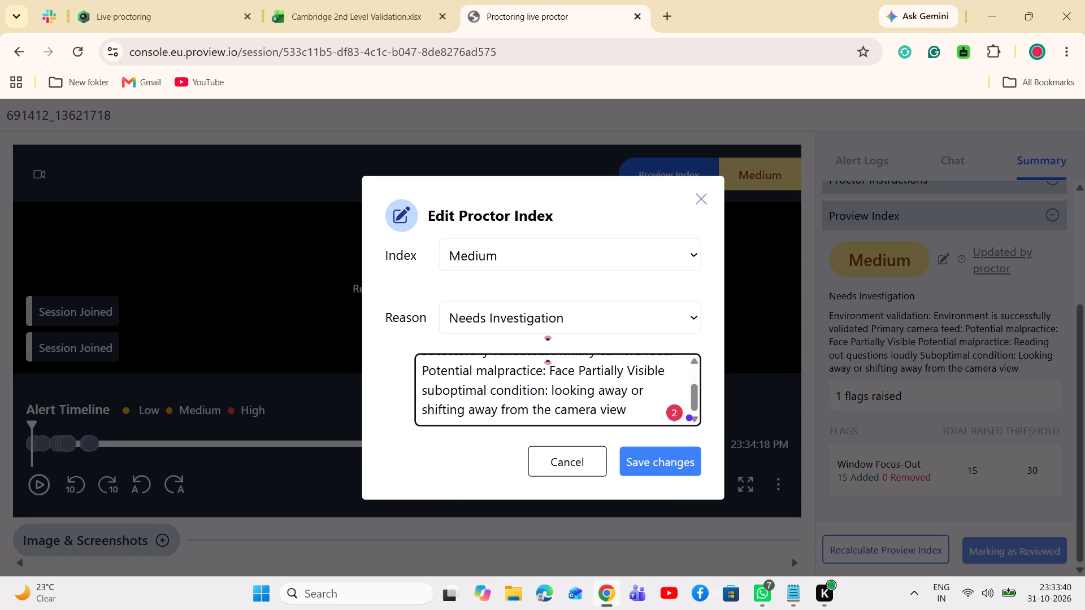
pyautogui.scroll(1, 588, 401)
pyautogui.click(591, 373)
pyautogui.click(593, 415)
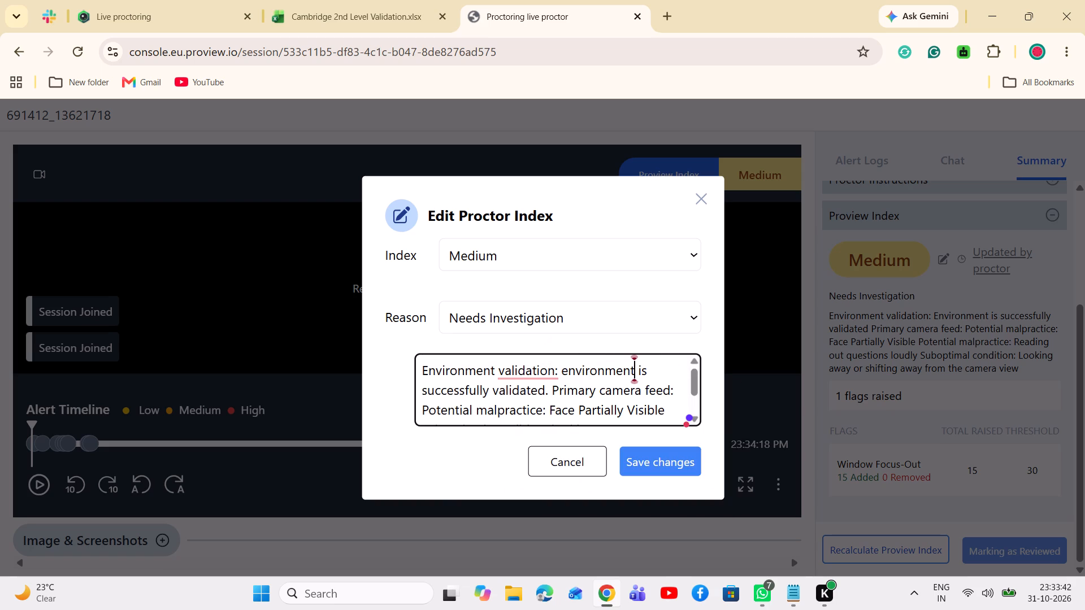
pyautogui.click(535, 374)
pyautogui.click(539, 416)
pyautogui.scroll(-2, 592, 409)
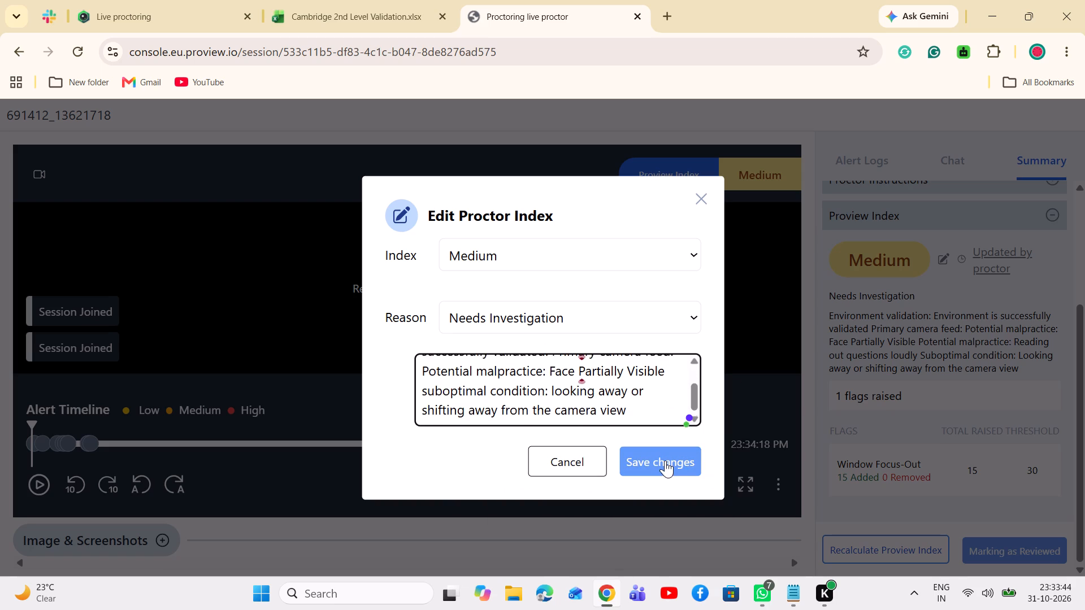
pyautogui.click(665, 460)
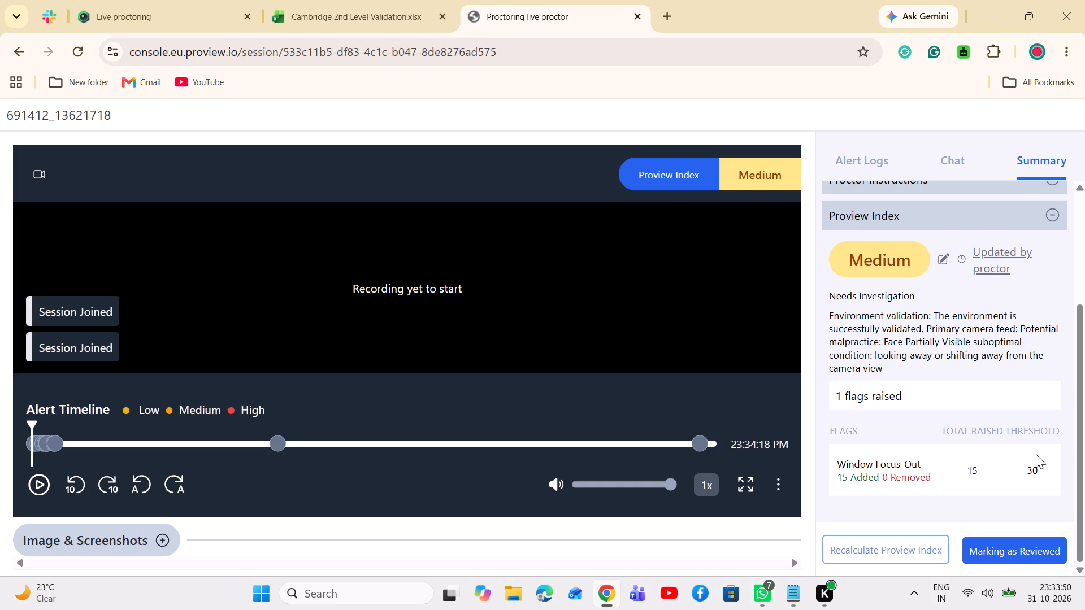
# Mark row 624's proctoring session as reviewed.
pyautogui.click(1018, 545)
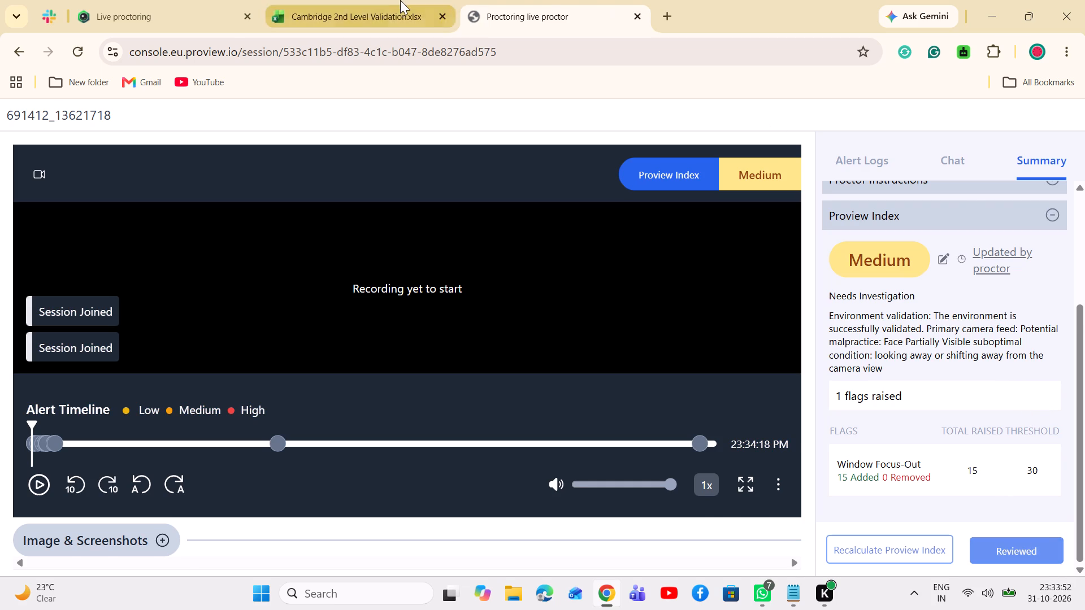
# In the Cambridge 2nd Level Validation workbook, set row 624's Previous and Current Proview Description to Needs Investigation.
pyautogui.click(398, 0)
pyautogui.click(977, 428)
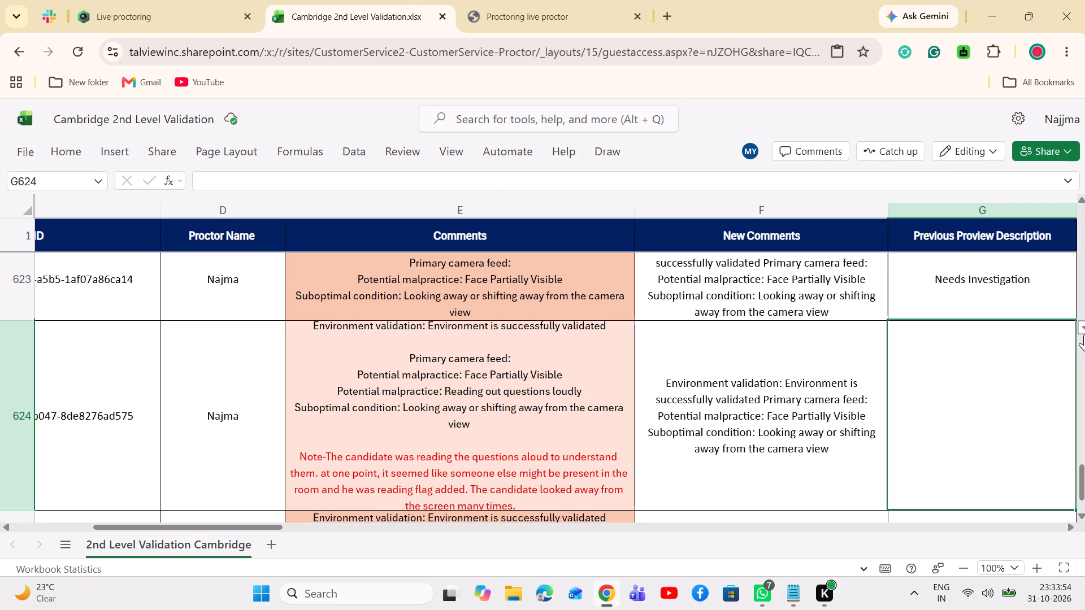
pyautogui.click(1084, 334)
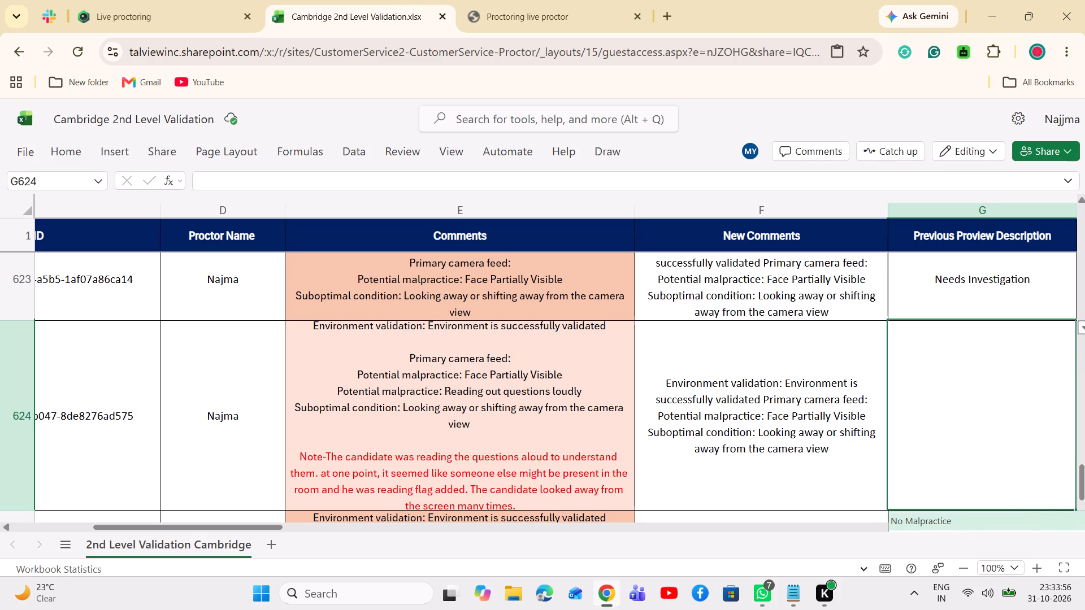
pyautogui.click(700, 480)
pyautogui.press('Right')
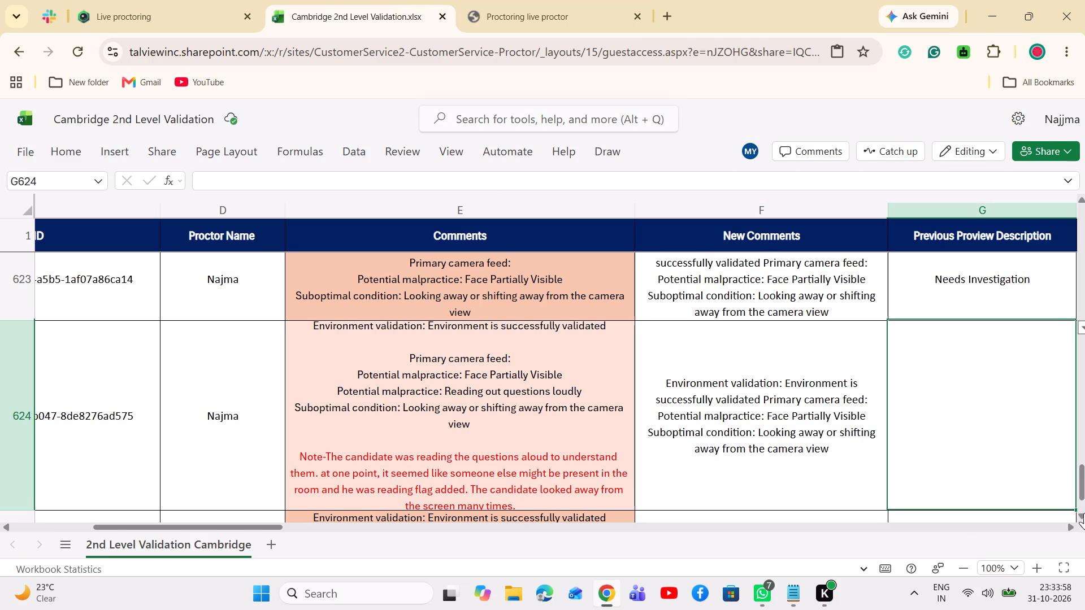
pyautogui.click(1083, 517)
pyautogui.click(1084, 292)
pyautogui.click(948, 506)
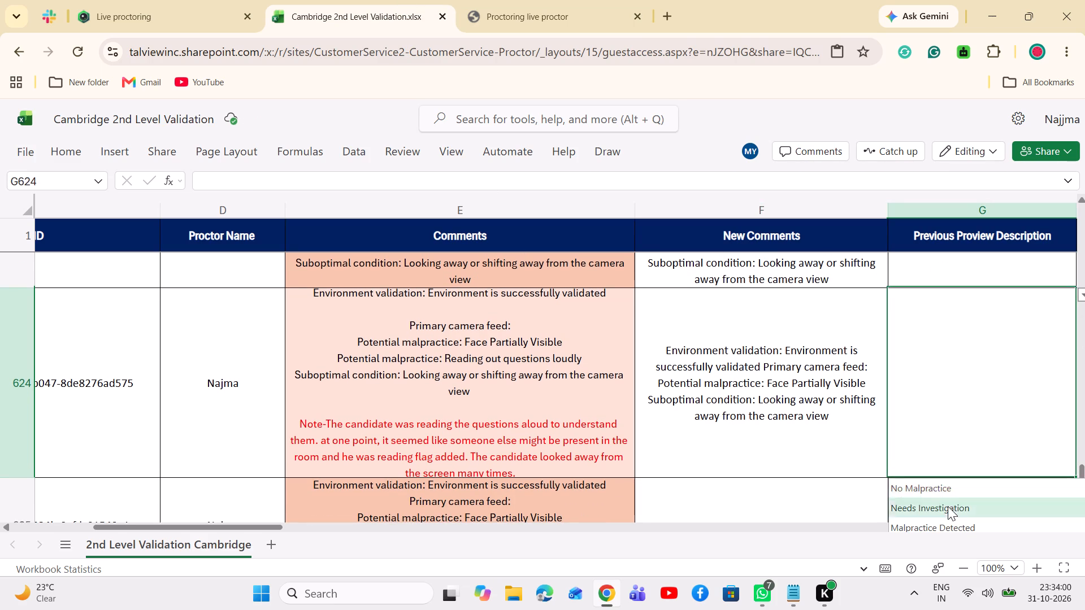
pyautogui.press('Right')
pyautogui.click(1082, 295)
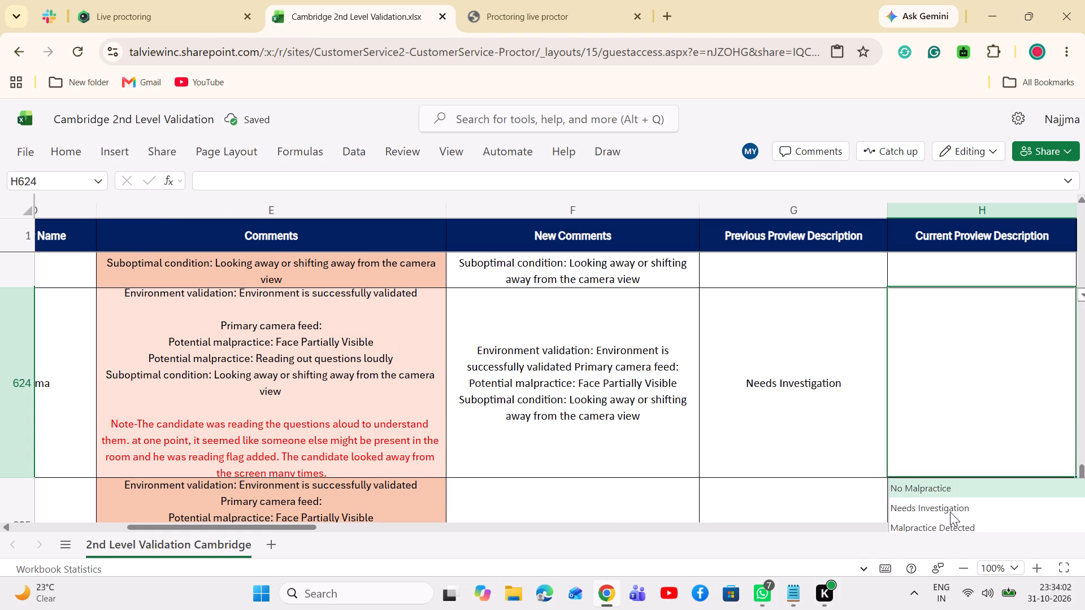
pyautogui.click(950, 512)
# Set row 624's Previous and Current Proview Index Rating to Medium.
pyautogui.press('Right')
pyautogui.click(1084, 291)
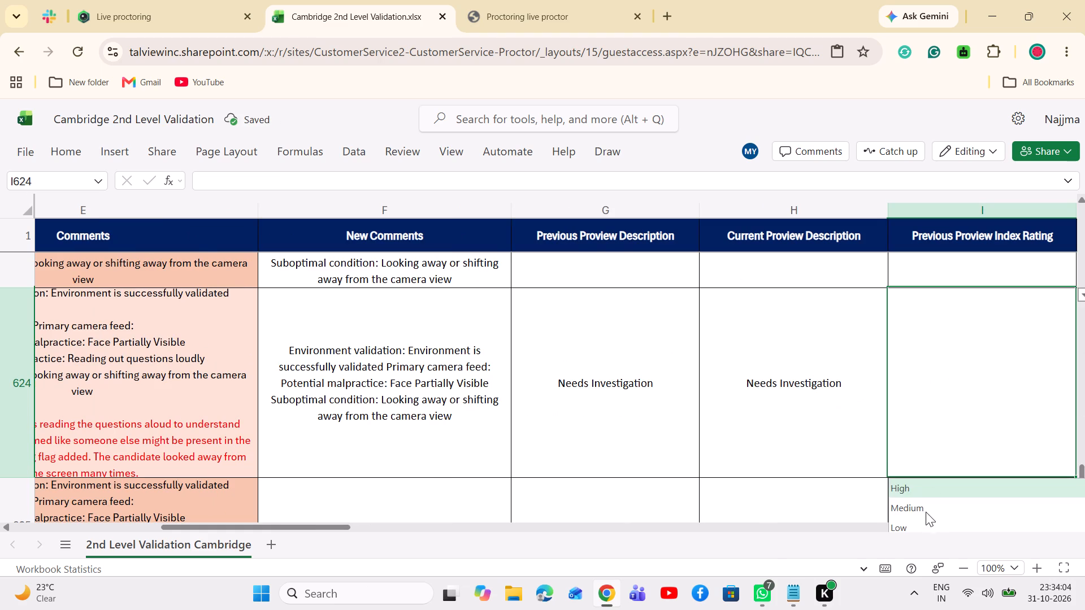
pyautogui.click(931, 510)
pyautogui.press('Right')
pyautogui.click(1084, 300)
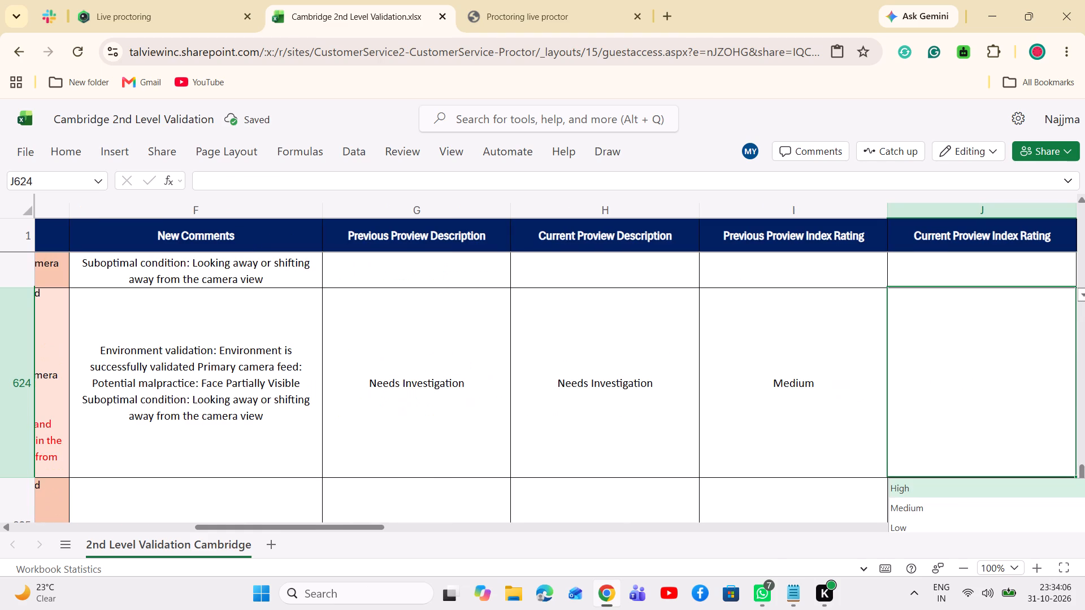
pyautogui.click(952, 514)
# Set row 624's Marked as reviewed cell to "Marked as reviewed".
pyautogui.press('Right')
pyautogui.click(1084, 296)
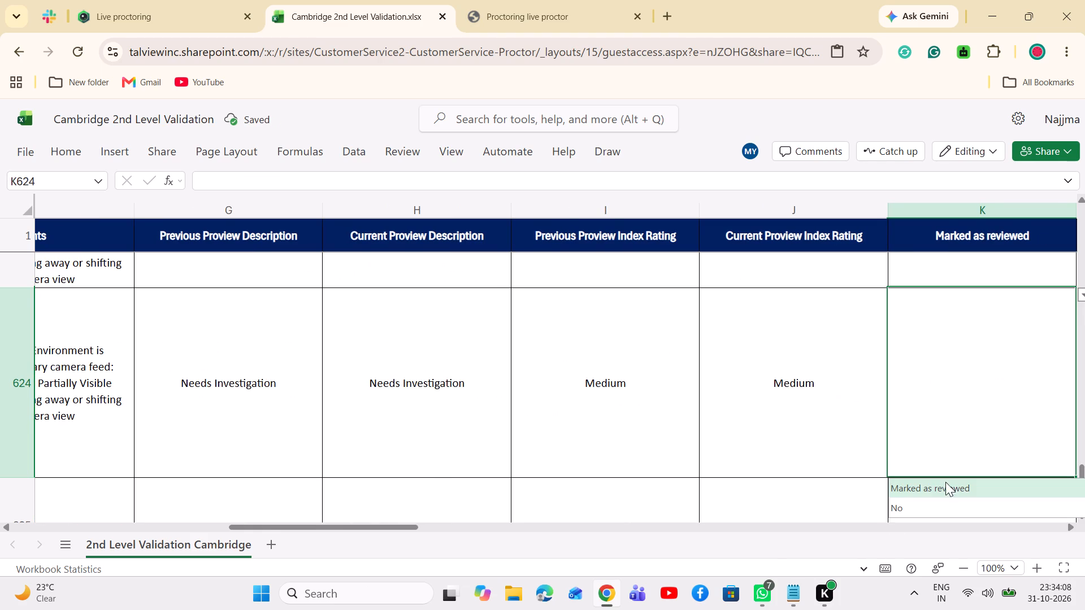
pyautogui.click(946, 485)
# Copy the session UUID from row 625 of the workbook.
pyautogui.click(1084, 522)
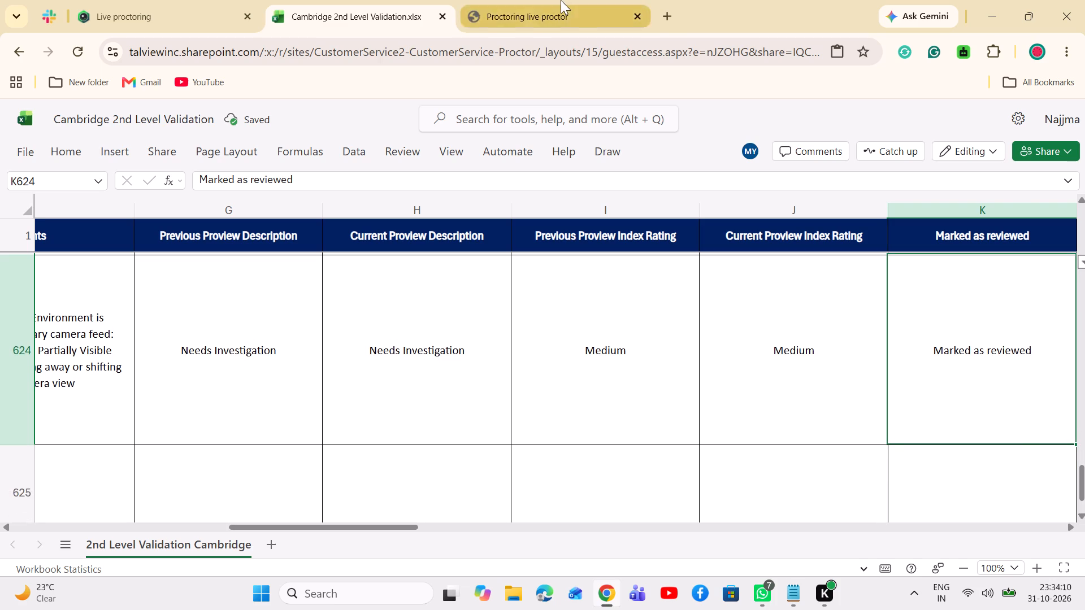
pyautogui.click(561, 0)
pyautogui.click(345, 10)
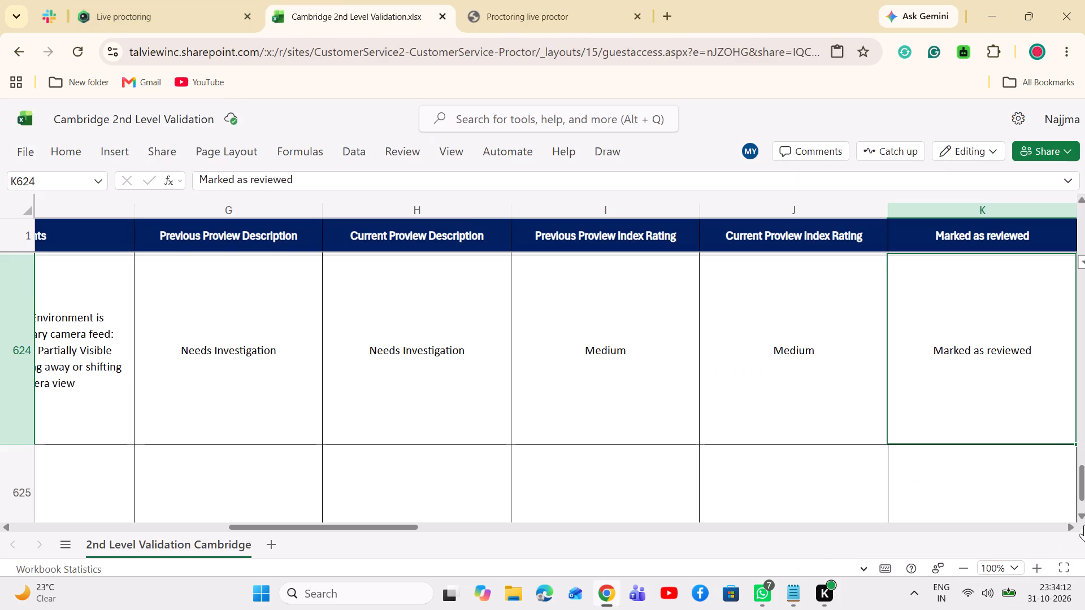
pyautogui.click(1081, 509)
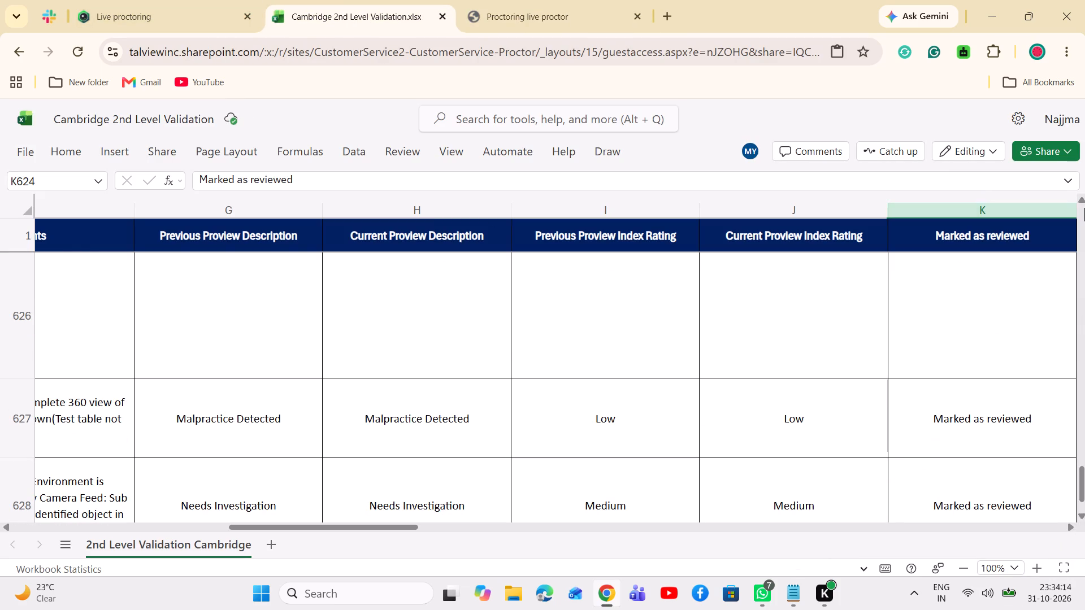
pyautogui.click(1084, 207)
pyautogui.click(1013, 478)
pyautogui.press('Left')
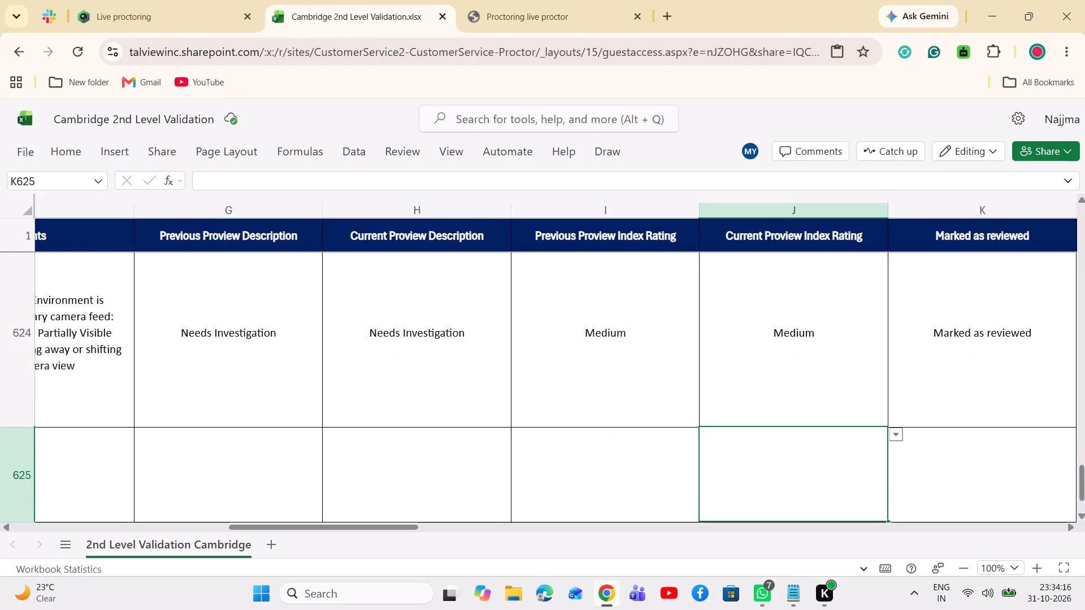
pyautogui.press('Left')
pyautogui.press('Left')
pyautogui.press('Left')
pyautogui.press('Left')
pyautogui.press('Left')
pyautogui.press('Left')
pyautogui.press('Left')
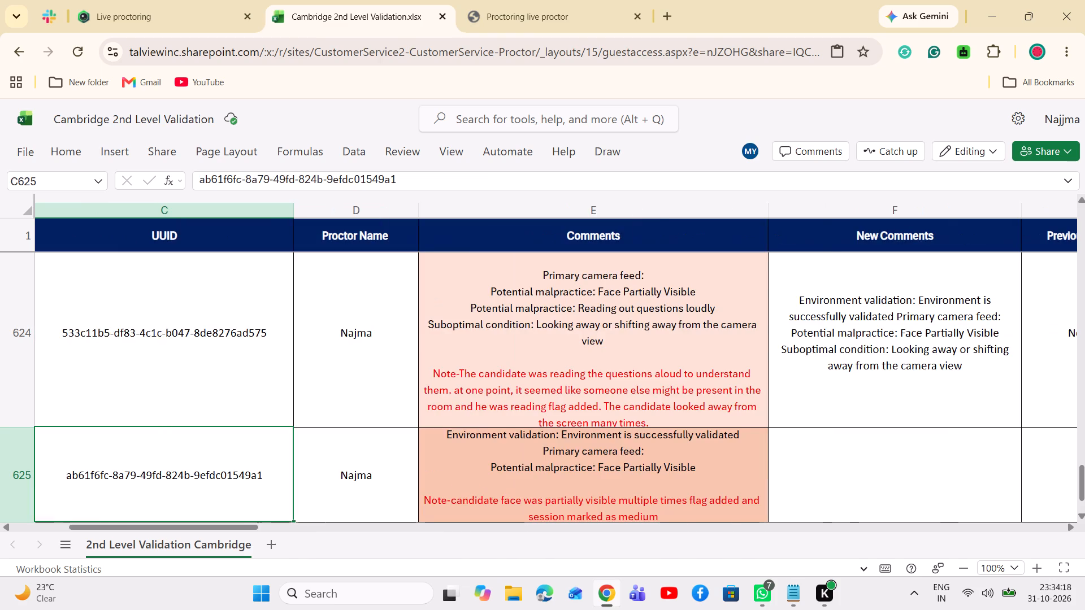
pyautogui.press('Left')
pyautogui.doubleClick(349, 473)
pyautogui.moveTo(249, 434); pyautogui.dragTo(457, 429)
pyautogui.hotkey('ctrl', 'c')
# Open row 625's proctoring session by replacing the session ID in the Proview address with the copied UUID.
pyautogui.click(564, 0)
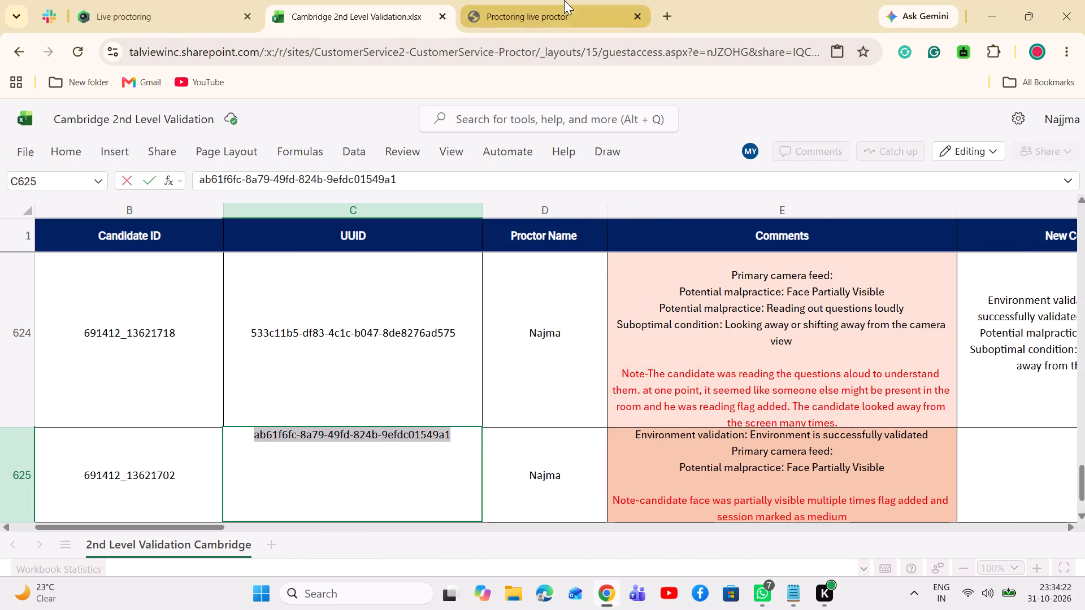
pyautogui.moveTo(516, 55); pyautogui.dragTo(291, 61)
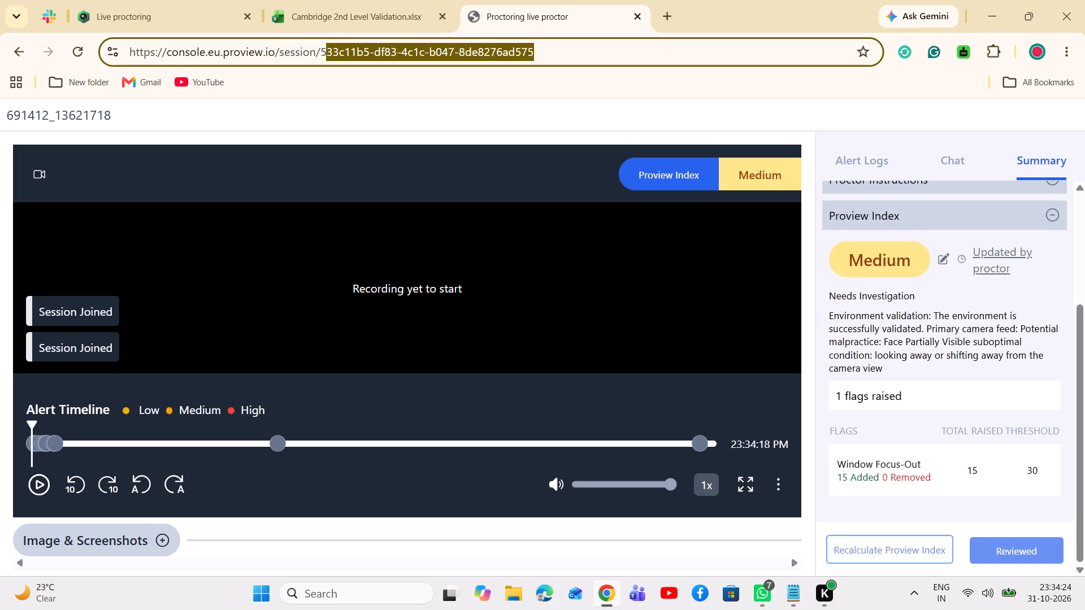
pyautogui.press('BackSpace')
pyautogui.press('BackSpace')
pyautogui.hotkey('ctrl', 'v')
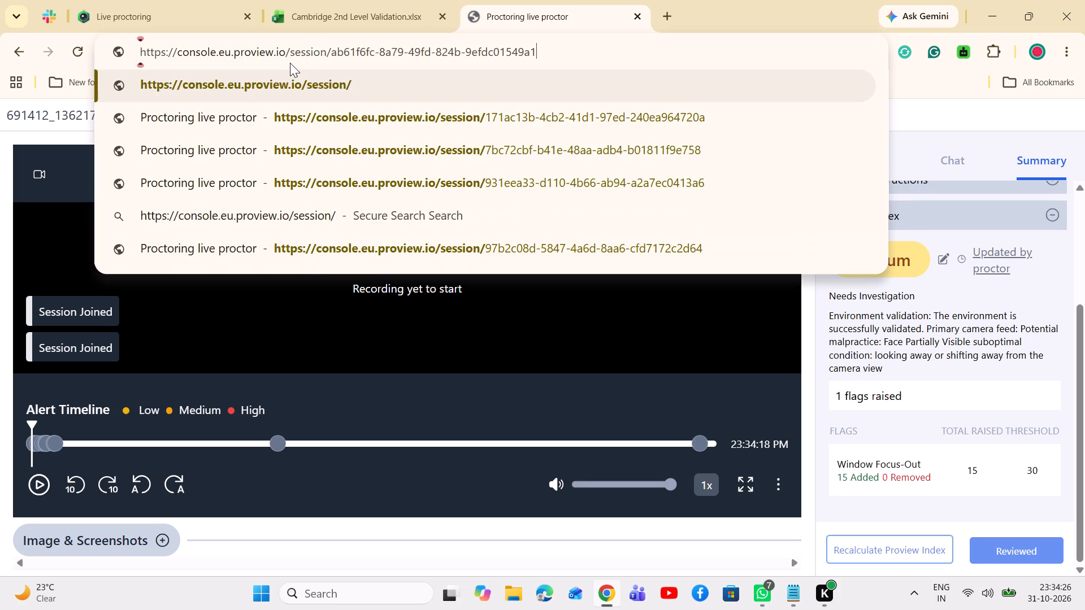
pyautogui.press('Return')
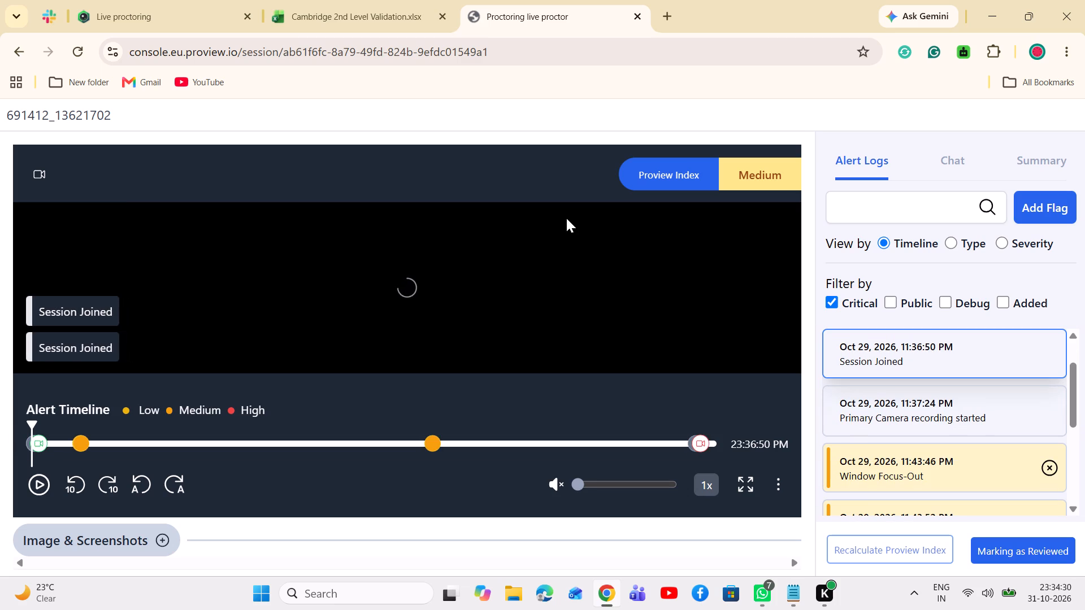
# Filter the alert logs to Added flags and play the Oct 30, 2026, 12:31:00 AM Face Partially Visible clip with sound.
pyautogui.click(1022, 300)
pyautogui.scroll(1, 964, 394)
pyautogui.click(920, 368)
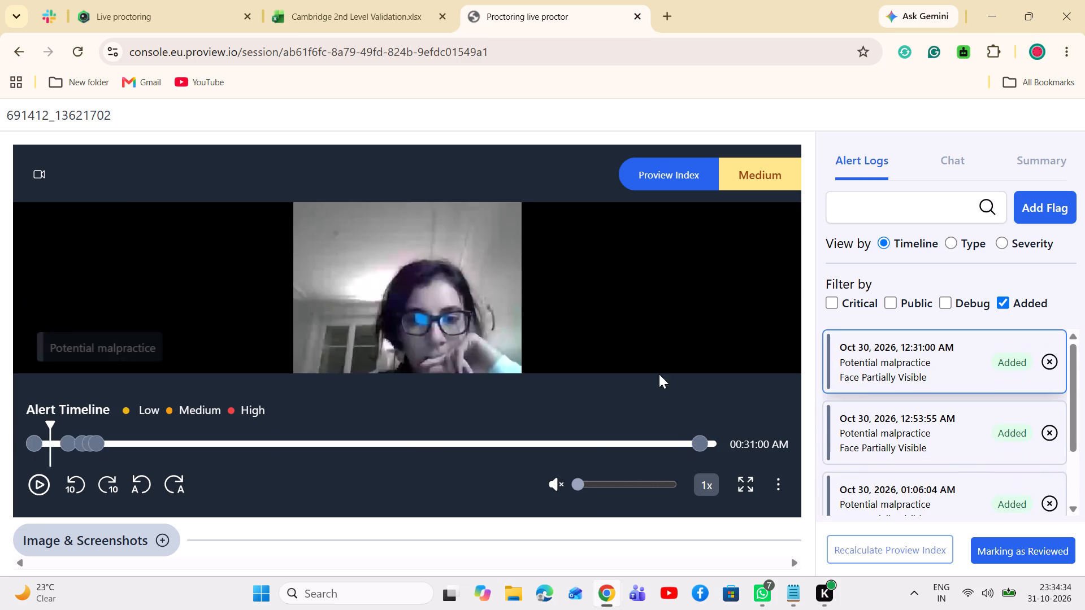
pyautogui.click(32, 491)
pyautogui.click(559, 485)
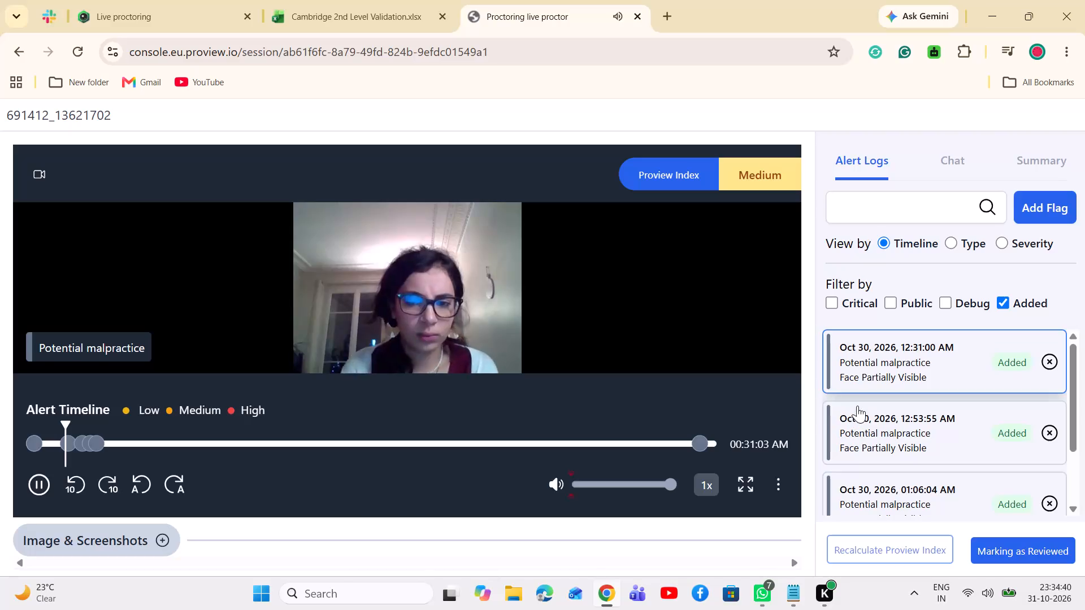
# Dismiss the 12:31:00 AM Face Partially Visible flag with the reason "Invalid flag added hence rejecting" and agree it was false.
pyautogui.click(1047, 368)
pyautogui.click(615, 286)
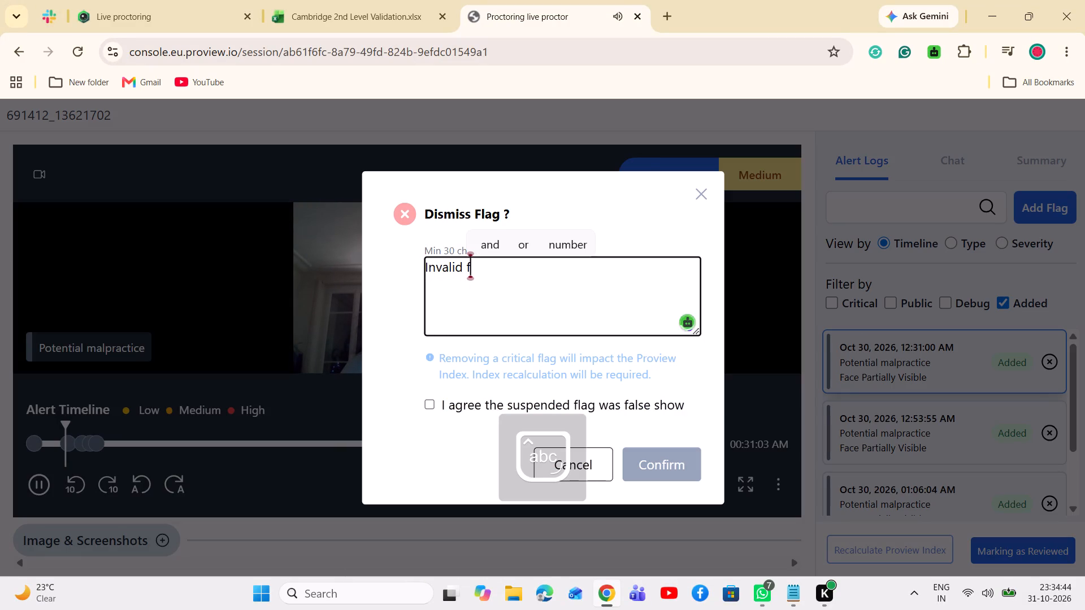
pyautogui.press('BackSpace')
pyautogui.press('BackSpace')
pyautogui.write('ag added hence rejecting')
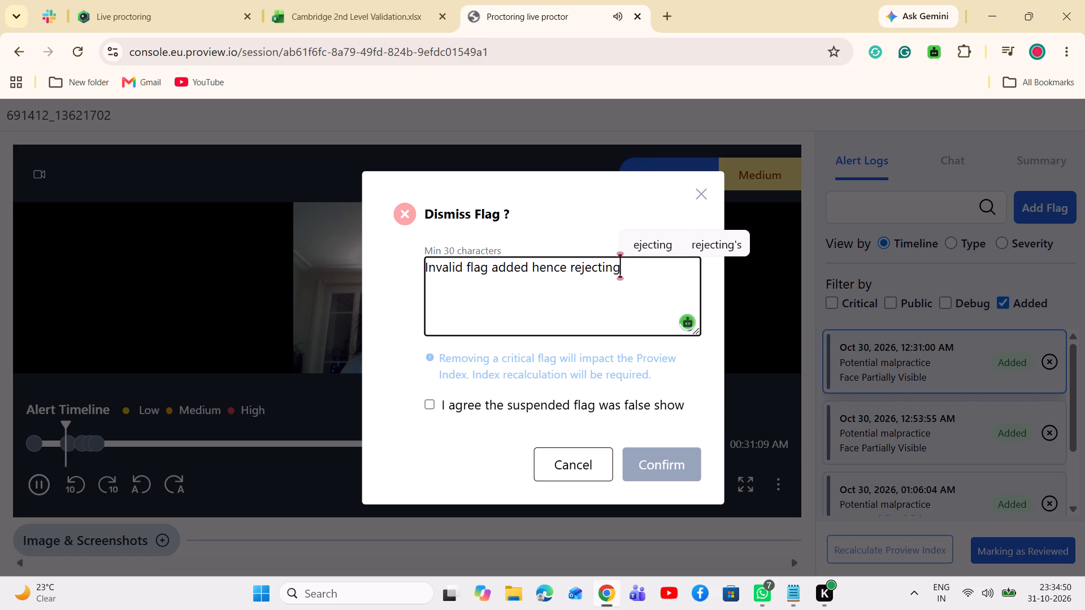
pyautogui.click(432, 398)
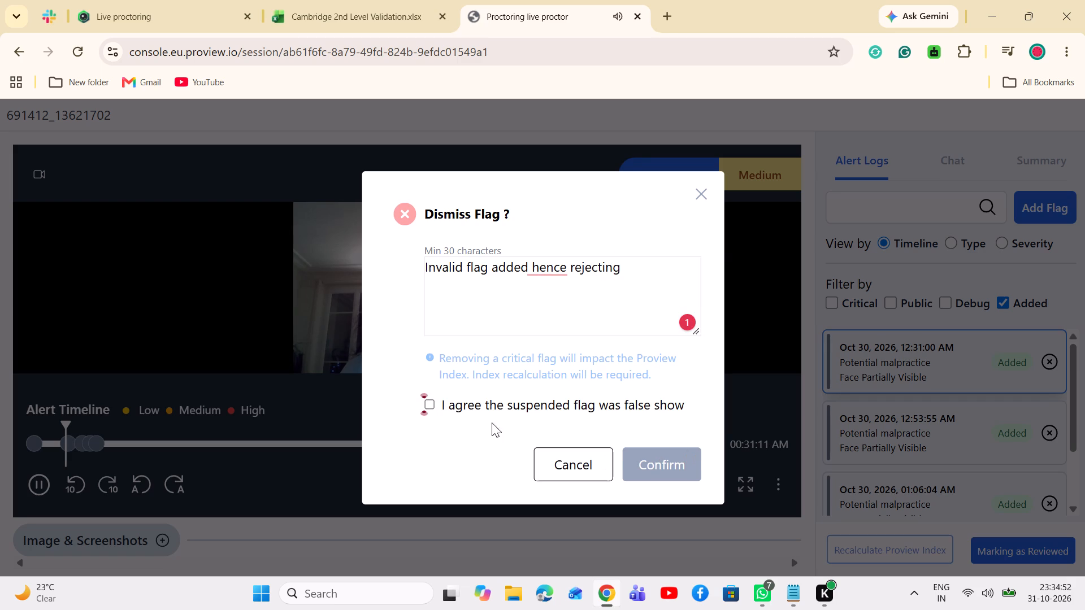
pyautogui.click(436, 406)
pyautogui.click(696, 463)
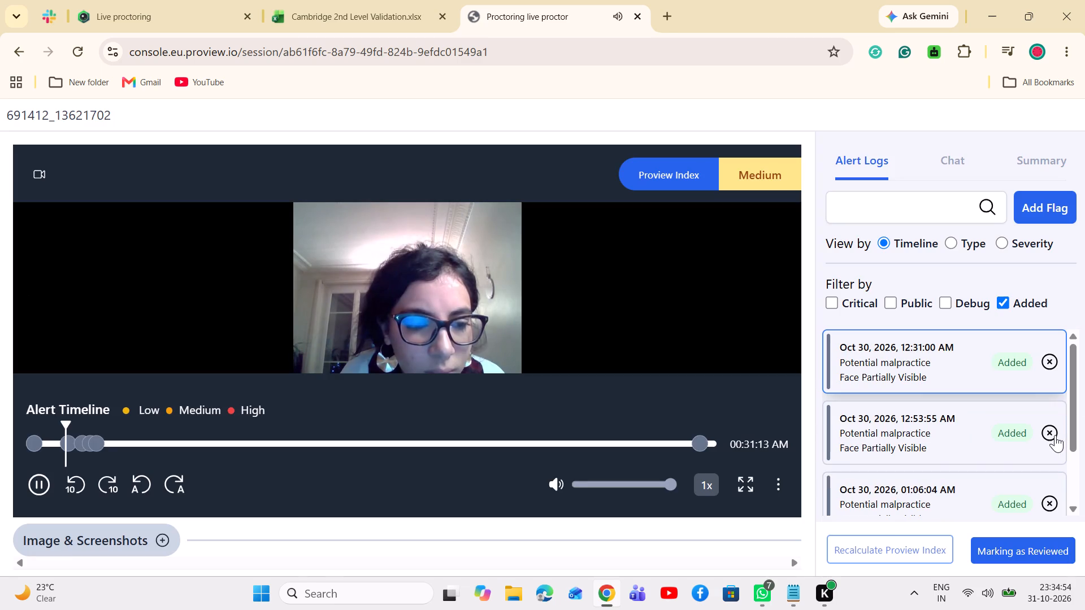
# Play the recording at the Oct 30, 2026, 01:06:04 AM Face Partially Visible flag.
pyautogui.click(932, 439)
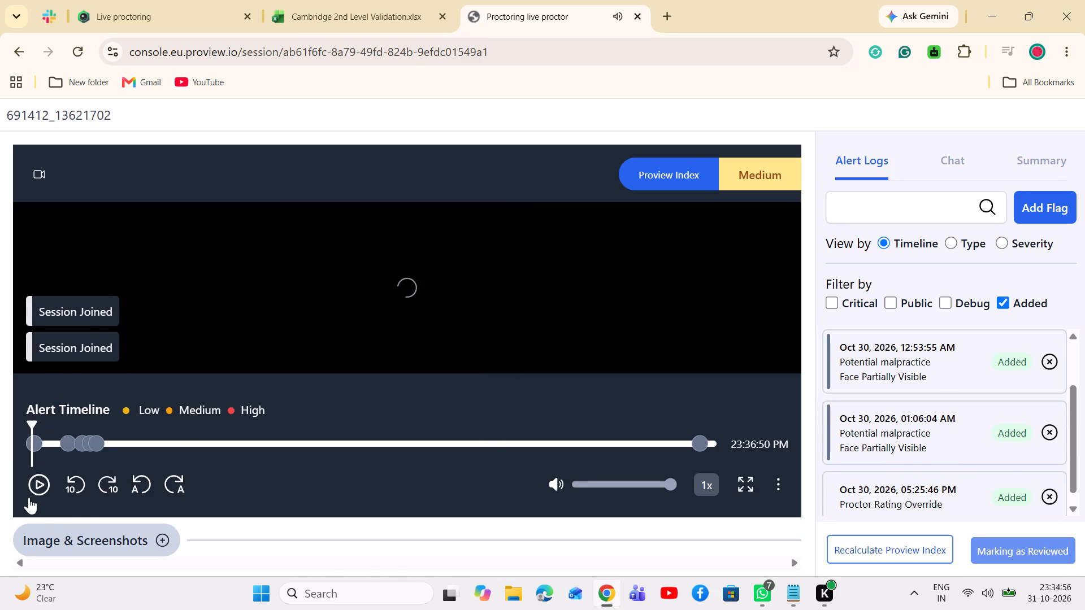
pyautogui.click(34, 489)
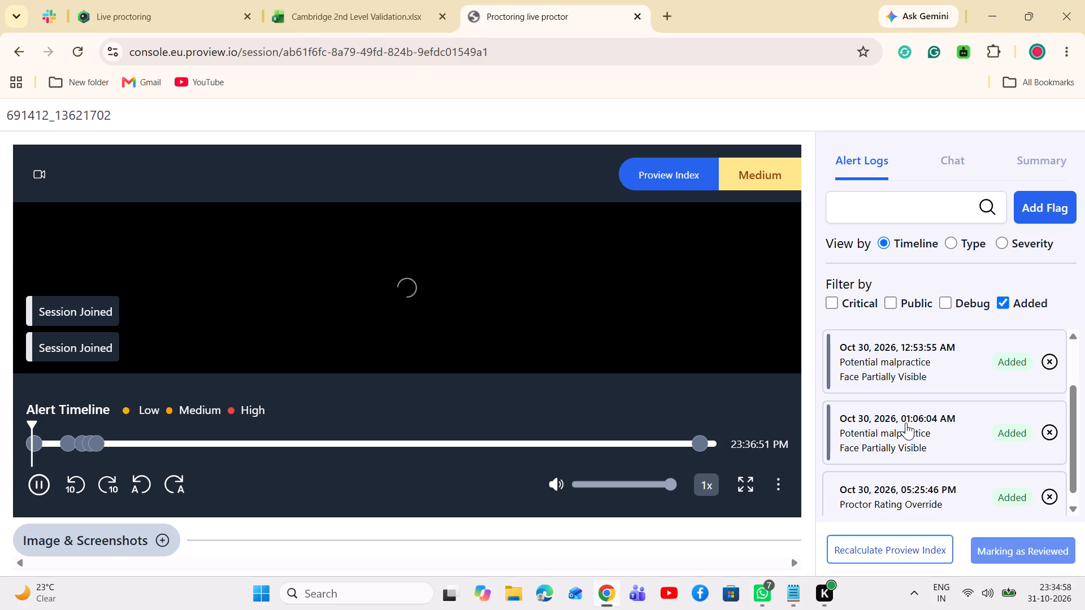
pyautogui.click(914, 430)
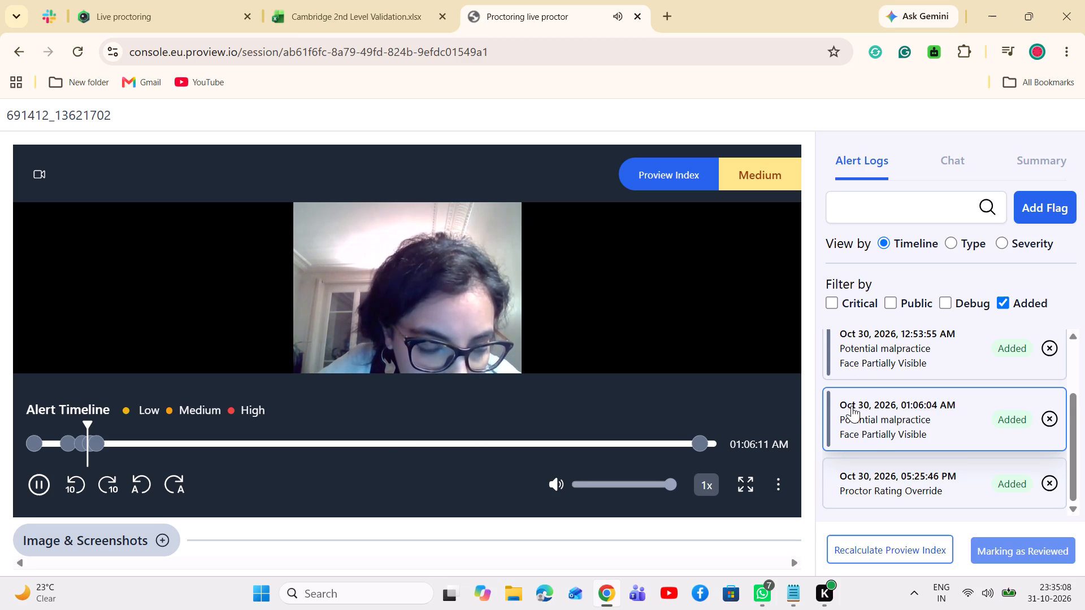
# Copy the remark under the Proview Index rating in the session summary, from "Environment validation" to "Face Partially Visible".
pyautogui.click(1048, 169)
pyautogui.click(878, 381)
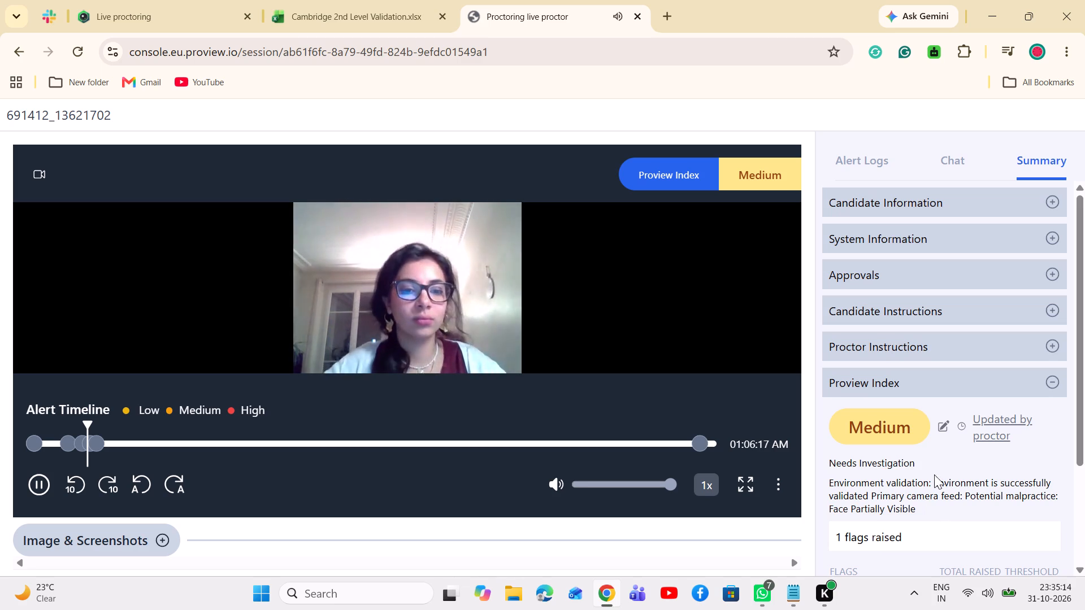
pyautogui.moveTo(915, 513); pyautogui.dragTo(821, 487)
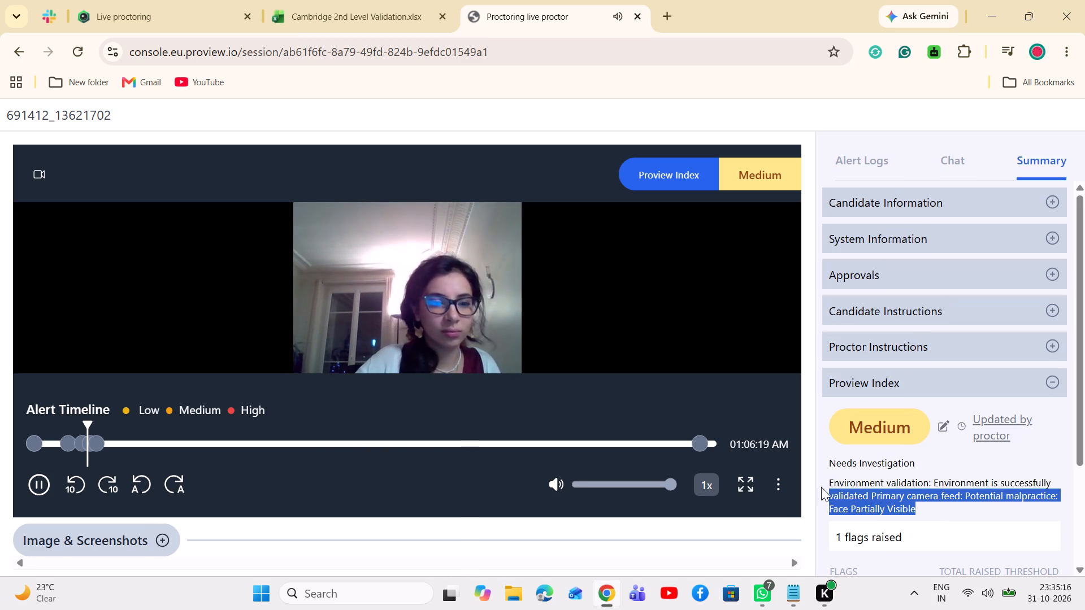
pyautogui.moveTo(821, 487); pyautogui.dragTo(828, 480)
pyautogui.hotkey('ctrl', 'c')
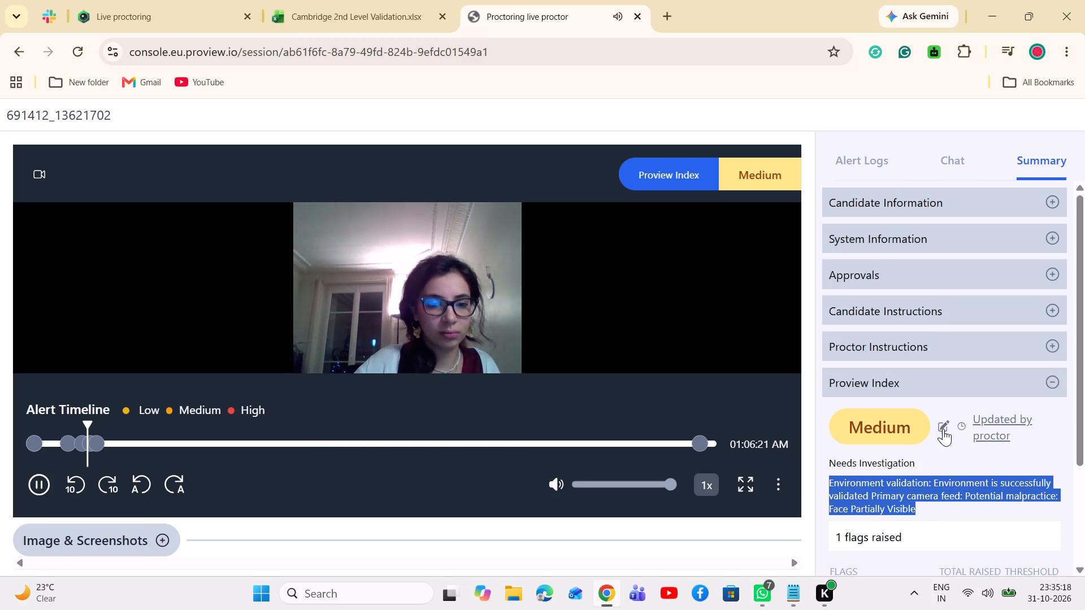
# Edit the proctor index with index Medium, reason Needs Investigation and the copied remark.
pyautogui.click(941, 429)
pyautogui.click(637, 259)
pyautogui.click(487, 337)
pyautogui.click(496, 324)
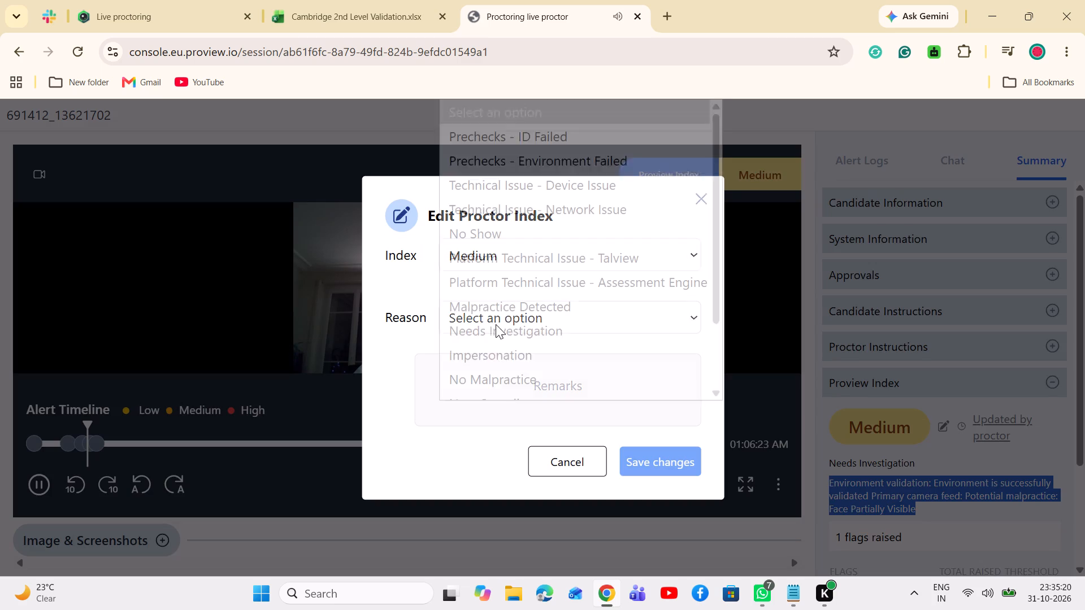
pyautogui.click(492, 334)
pyautogui.click(496, 384)
pyautogui.hotkey('ctrl', 'v')
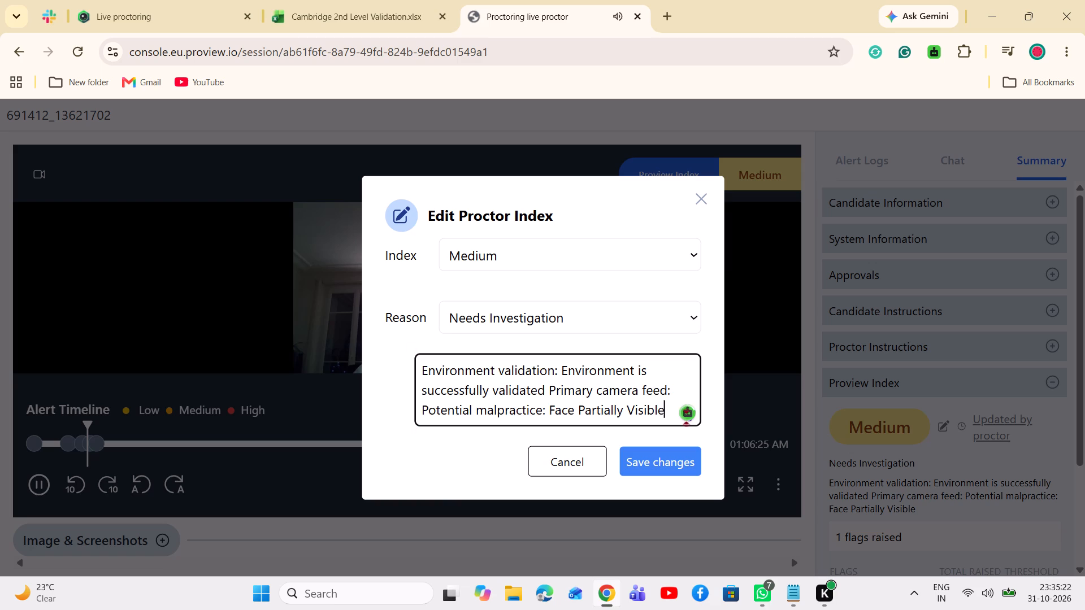
# Apply the suggested corrections "environment", "validated." and "partially visible" to the remark and save the proctor index changes.
pyautogui.scroll(-3, 558, 390)
pyautogui.click(587, 371)
pyautogui.click(601, 418)
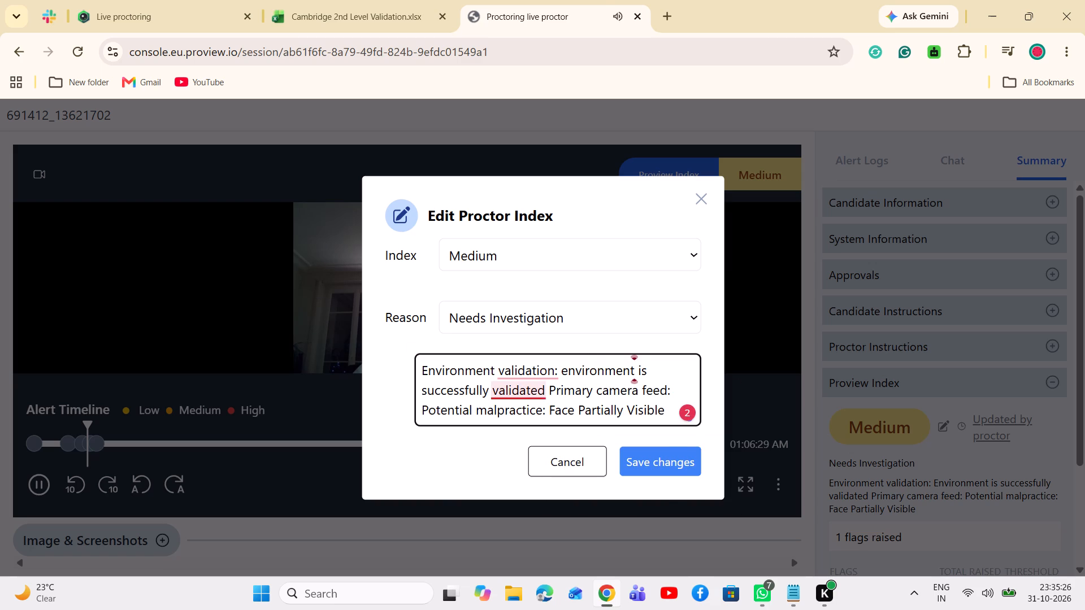
pyautogui.click(521, 397)
pyautogui.click(530, 425)
pyautogui.scroll(-3, 602, 416)
pyautogui.click(612, 413)
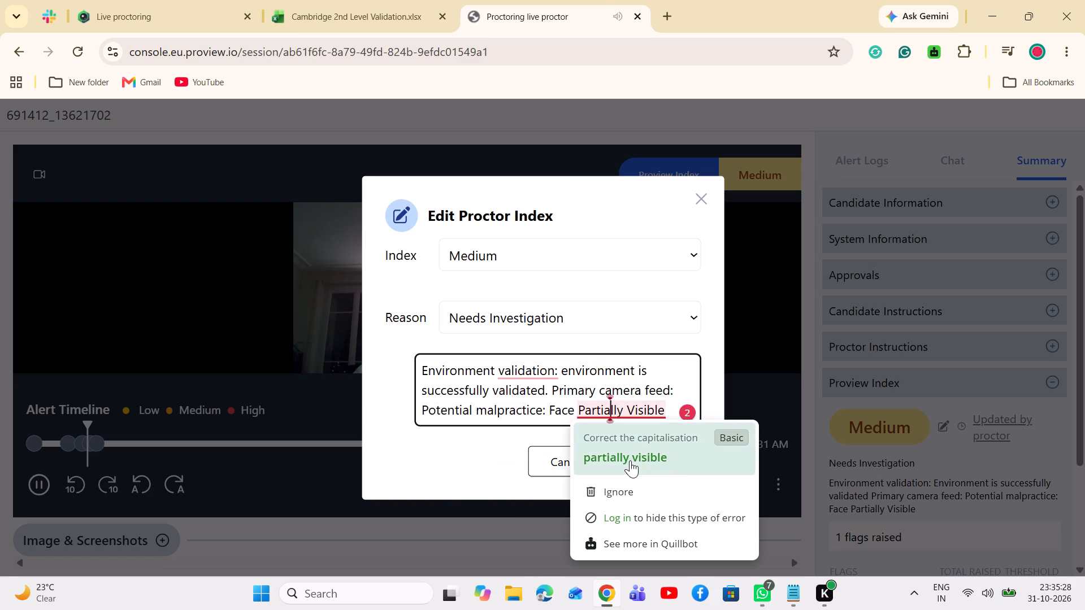
pyautogui.click(630, 460)
pyautogui.scroll(-1, 649, 420)
pyautogui.click(658, 462)
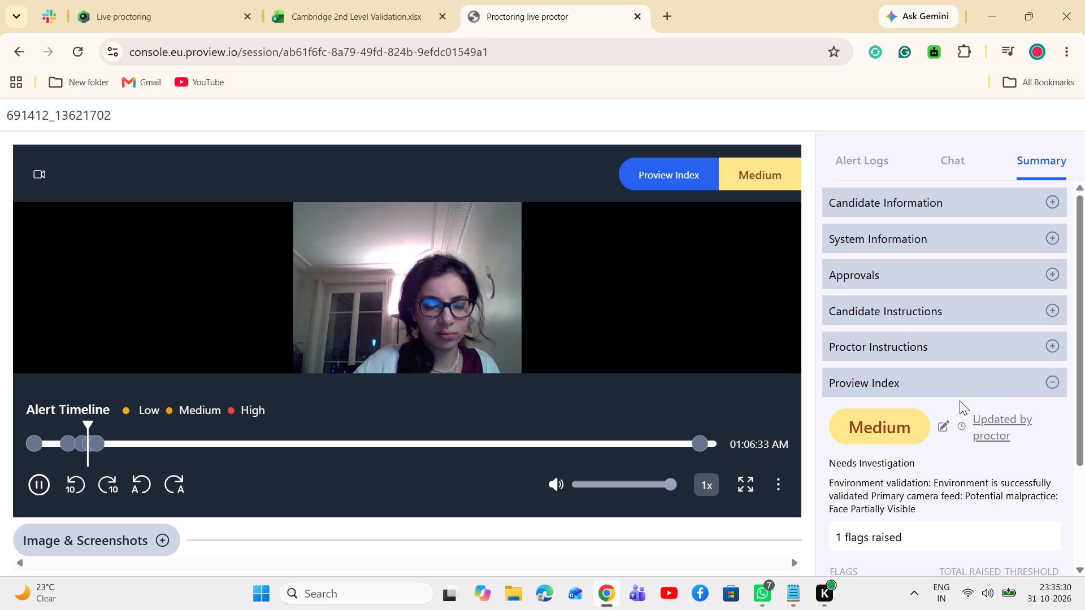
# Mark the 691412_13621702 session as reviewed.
pyautogui.scroll(-3, 957, 408)
pyautogui.click(346, 0)
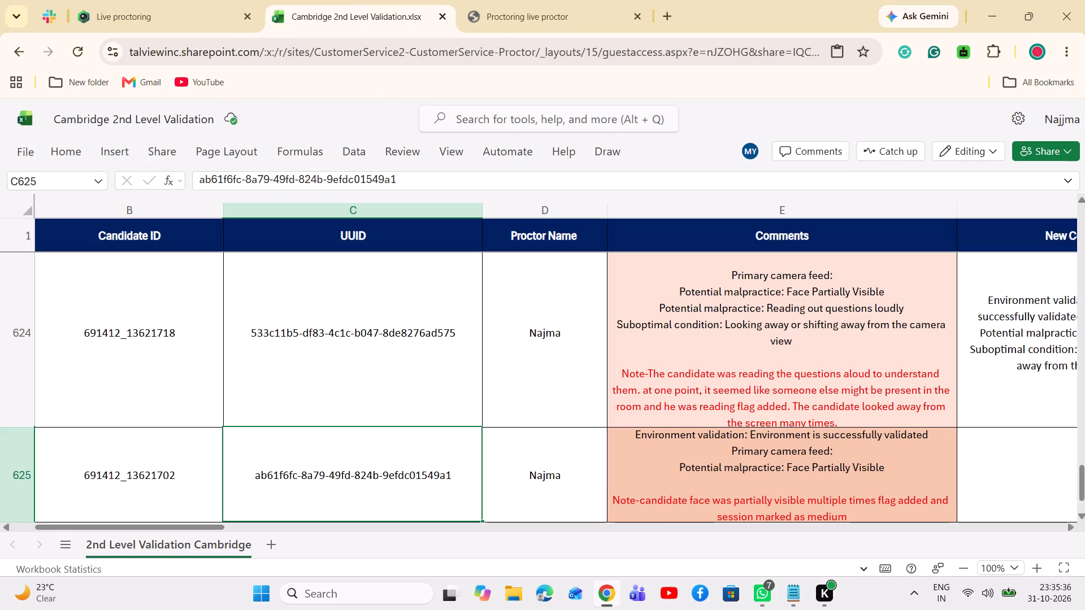
pyautogui.click(583, 0)
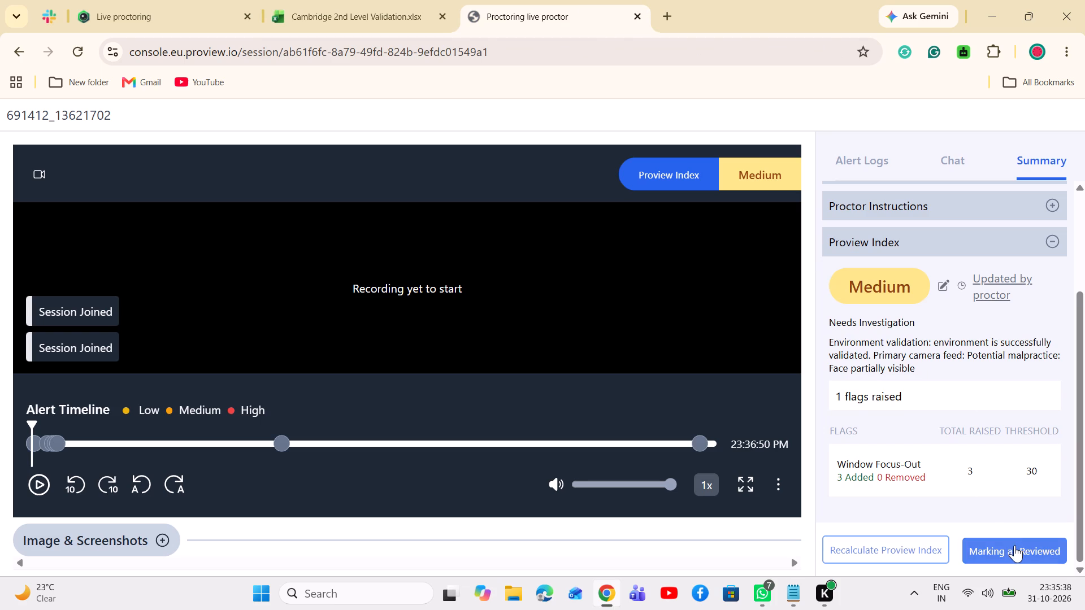
pyautogui.click(1014, 545)
# Paste the copied proctor index remark into row 625's New Comments cell of the workbook.
pyautogui.click(363, 0)
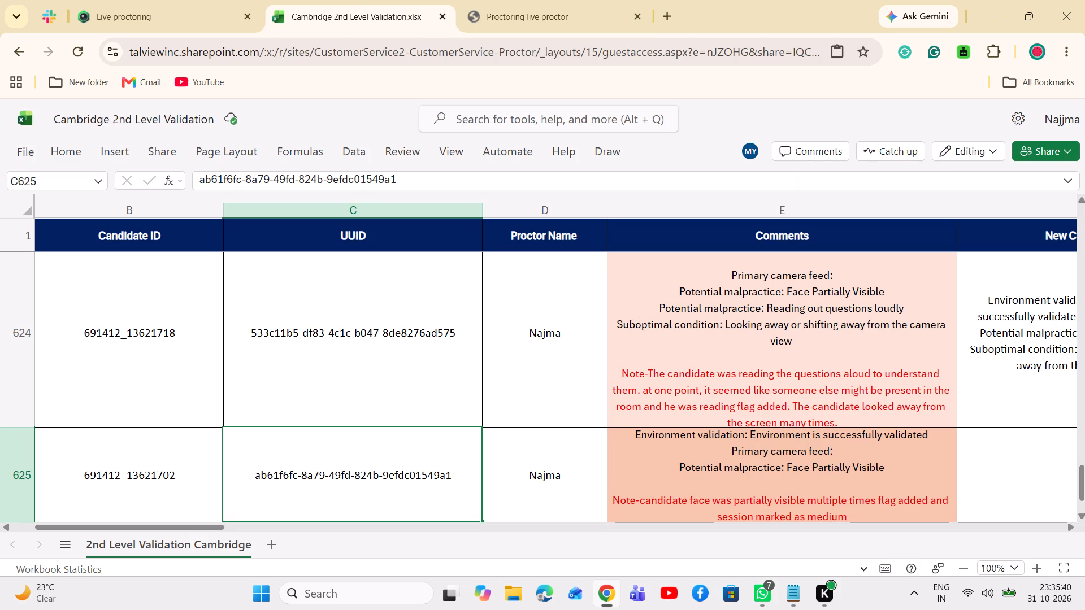
pyautogui.click(532, 496)
pyautogui.click(715, 469)
pyautogui.press('Right')
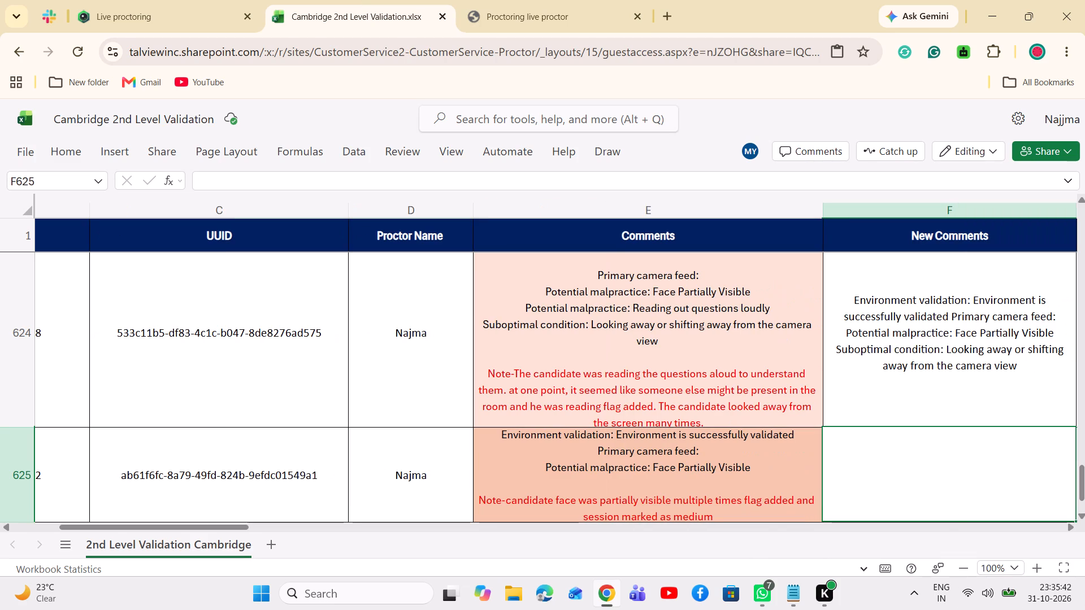
pyautogui.doubleClick(951, 502)
pyautogui.hotkey('ctrl', 'v')
pyautogui.click(714, 486)
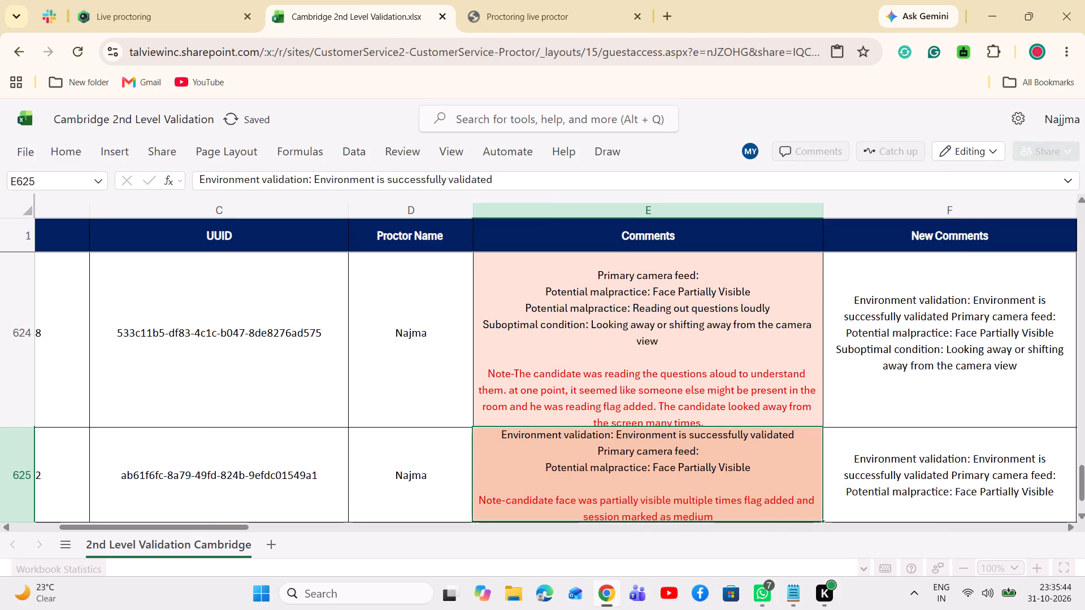
# Set row 625's Previous and Current Proview Description cells to "Needs Investigation".
pyautogui.click(957, 476)
pyautogui.press('Right')
pyautogui.press('Right')
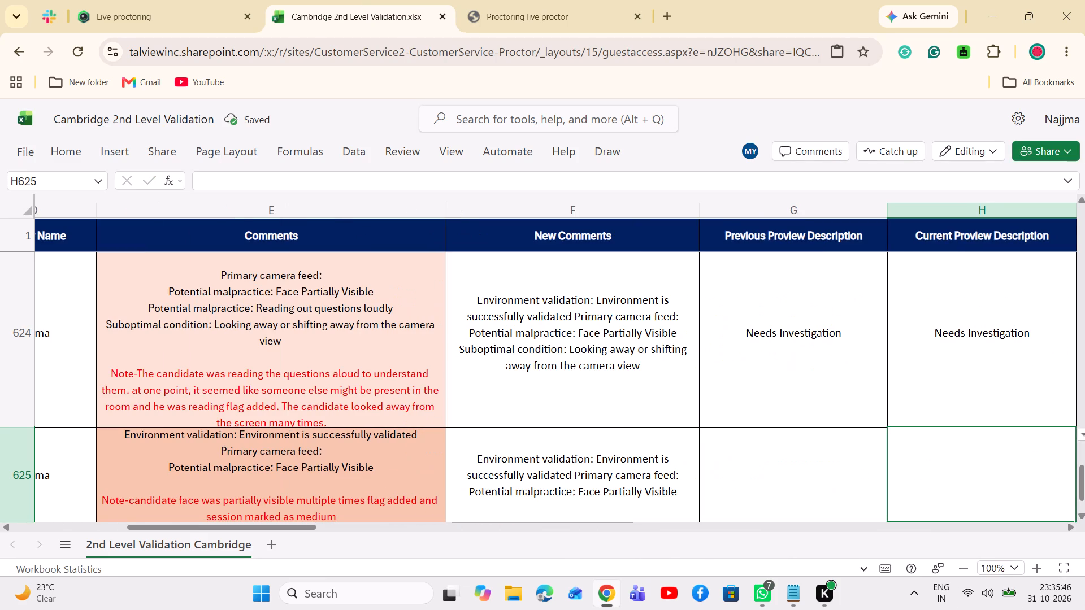
pyautogui.click(858, 481)
pyautogui.click(897, 436)
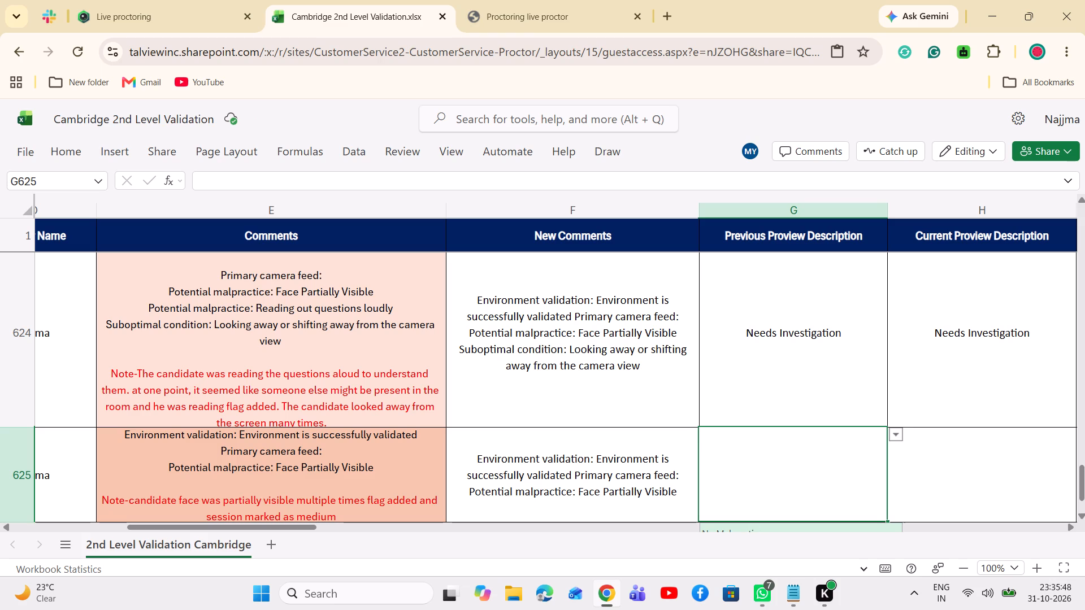
pyautogui.doubleClick(1084, 514)
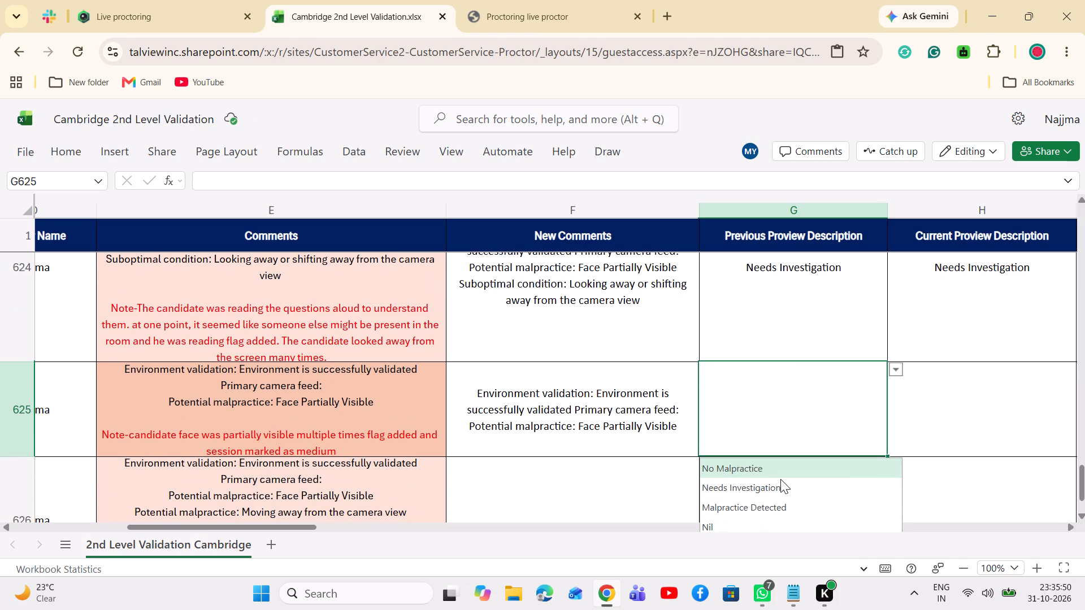
pyautogui.click(781, 485)
pyautogui.click(956, 397)
pyautogui.click(1082, 368)
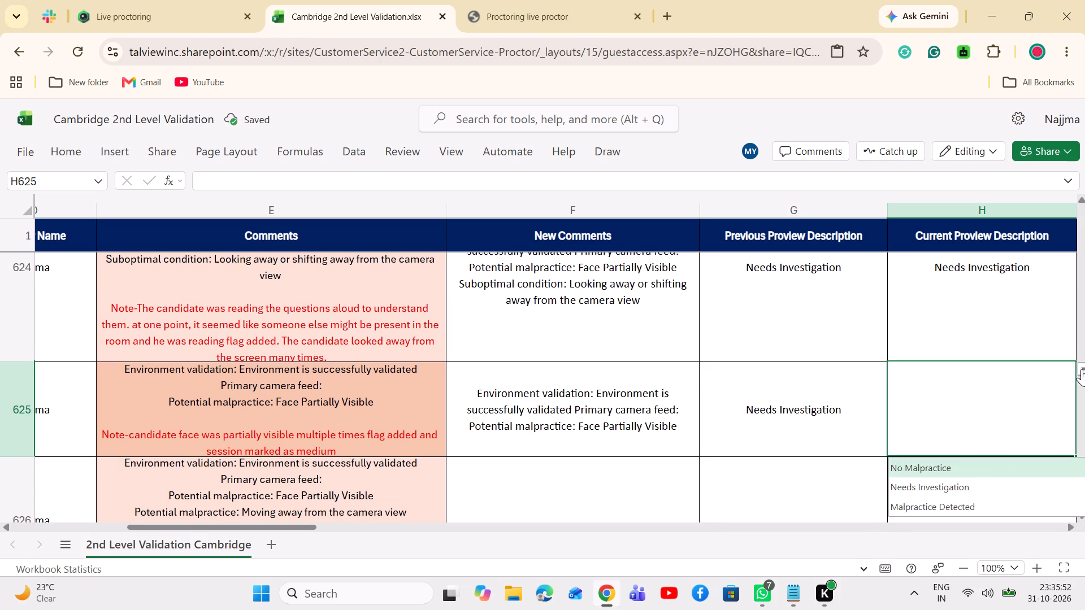
pyautogui.click(977, 485)
# Set row 625's Previous and Current Proview Index Rating cells to "Medium".
pyautogui.press('Right')
pyautogui.click(1084, 374)
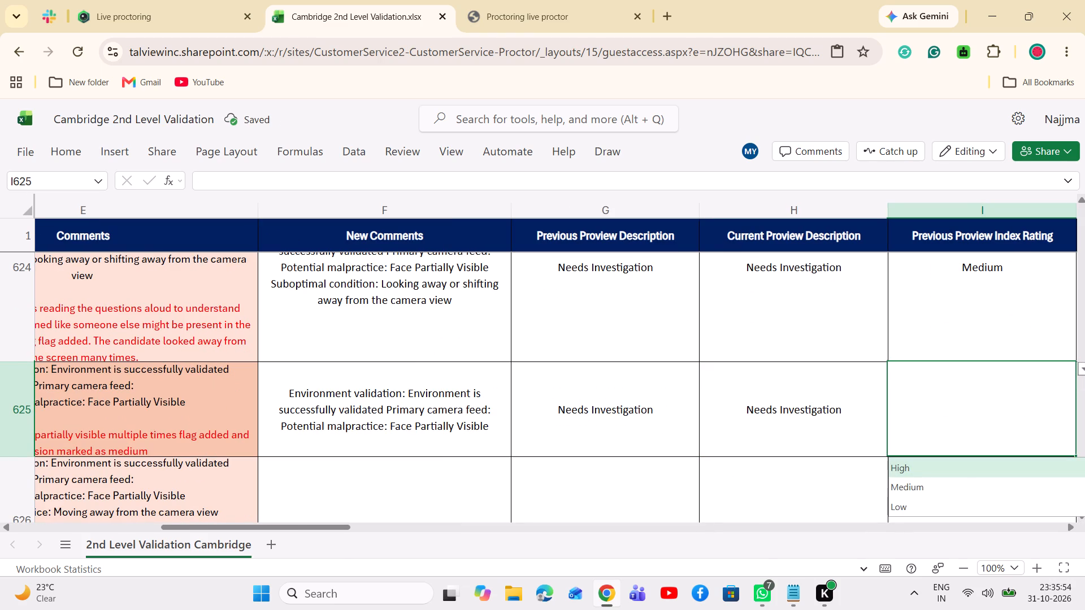
pyautogui.click(921, 487)
pyautogui.press('Right')
pyautogui.click(1084, 369)
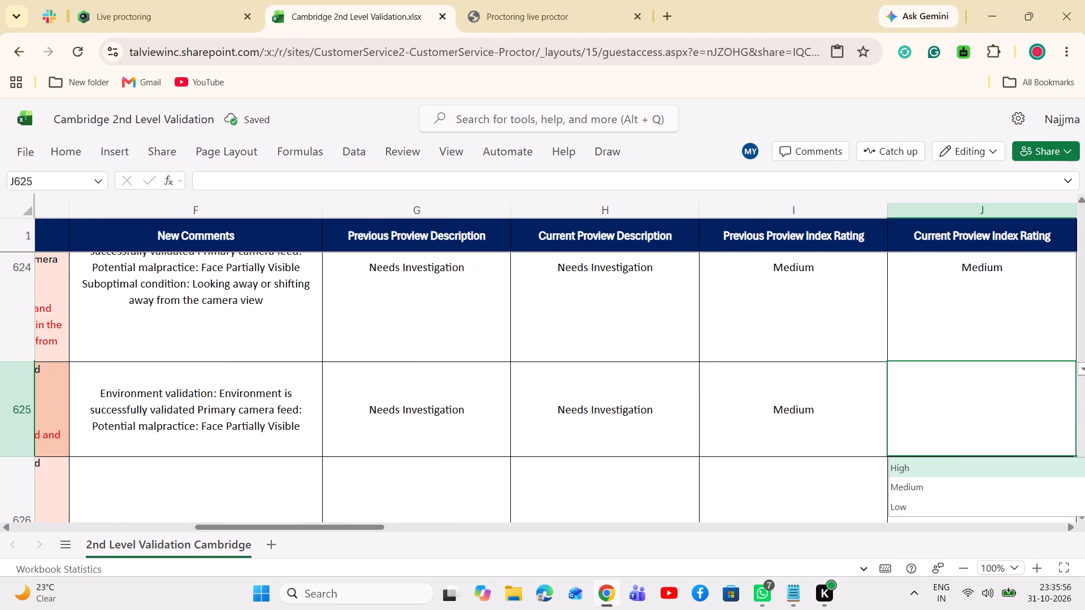
pyautogui.click(935, 490)
# Set row 625's Marked as reviewed cell to "Marked as reviewed" and check the session's review status in Proview.
pyautogui.press('Right')
pyautogui.click(1081, 376)
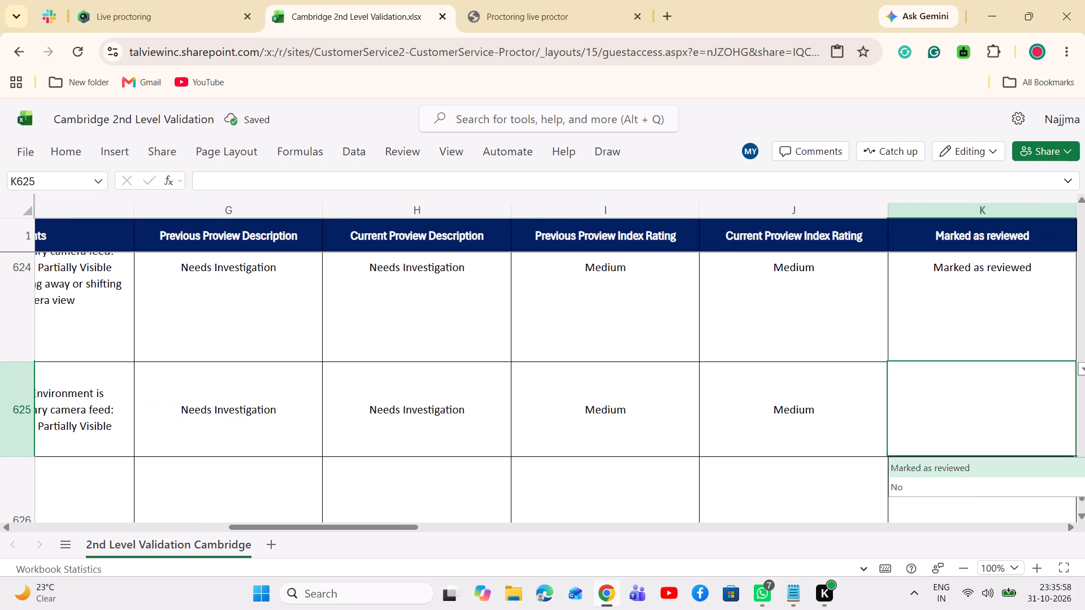
pyautogui.click(976, 471)
pyautogui.click(579, 0)
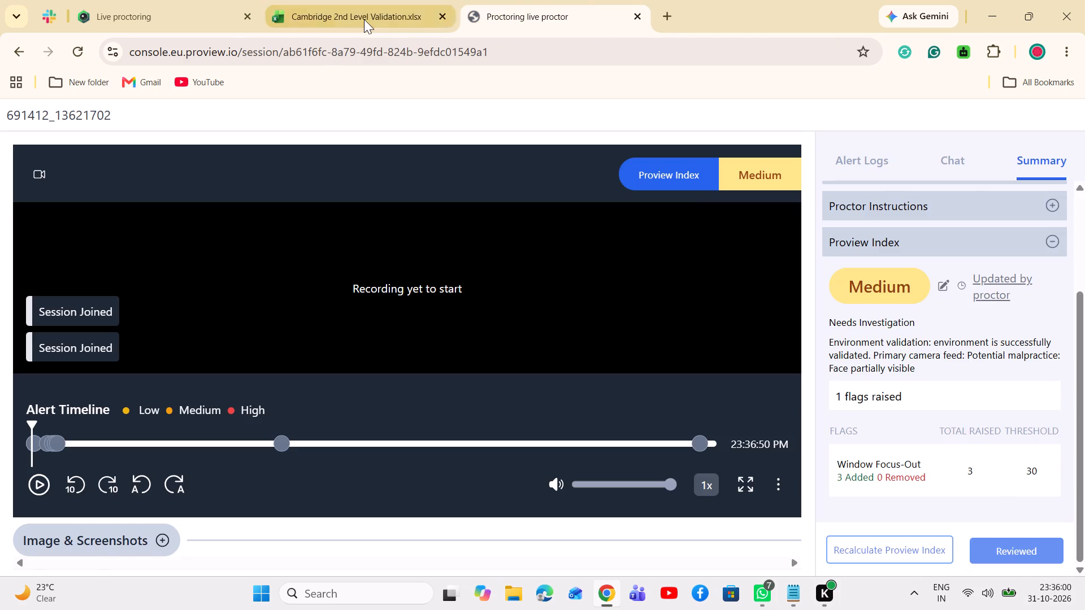
# Copy the session UUID from row 626 of the workbook.
pyautogui.click(364, 19)
pyautogui.tripleClick(1084, 513)
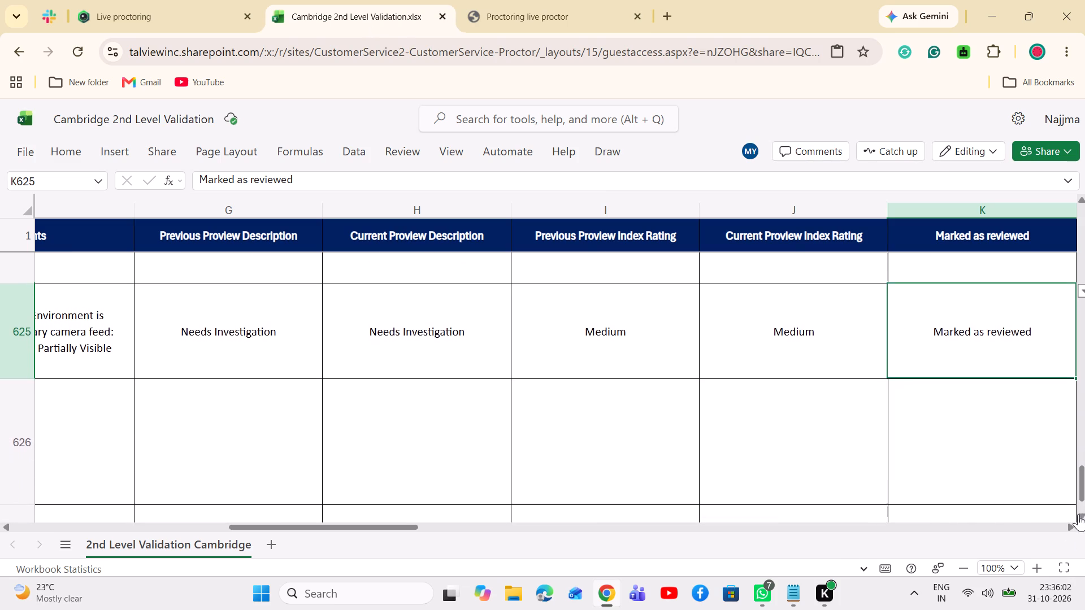
pyautogui.click(802, 434)
pyautogui.press('Left')
pyautogui.press('Left')
pyautogui.press('Left')
pyautogui.press('Left')
pyautogui.press('Left')
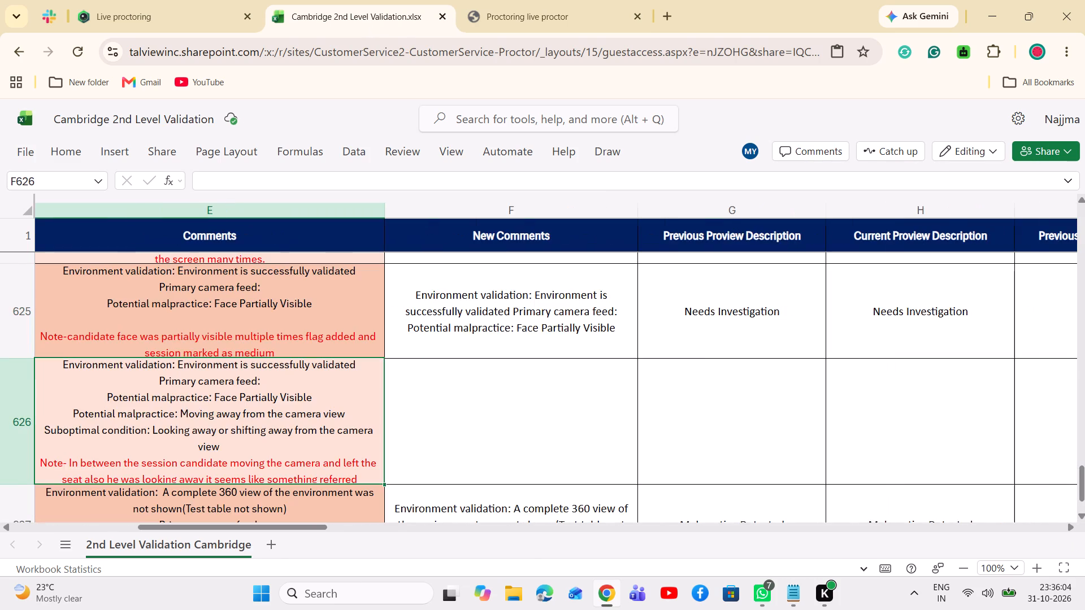
pyautogui.press('Left')
pyautogui.press('Left')
pyautogui.doubleClick(161, 454)
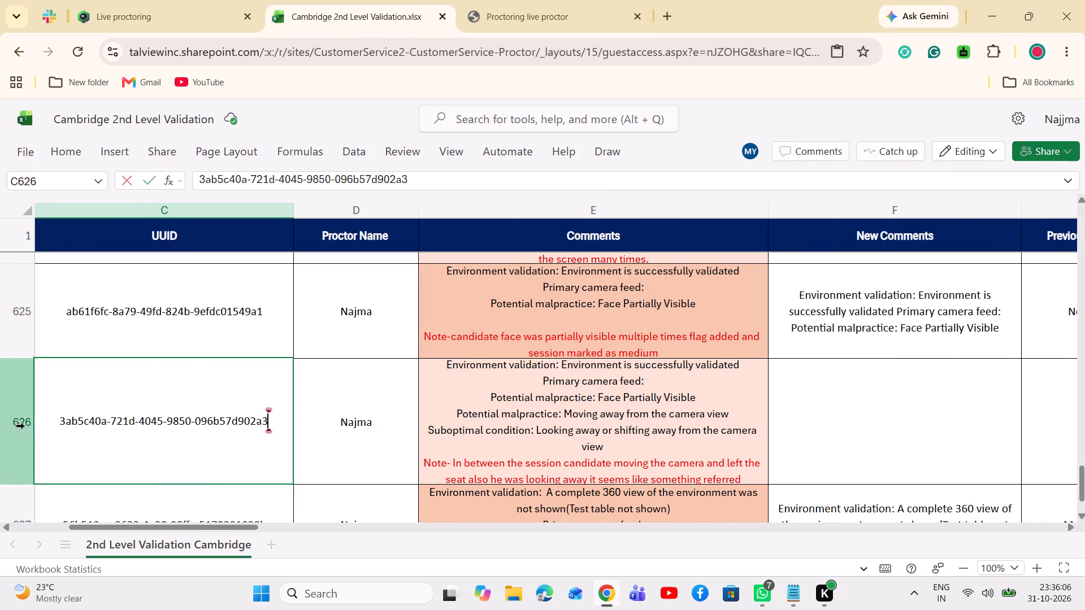
pyautogui.moveTo(59, 417); pyautogui.dragTo(270, 420)
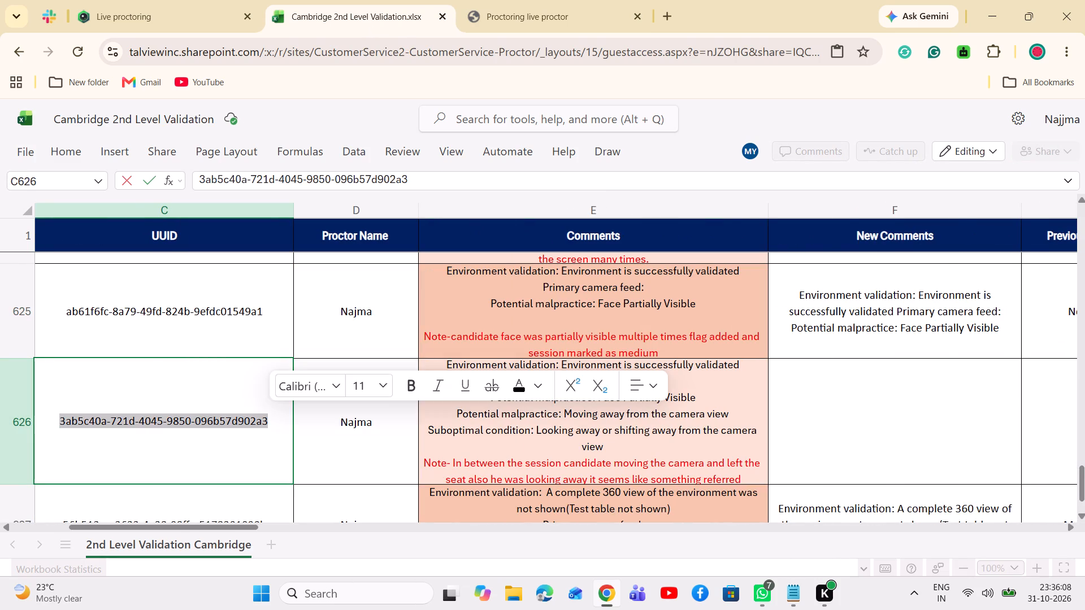
pyautogui.hotkey('ctrl', 'c')
# Open row 626's proctoring session by replacing the session ID in the Proview address with the copied UUID.
pyautogui.click(511, 20)
pyautogui.moveTo(504, 58); pyautogui.dragTo(288, 68)
pyautogui.press('BackSpace')
pyautogui.press('BackSpace')
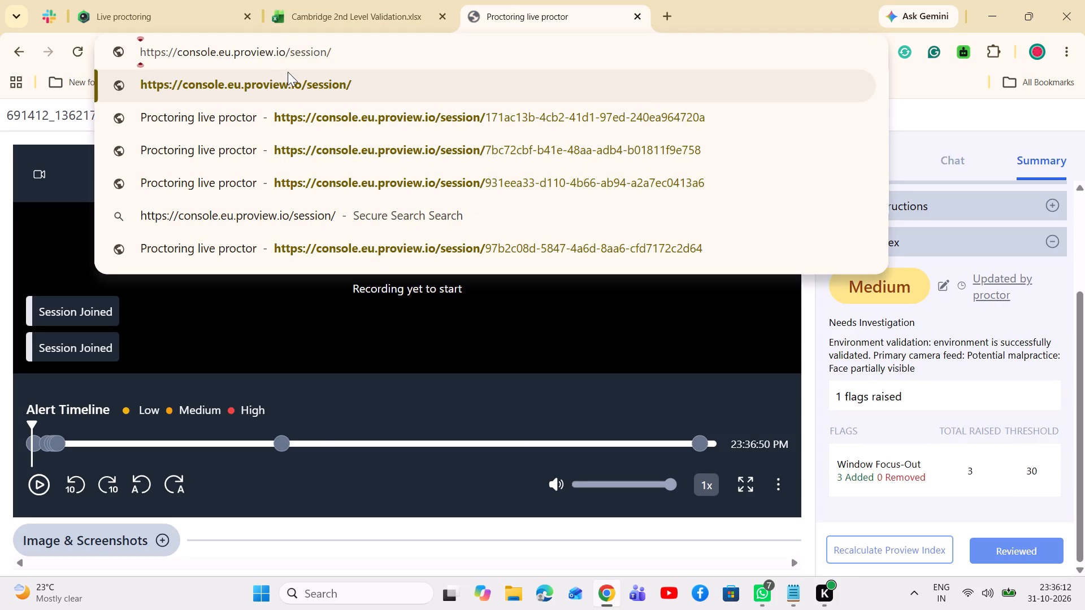
pyautogui.hotkey('ctrl', 'v')
pyautogui.press('Return')
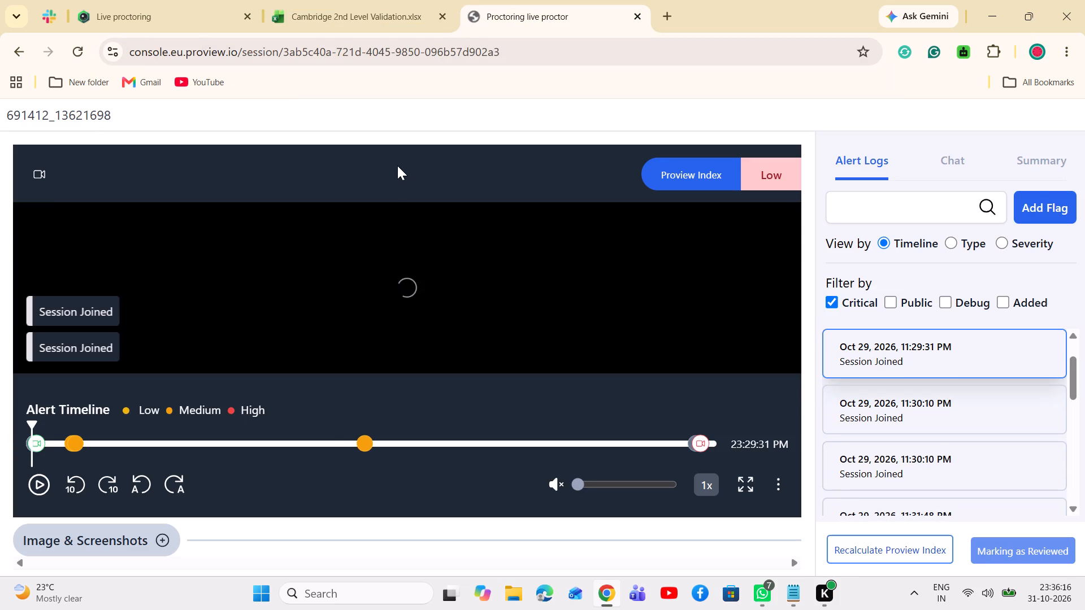
# Filter the session's alert logs to show only added flags.
pyautogui.click(1038, 171)
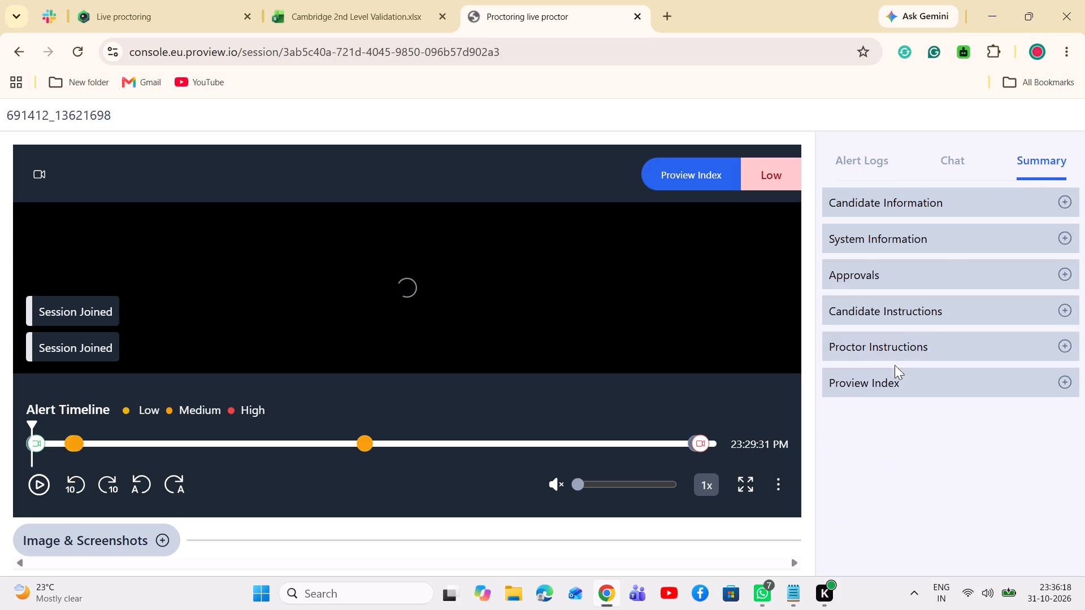
pyautogui.click(854, 160)
pyautogui.click(1003, 294)
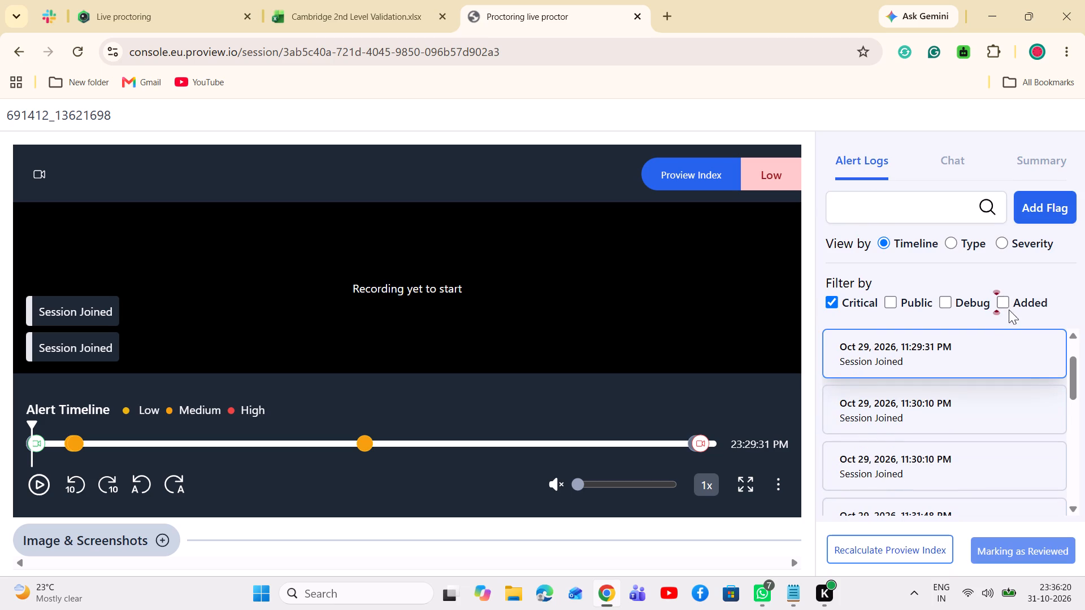
pyautogui.click(1010, 304)
pyautogui.click(991, 307)
pyautogui.click(997, 304)
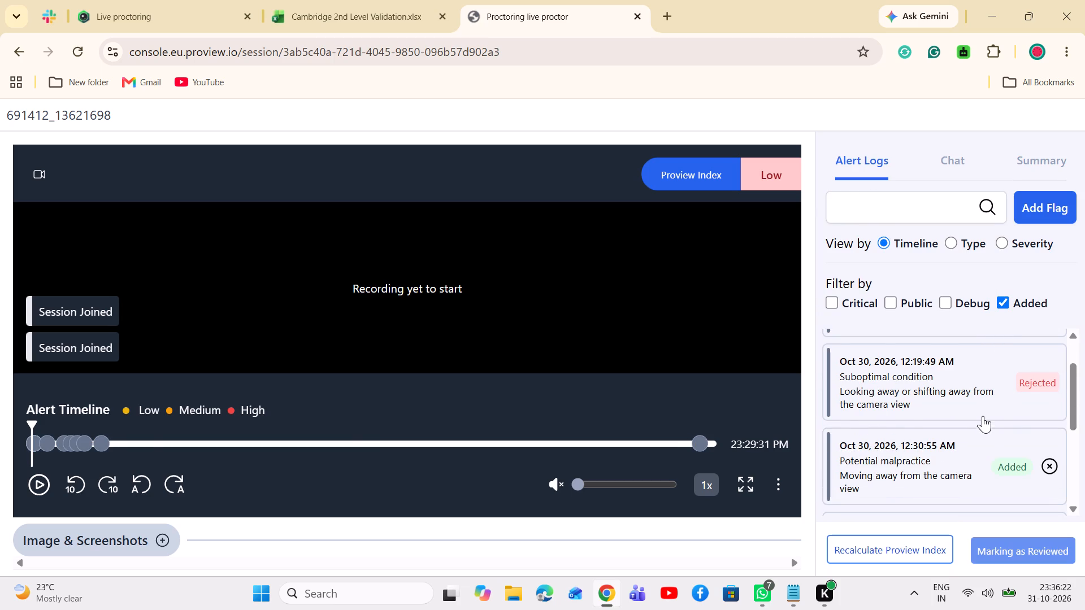
# Play the recording with sound from the 12:19:49 AM "Looking away or shifting away from the camera view" flag.
pyautogui.scroll(3, 982, 409)
pyautogui.click(930, 472)
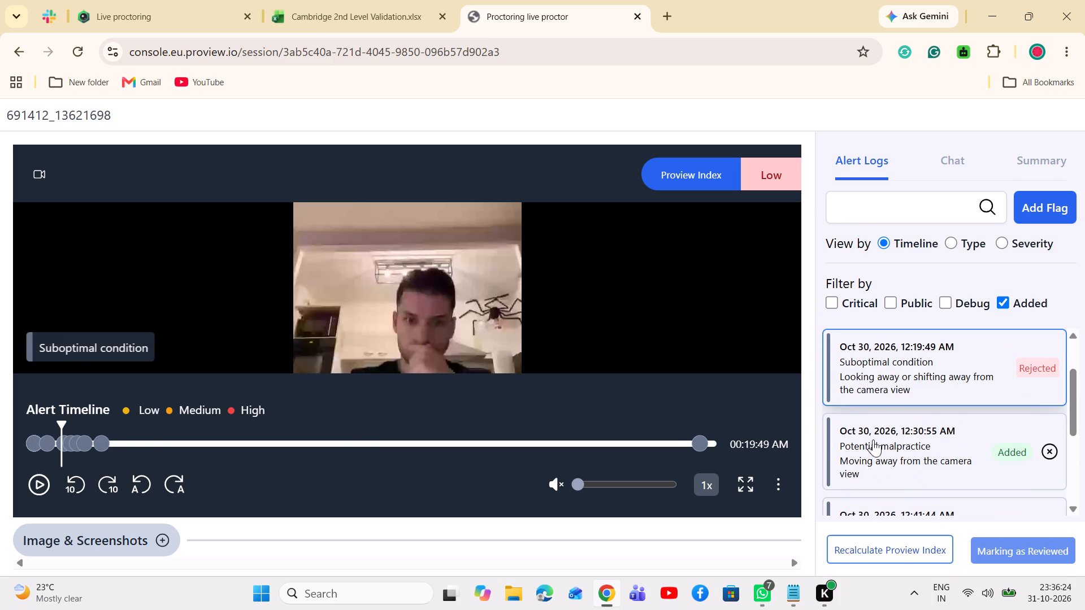
pyautogui.click(561, 493)
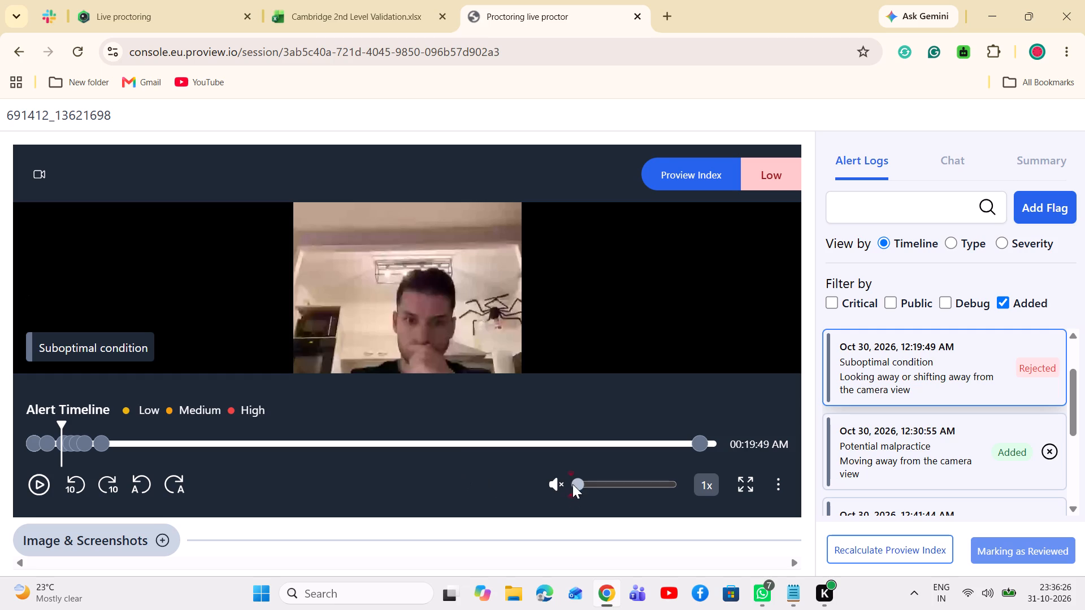
pyautogui.click(572, 484)
pyautogui.click(553, 487)
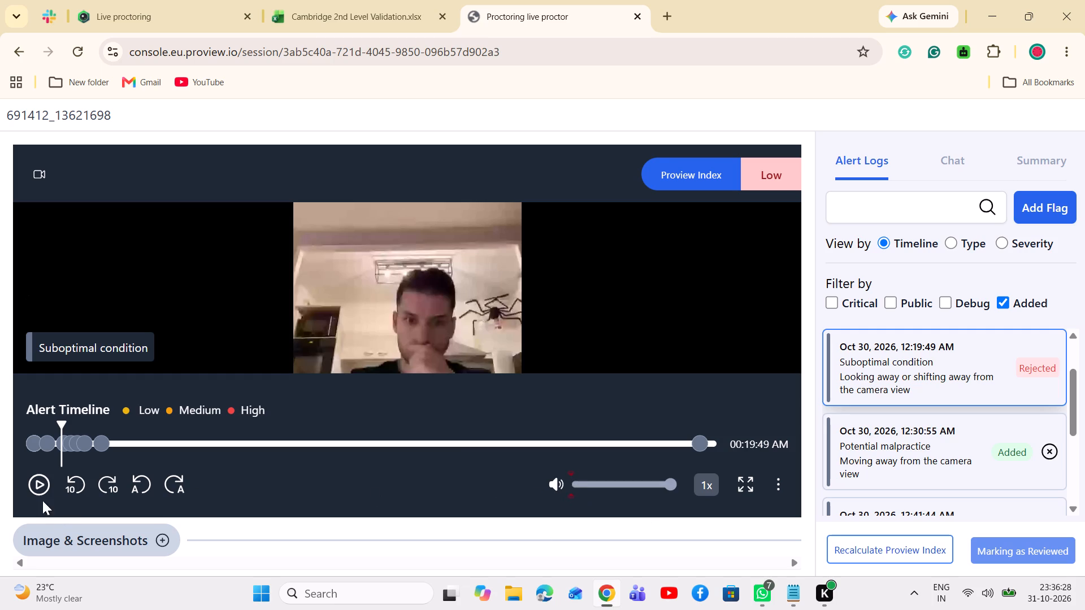
pyautogui.click(31, 487)
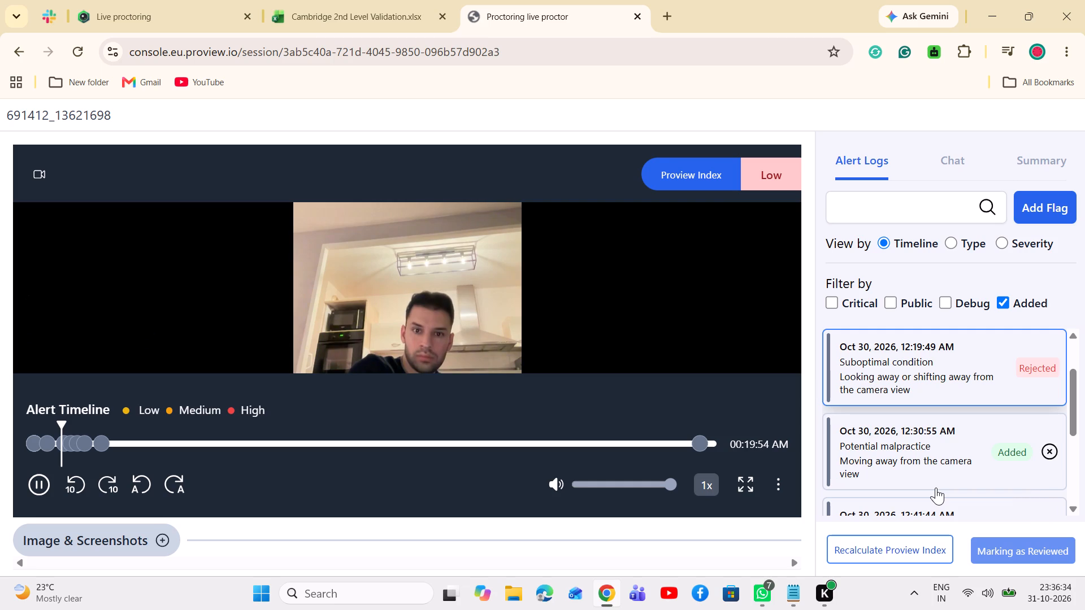
# Review the 12:30:55 AM "Moving away from the camera view" and 12:41:44 AM "Face Partially Visible" flags using the recording and captured screenshots.
pyautogui.click(907, 476)
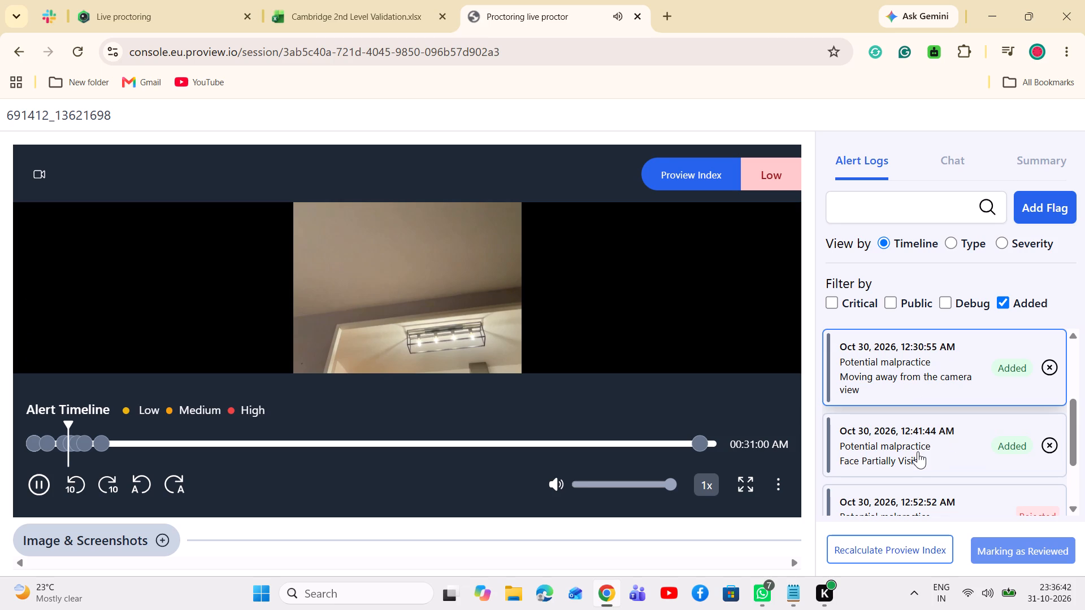
pyautogui.click(131, 546)
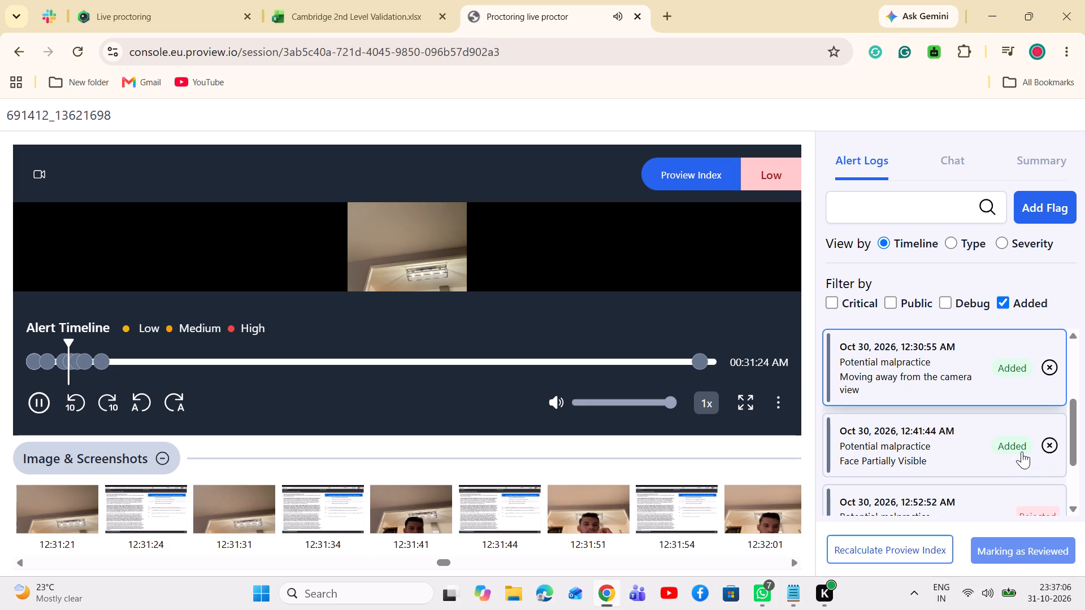
pyautogui.click(953, 464)
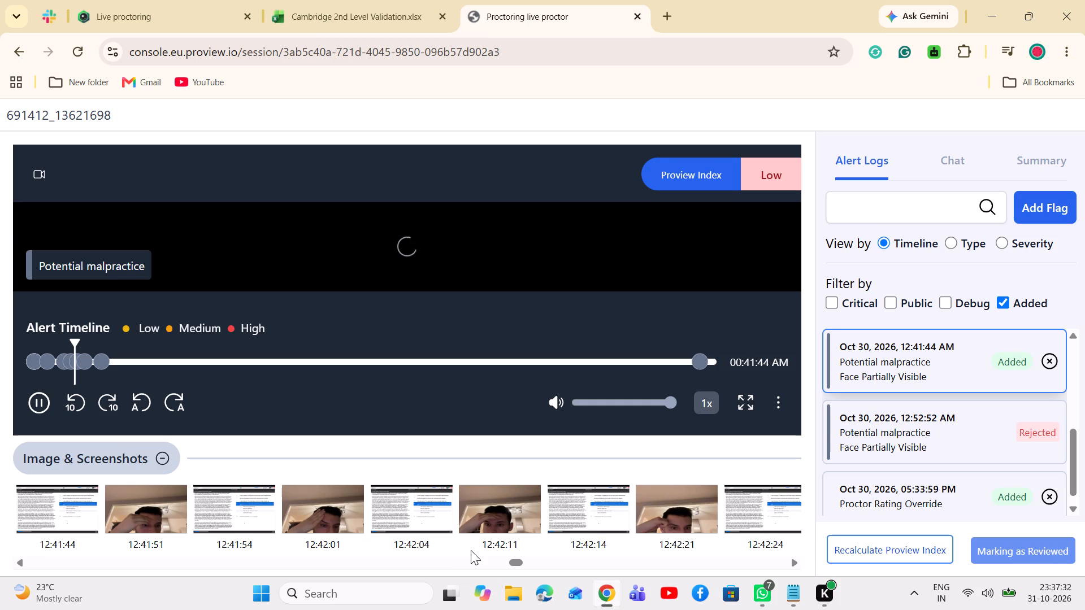
pyautogui.click(871, 355)
pyautogui.click(692, 493)
pyautogui.click(879, 201)
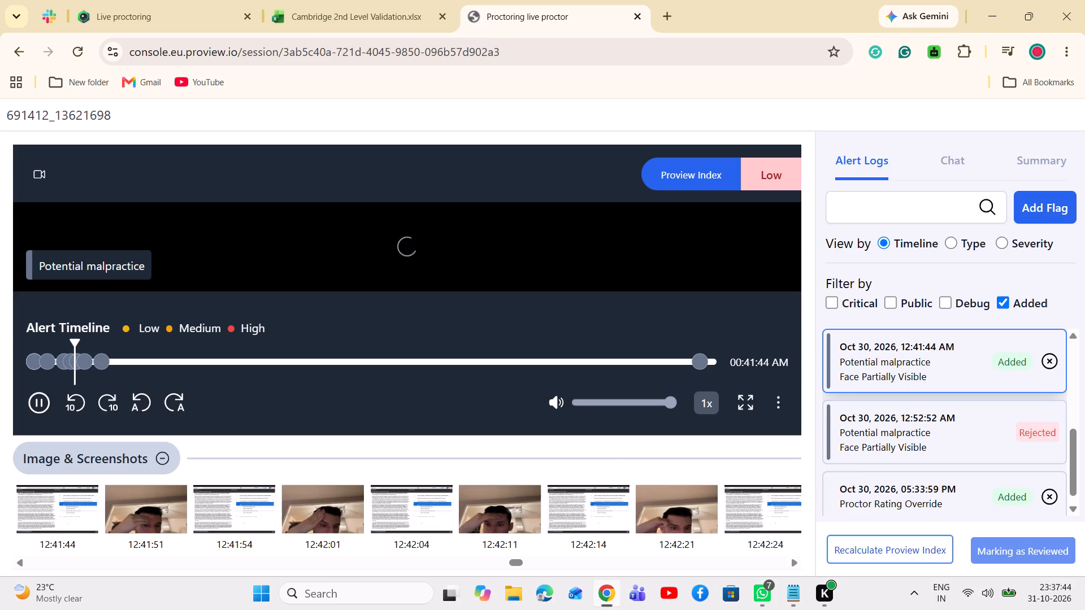
# Compare the Proview Index comment in the session summary with the full list of added flags.
pyautogui.scroll(-3, 947, 442)
pyautogui.click(1032, 163)
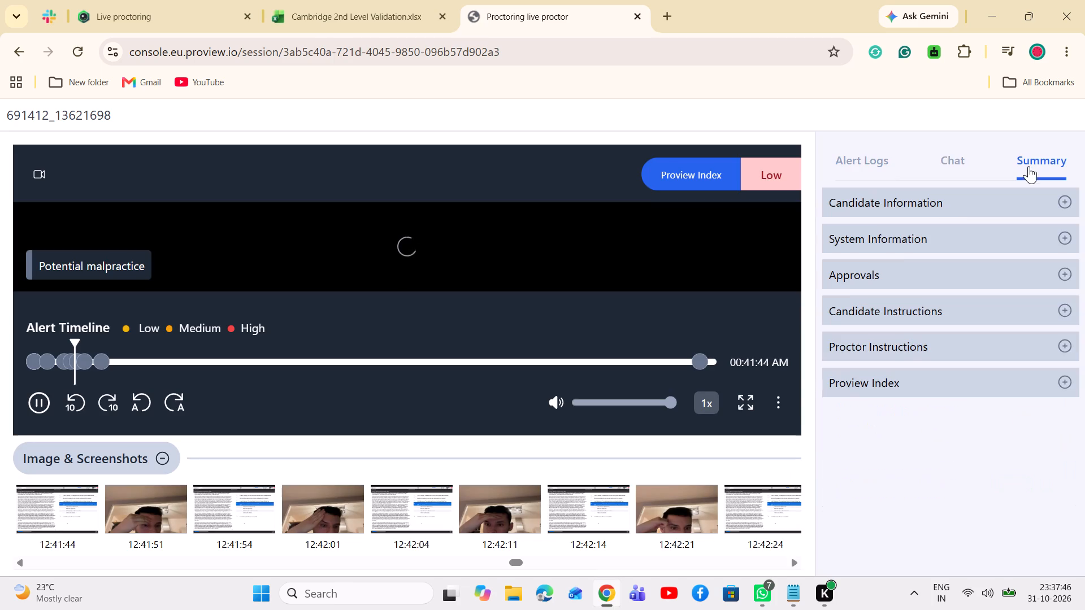
pyautogui.click(883, 386)
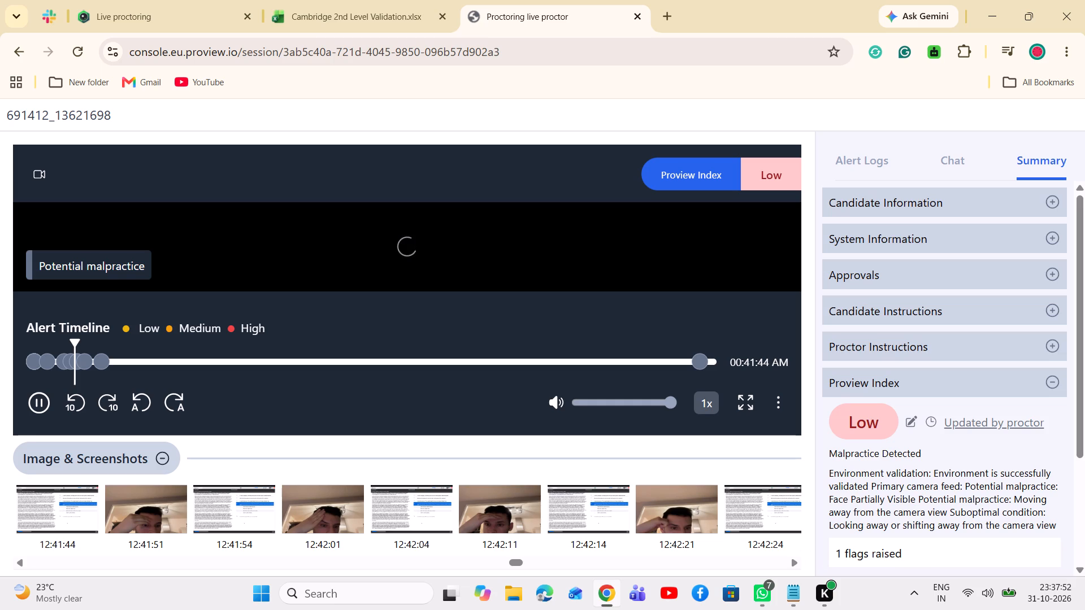
pyautogui.click(879, 159)
pyautogui.click(1033, 306)
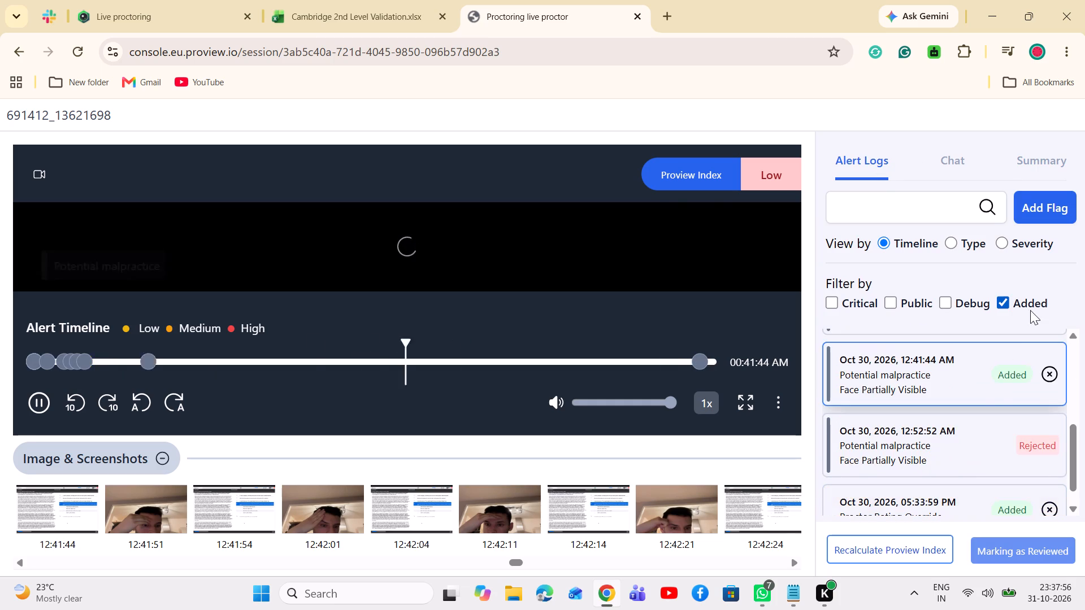
pyautogui.scroll(2, 1001, 383)
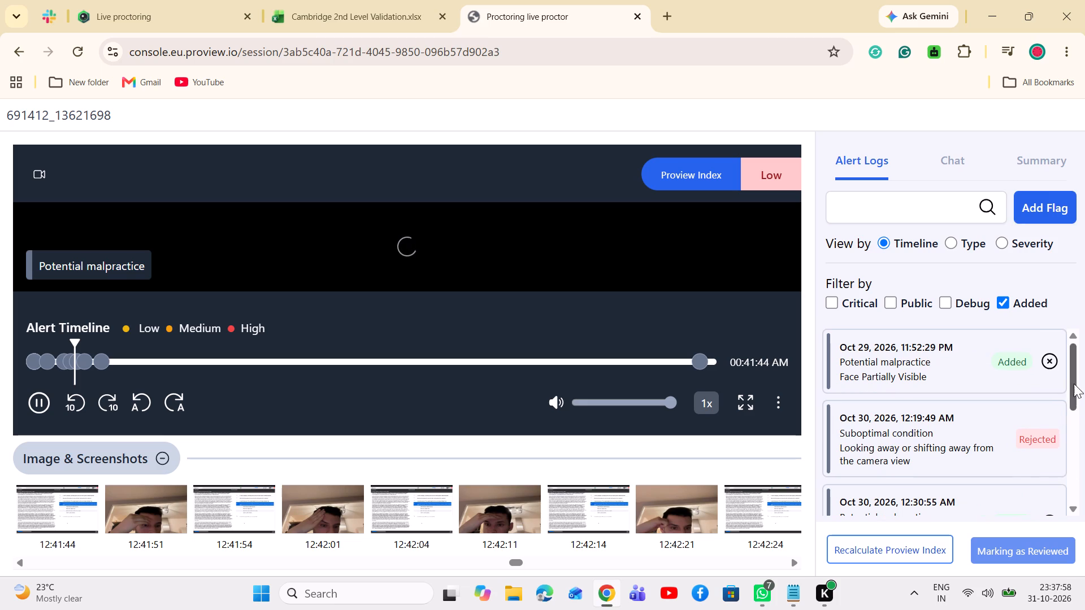
pyautogui.moveTo(1074, 384); pyautogui.dragTo(1077, 428)
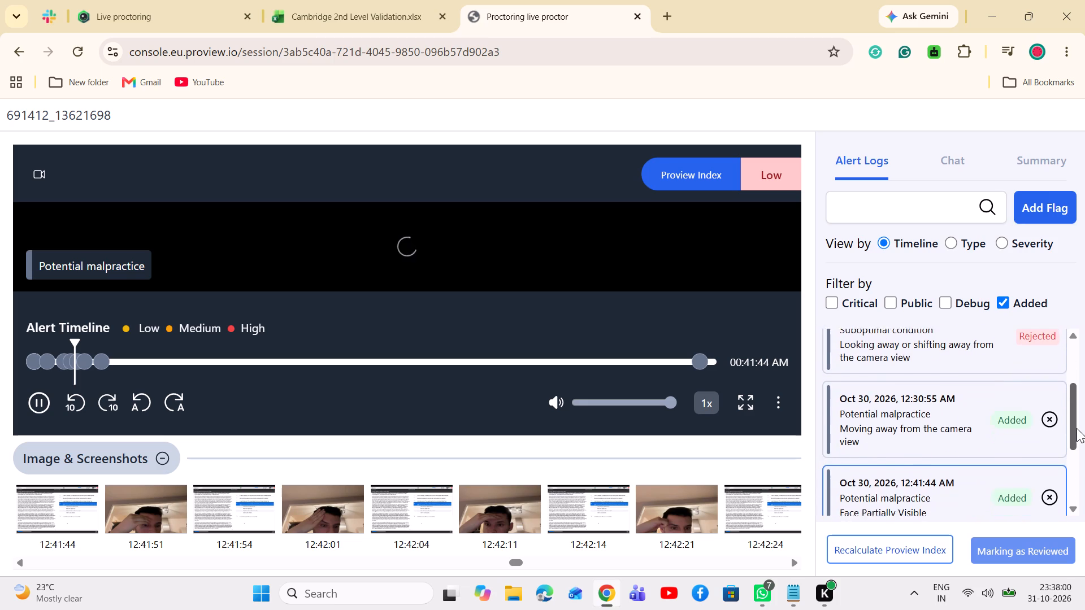
pyautogui.moveTo(1077, 428); pyautogui.dragTo(1082, 478)
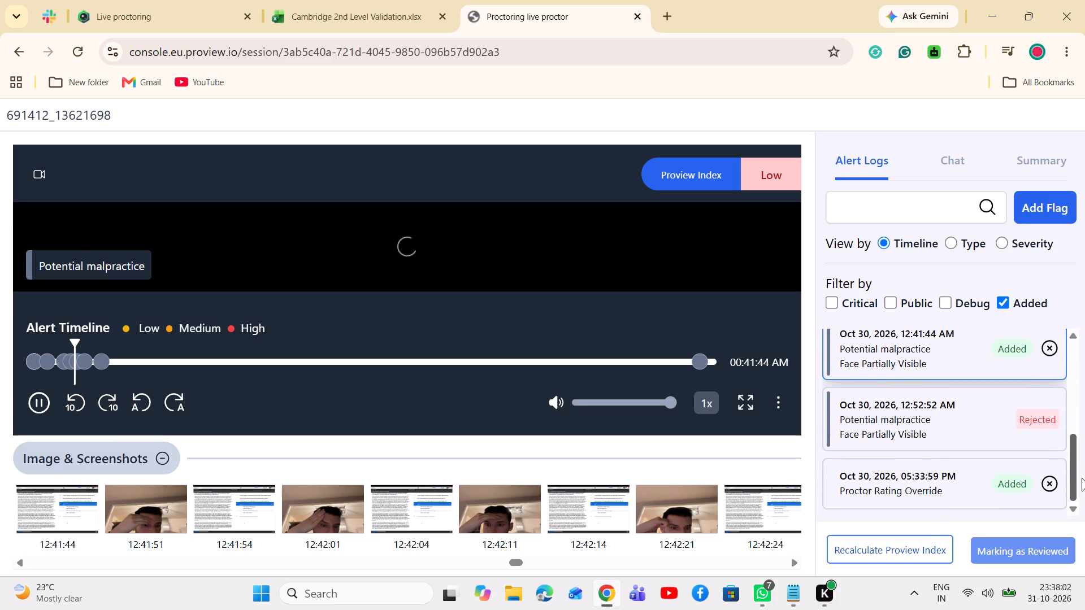
pyautogui.moveTo(1082, 478); pyautogui.dragTo(1082, 400)
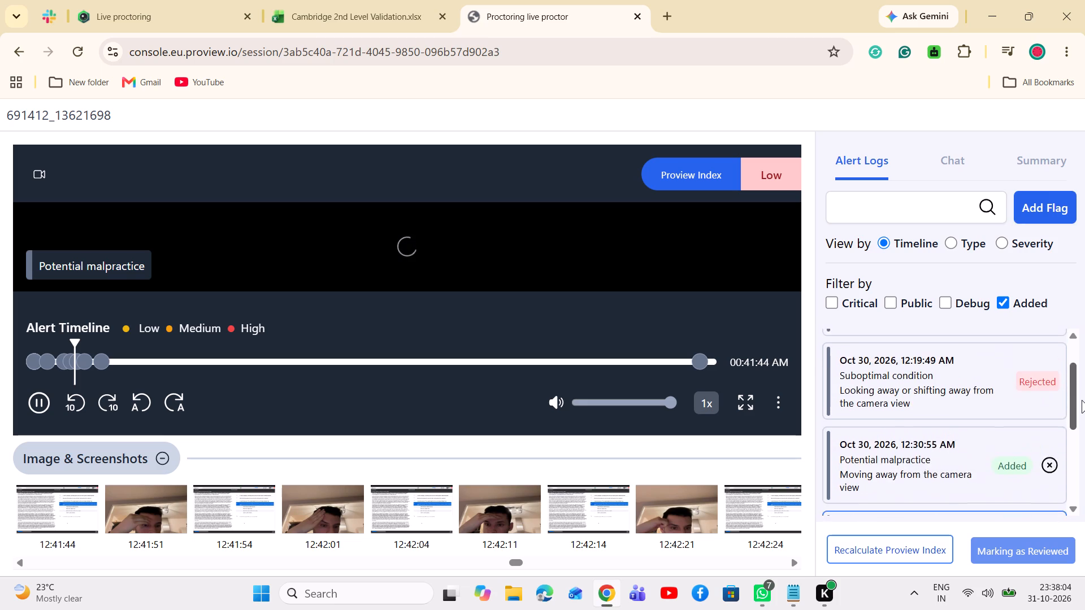
pyautogui.moveTo(1082, 400); pyautogui.dragTo(1082, 372)
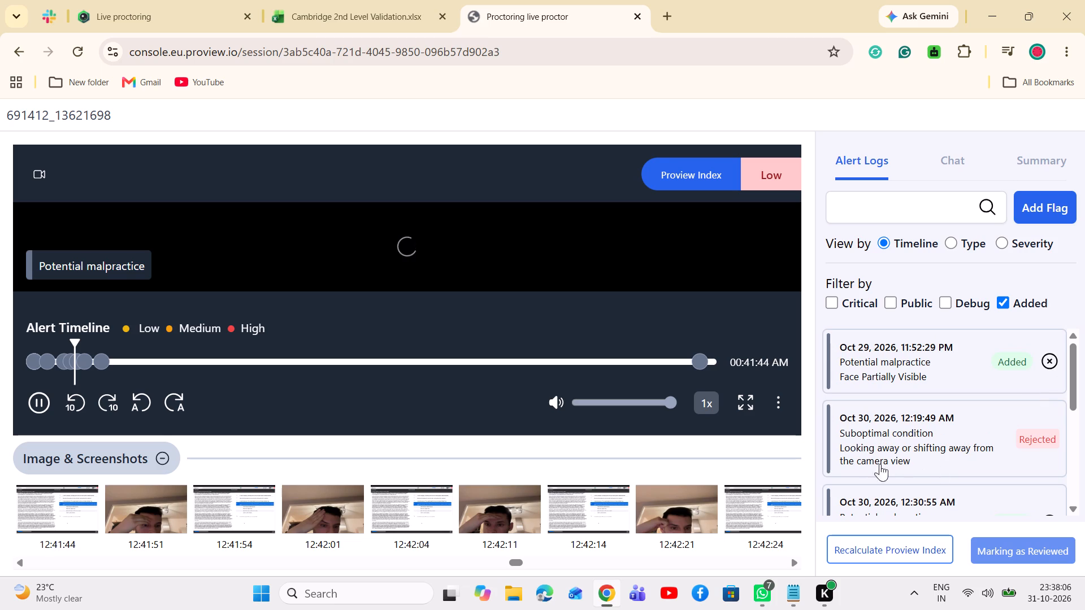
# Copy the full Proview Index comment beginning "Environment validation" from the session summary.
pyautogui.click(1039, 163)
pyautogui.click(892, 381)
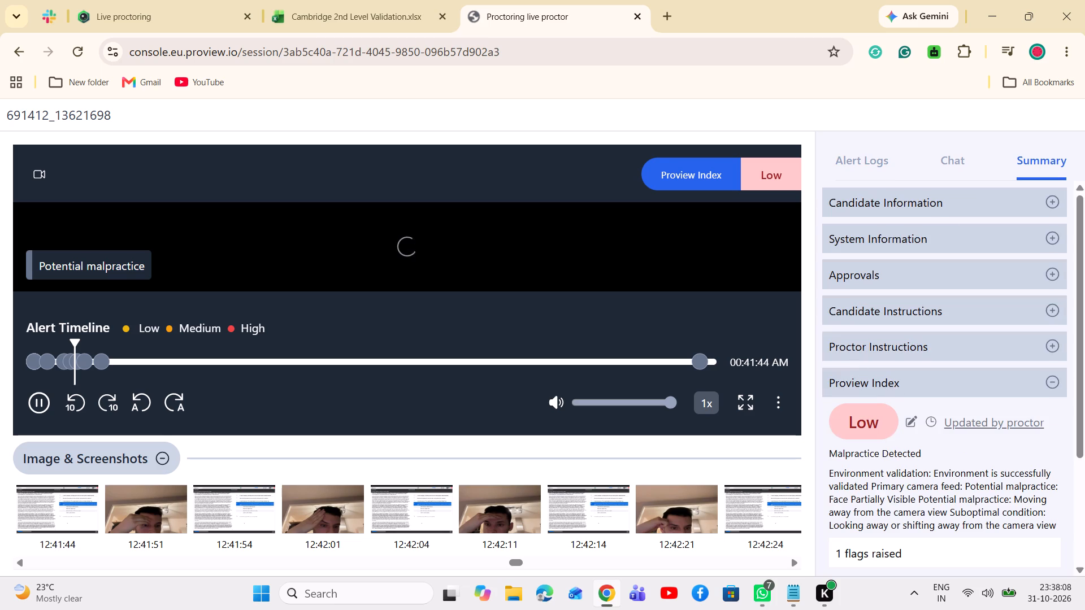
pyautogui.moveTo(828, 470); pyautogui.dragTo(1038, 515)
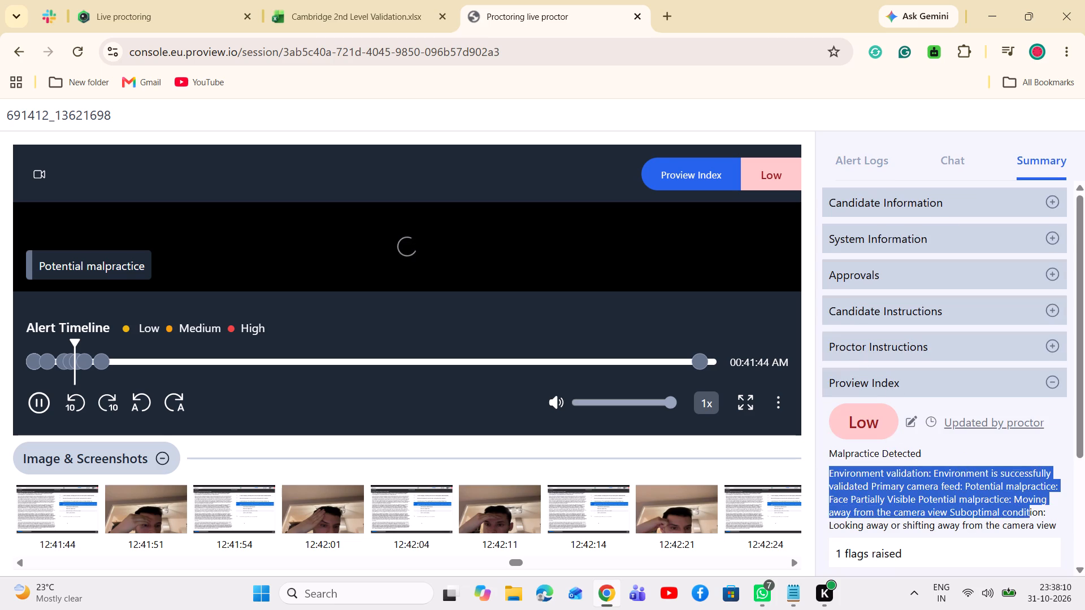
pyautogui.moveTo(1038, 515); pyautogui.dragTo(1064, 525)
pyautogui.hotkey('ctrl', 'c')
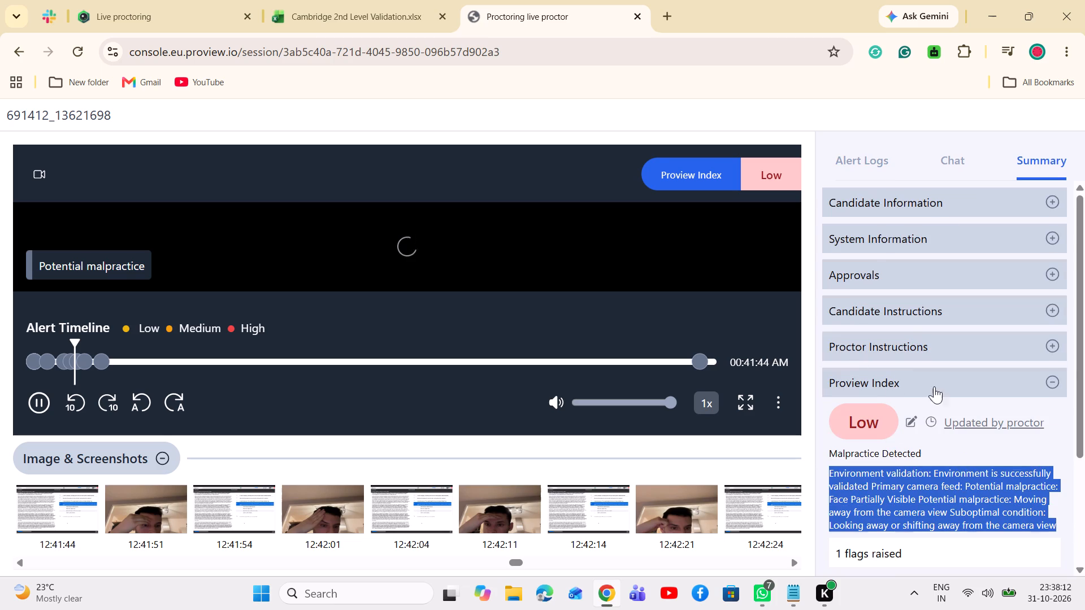
# Examine the rejected 12:52:52 AM "Face Partially Visible" flag in the recording, pause playback, and revisit the rejected 12:19:49 AM flag.
pyautogui.click(863, 162)
pyautogui.click(1015, 300)
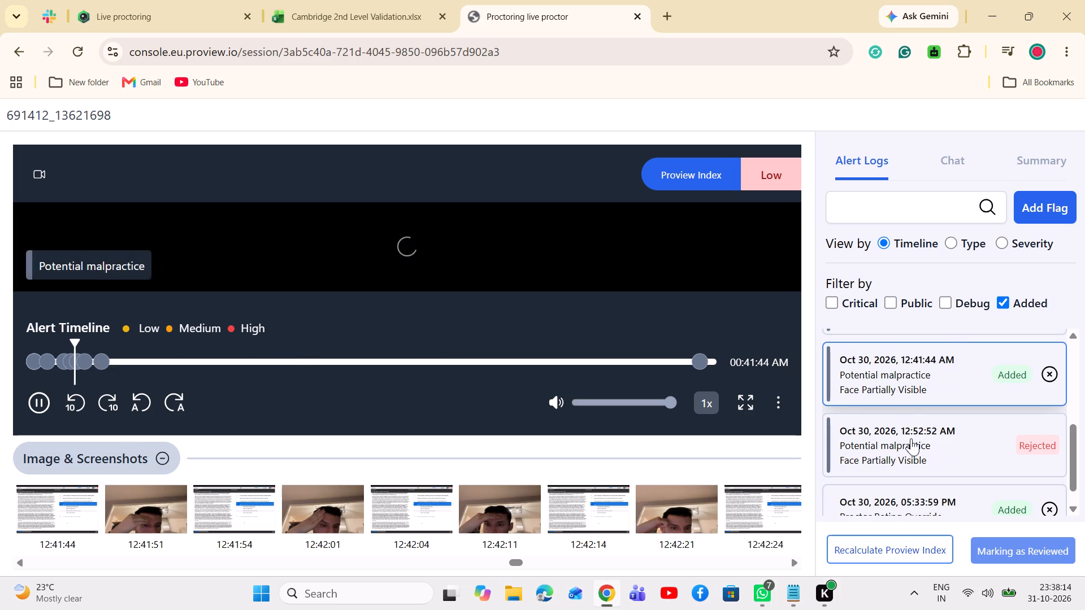
pyautogui.click(911, 438)
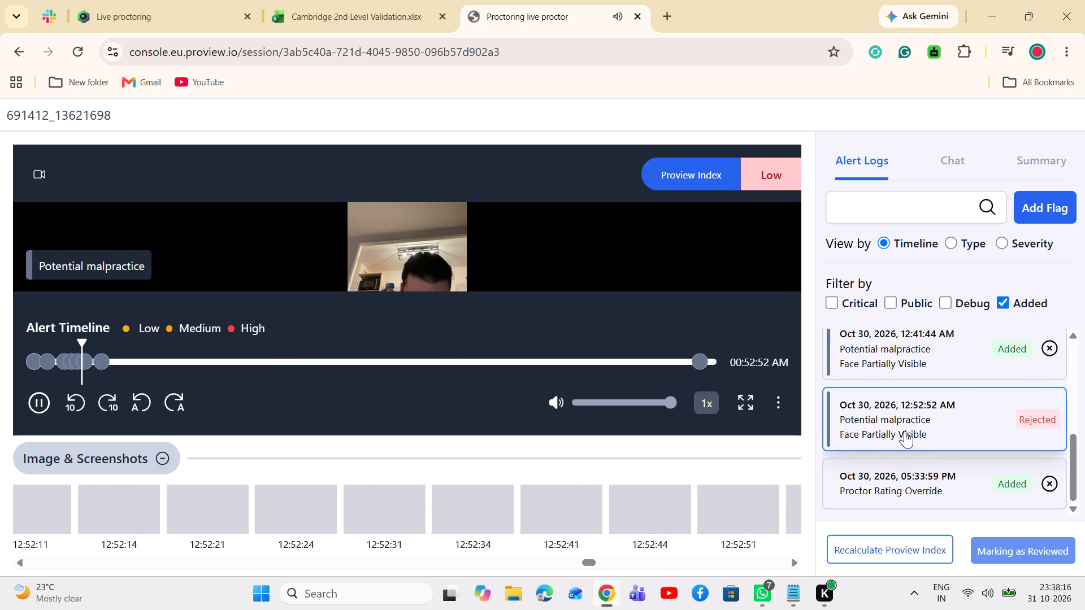
pyautogui.scroll(3, 905, 431)
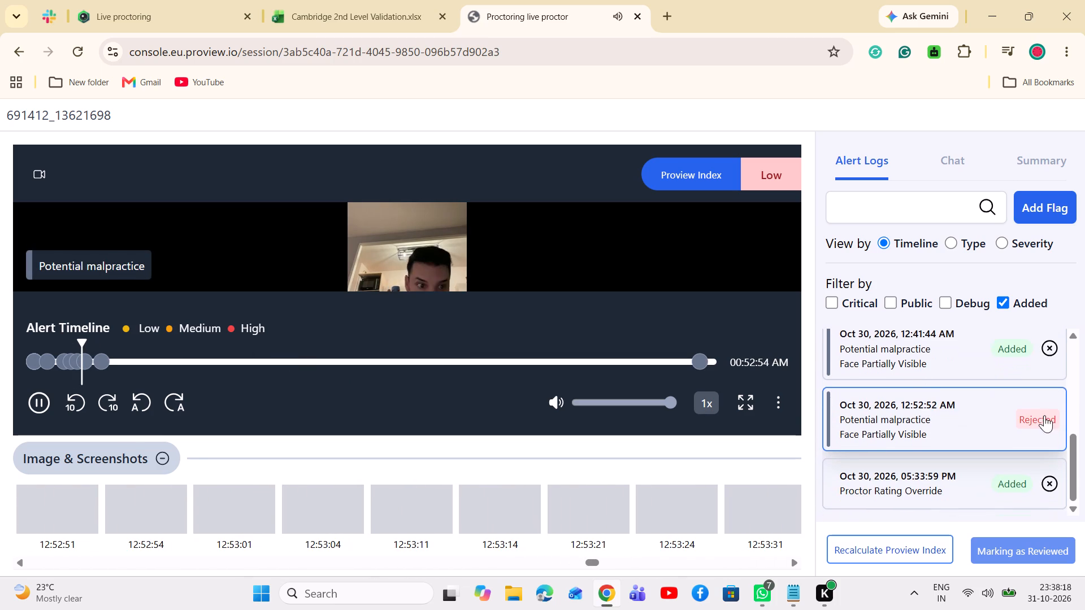
pyautogui.moveTo(1074, 440); pyautogui.dragTo(1067, 379)
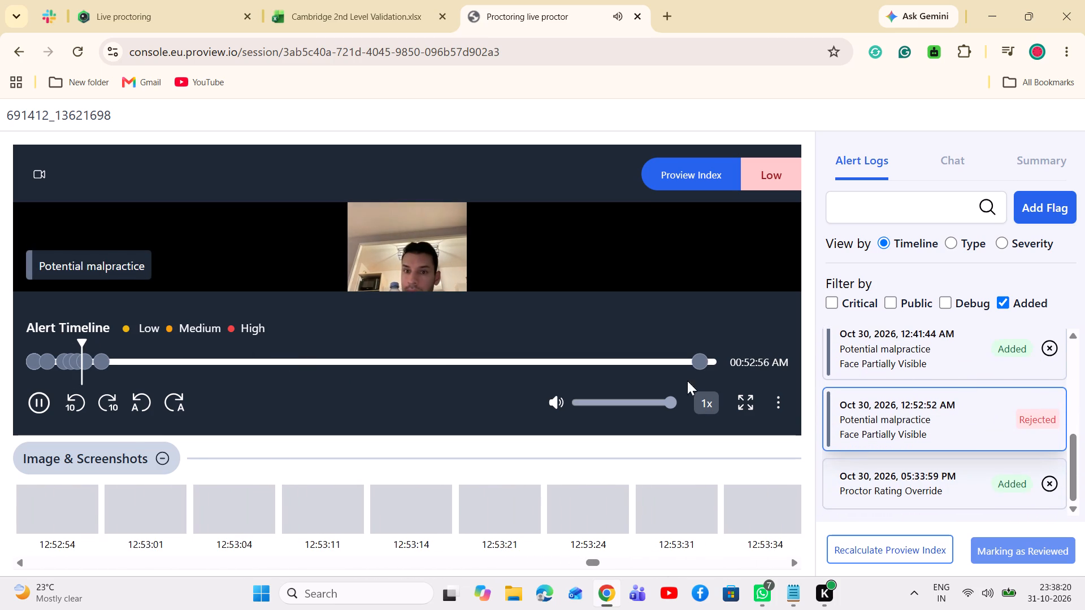
pyautogui.click(36, 407)
pyautogui.scroll(1, 1084, 413)
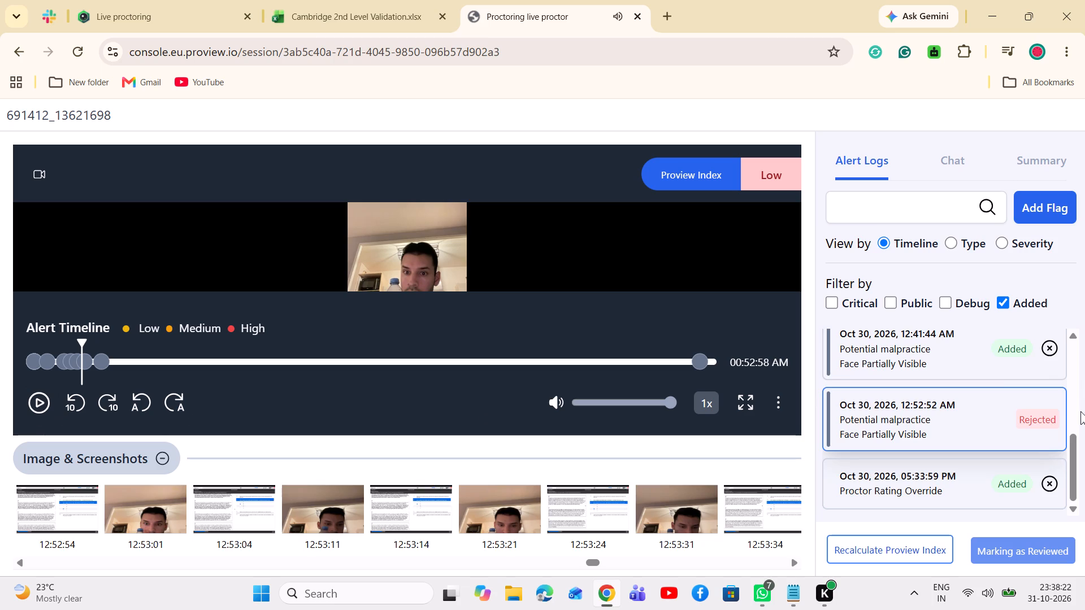
pyautogui.scroll(2, 1001, 393)
pyautogui.click(970, 463)
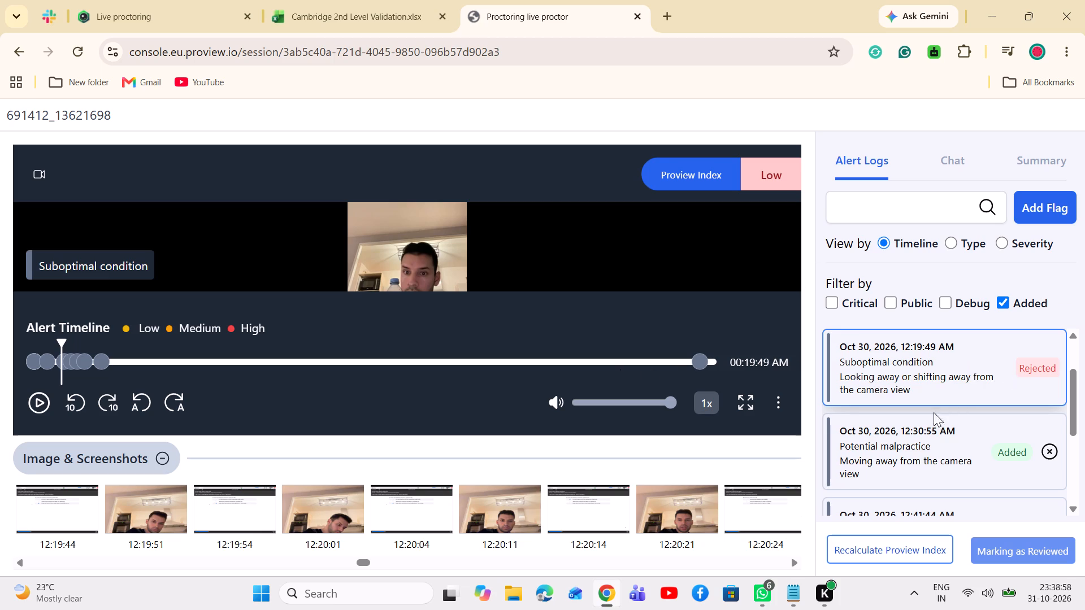
# Copy the full Proview Index comment, from "Environment validation" through "shifting away from the camera view", from the session summary.
pyautogui.click(1045, 164)
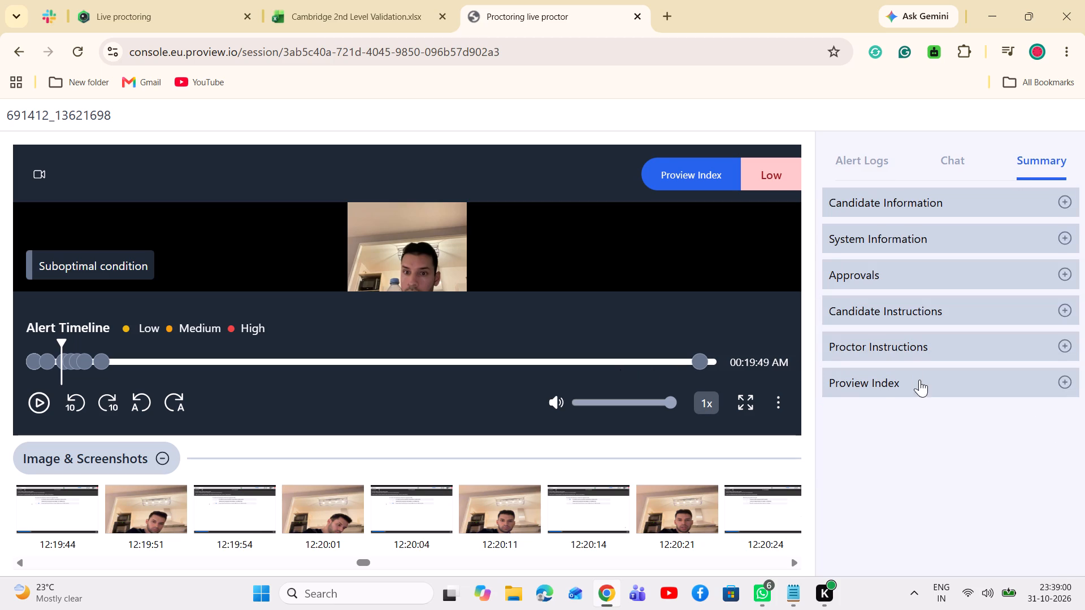
pyautogui.click(922, 389)
pyautogui.moveTo(826, 478); pyautogui.dragTo(831, 478)
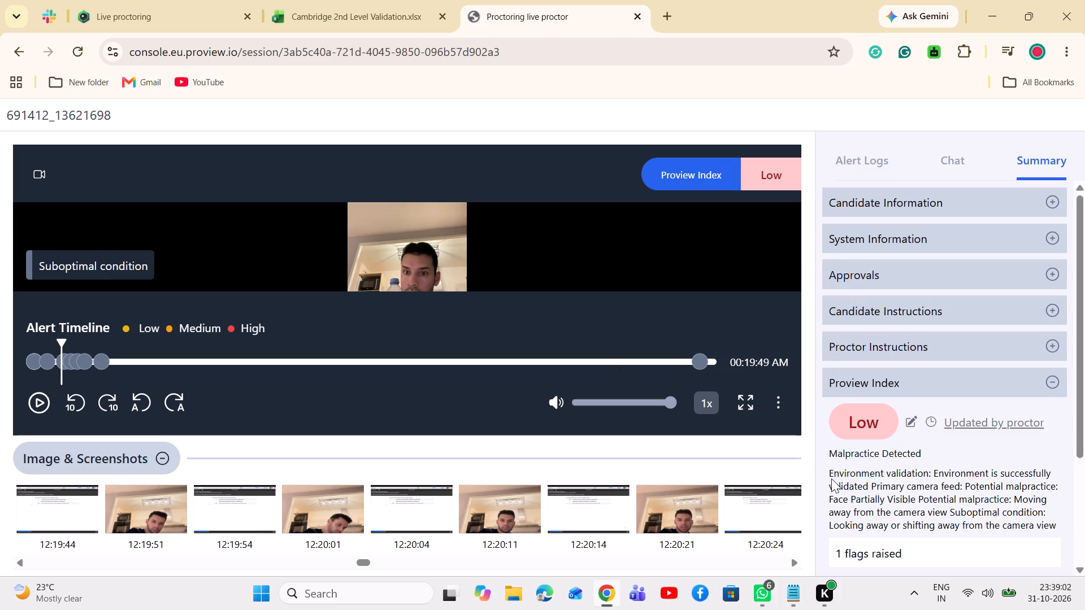
pyautogui.moveTo(831, 478); pyautogui.dragTo(1073, 521)
pyautogui.hotkey('ctrl', 'c')
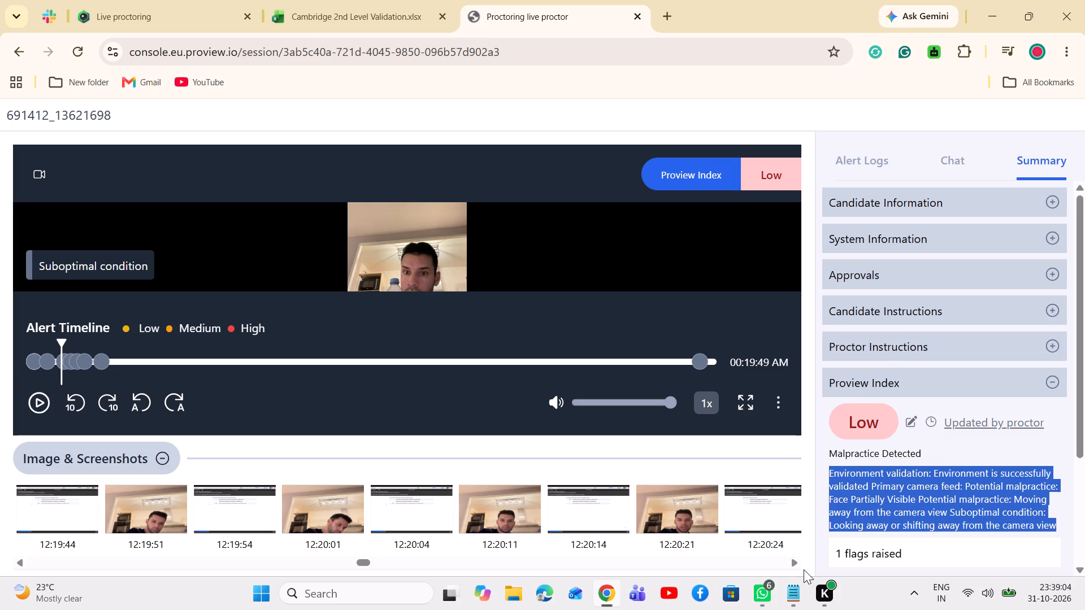
# Switch to Notepad and select "Suboptimal condition: Looking away or shifting away from the camera view" in the last saved comment.
pyautogui.click(788, 595)
pyautogui.click(115, 328)
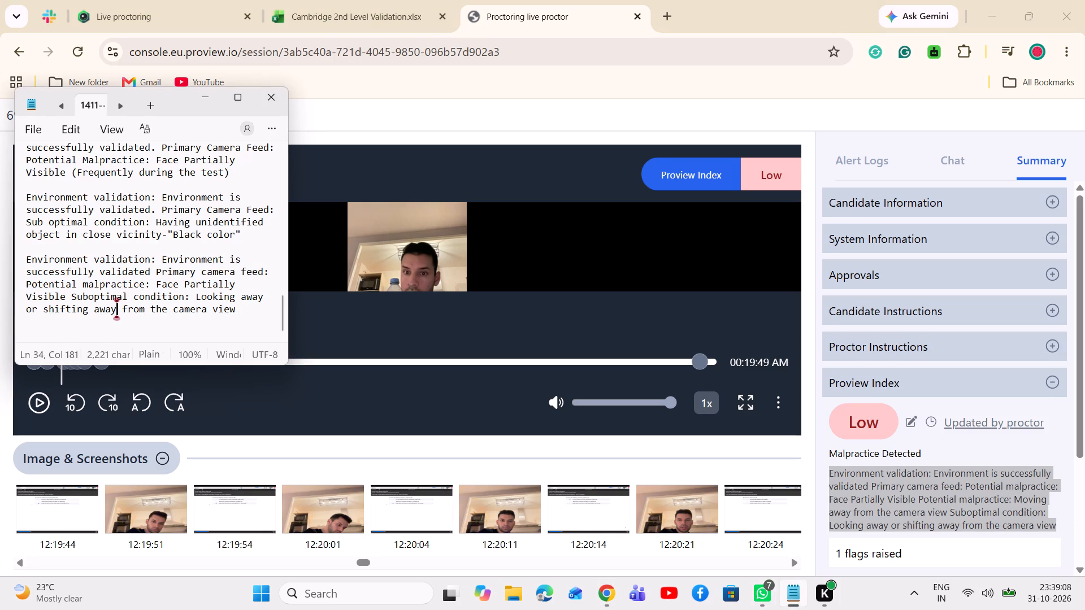
pyautogui.moveTo(72, 298); pyautogui.dragTo(105, 298)
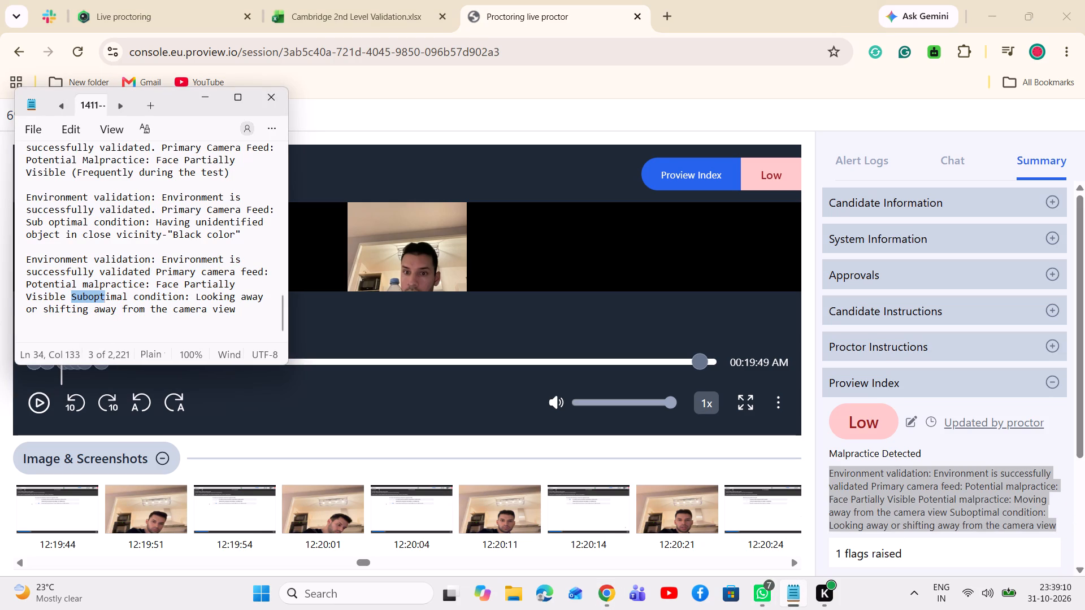
pyautogui.moveTo(105, 298); pyautogui.dragTo(116, 317)
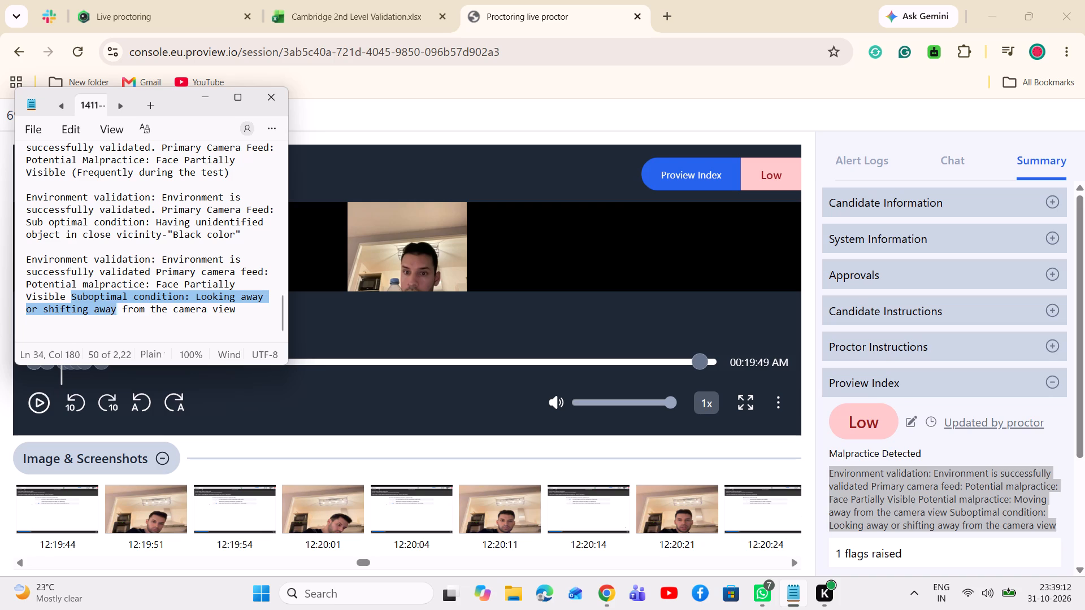
pyautogui.moveTo(116, 317); pyautogui.dragTo(242, 320)
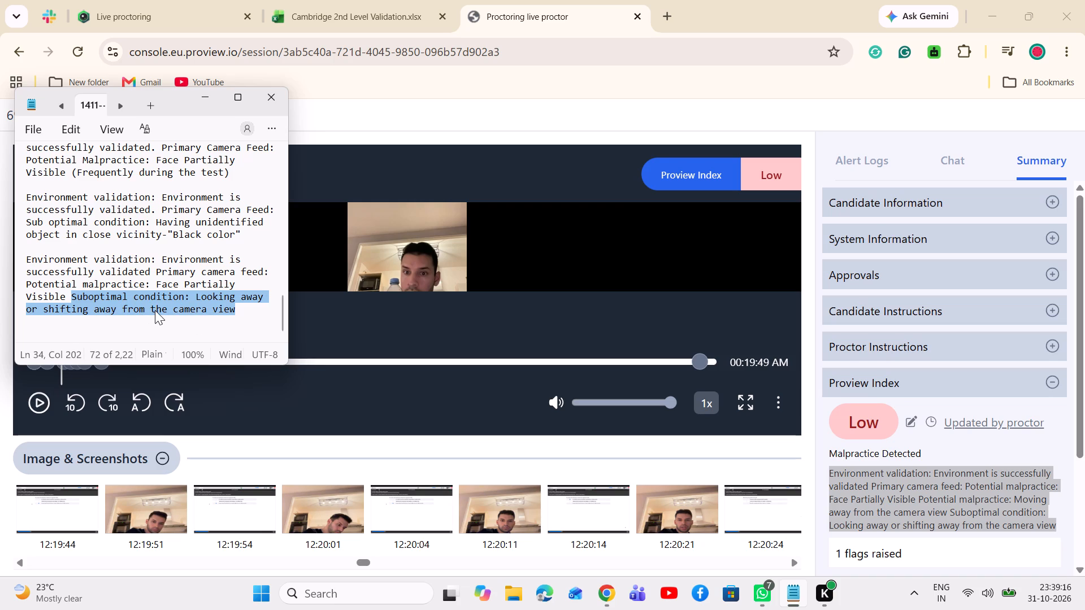
# Filter the session's alert logs to Added flags and compare the full list with the last comment in Notepad.
pyautogui.click(867, 167)
pyautogui.click(1015, 300)
pyautogui.scroll(3, 967, 392)
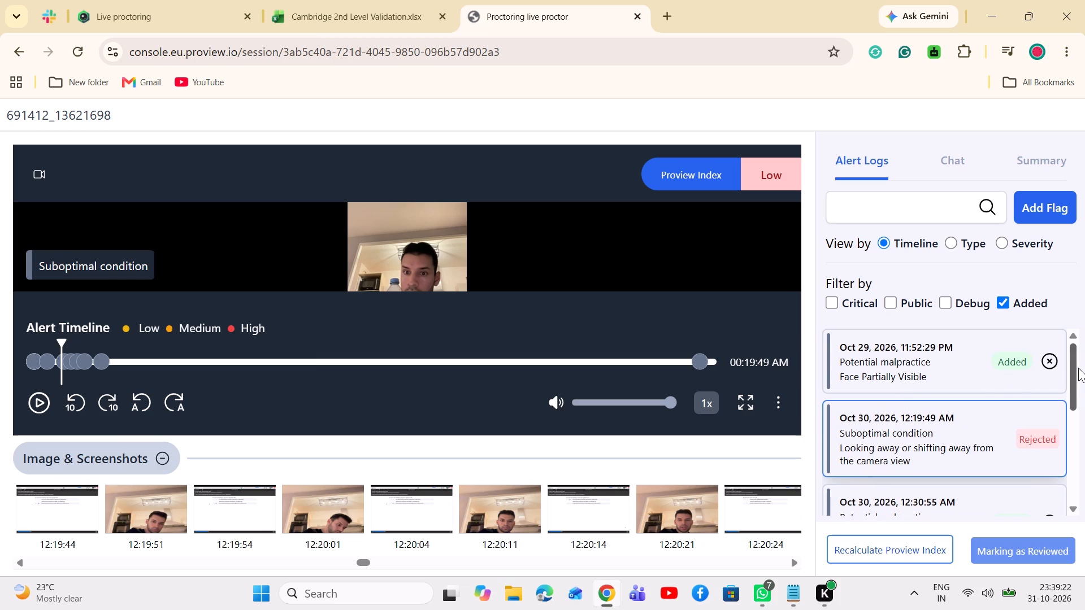
pyautogui.moveTo(1076, 373); pyautogui.dragTo(1074, 407)
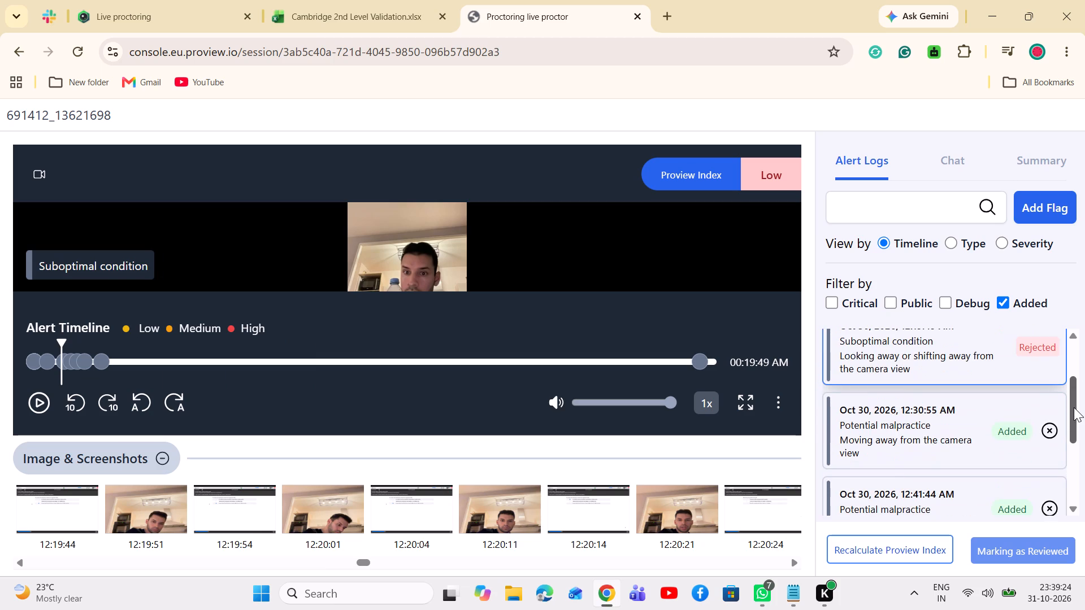
pyautogui.moveTo(1074, 407); pyautogui.dragTo(1079, 478)
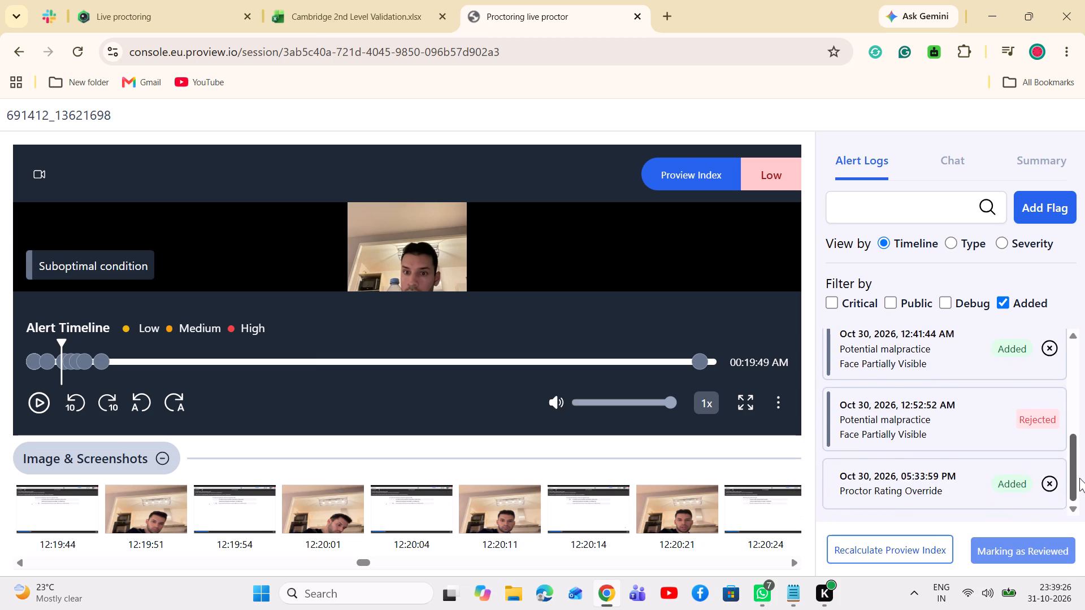
pyautogui.moveTo(1079, 478); pyautogui.dragTo(1083, 420)
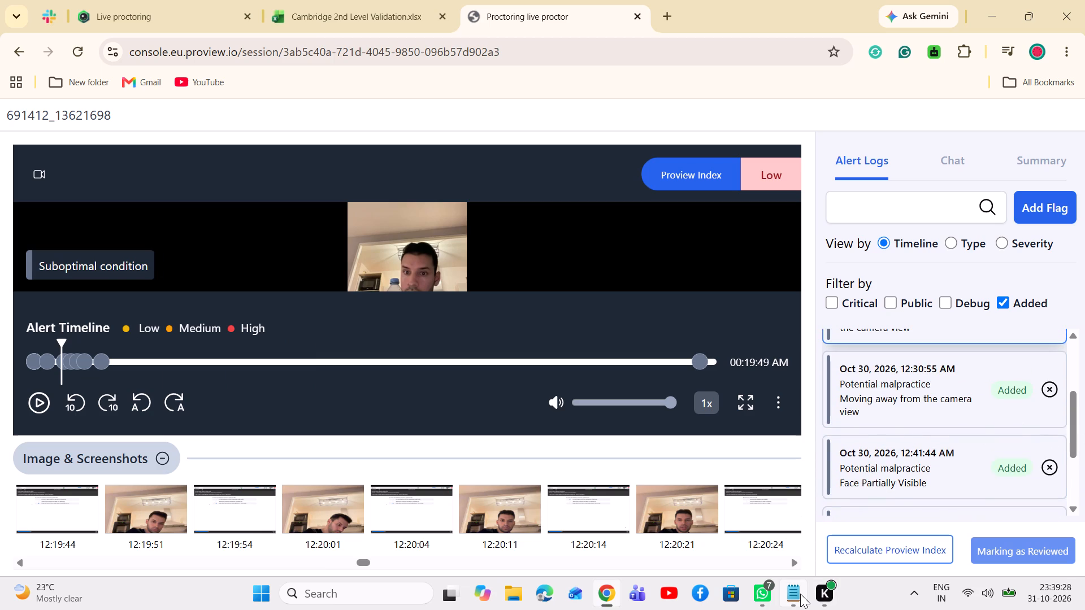
pyautogui.click(800, 594)
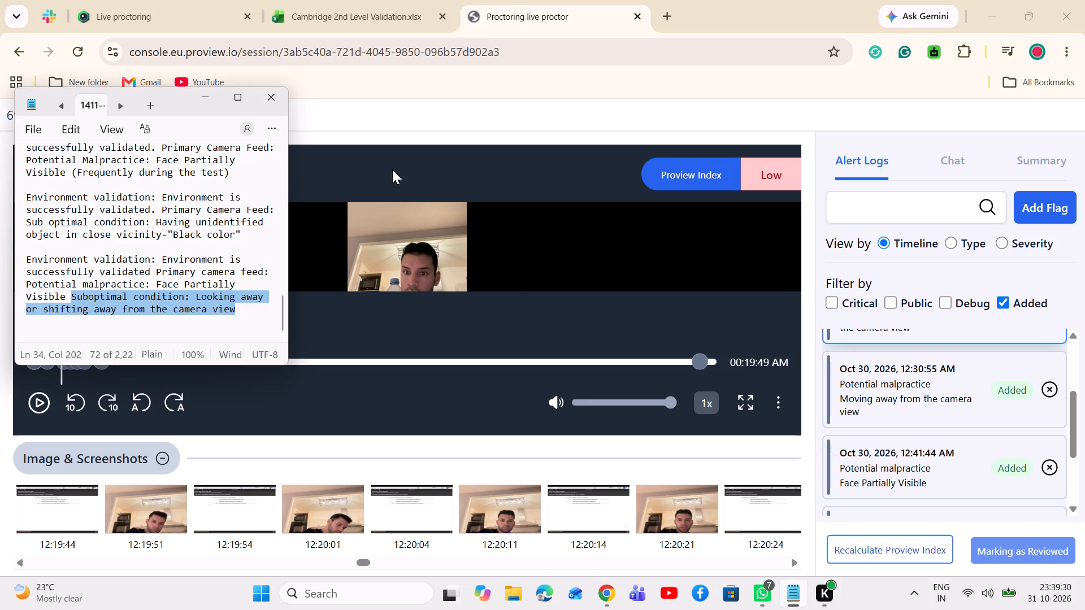
# Play the recording from the 12:30:55 AM "Moving away from the camera view" flag.
pyautogui.click(871, 415)
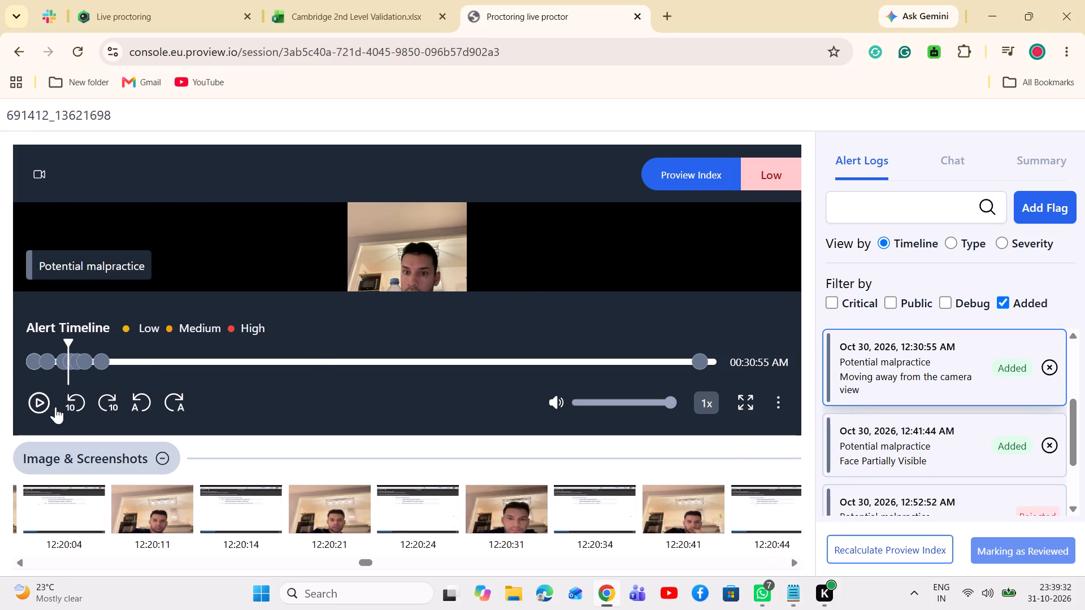
pyautogui.click(29, 407)
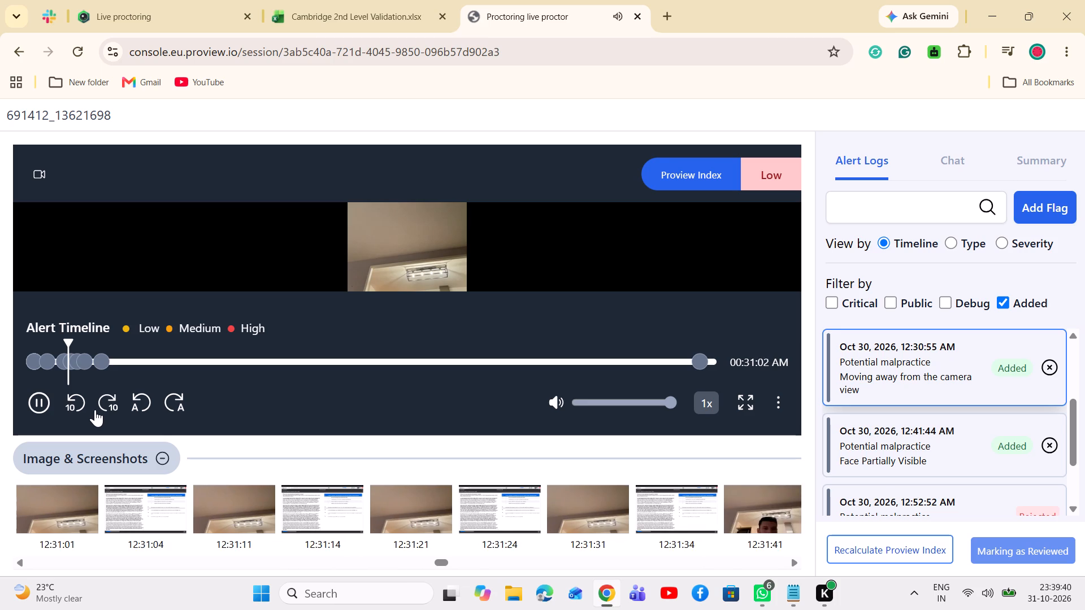
# Examine the Comments and New Comments entries in the Cambridge validation workbook above and below row 626, ending back at that row.
pyautogui.click(280, 0)
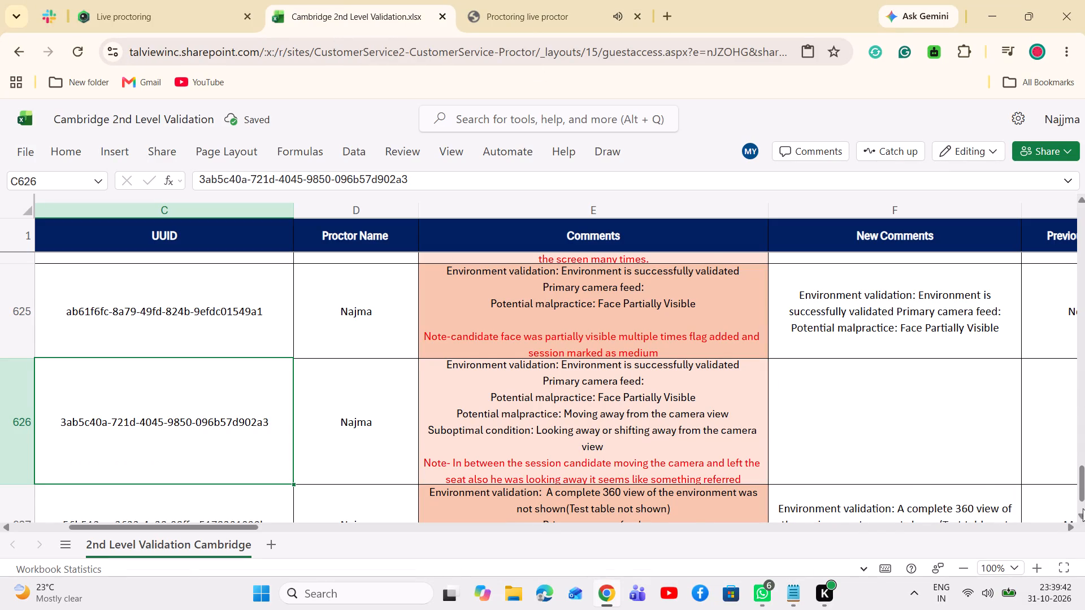
pyautogui.click(1081, 512)
pyautogui.click(1081, 512)
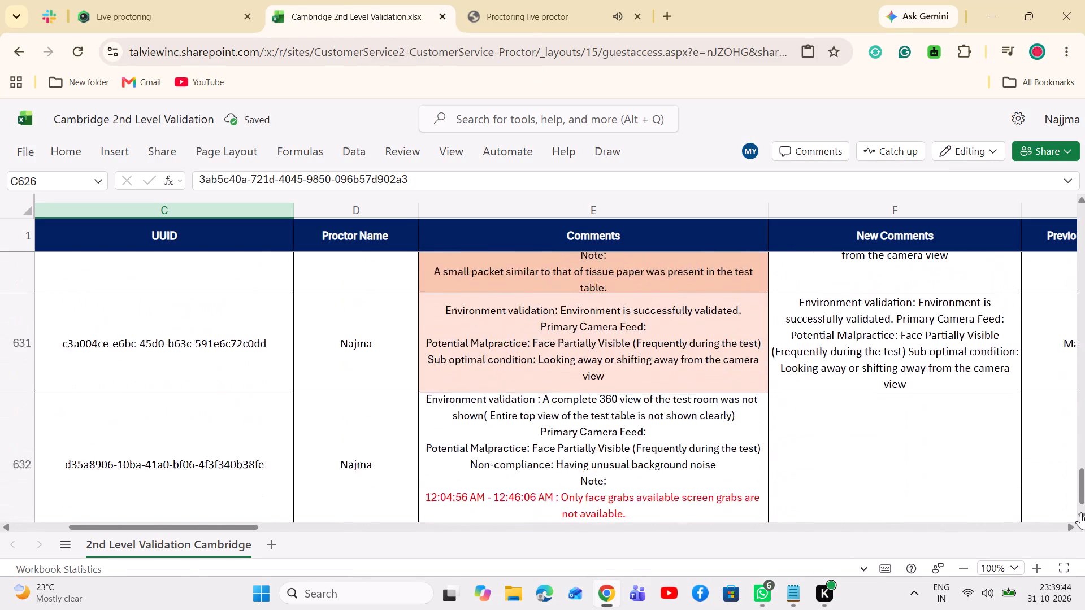
pyautogui.click(1081, 512)
pyautogui.click(1081, 512)
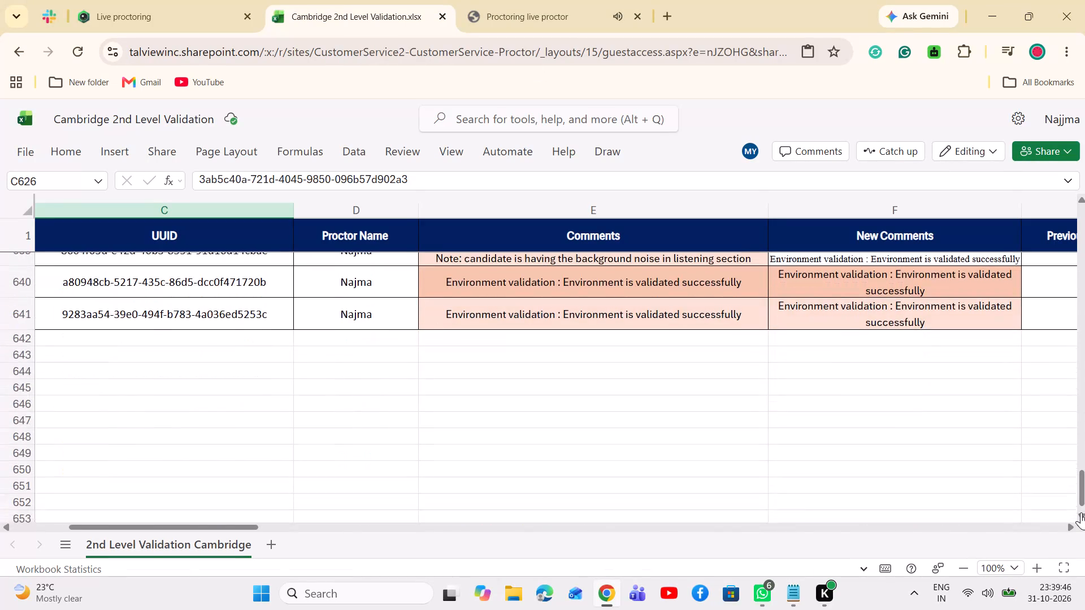
pyautogui.click(1080, 204)
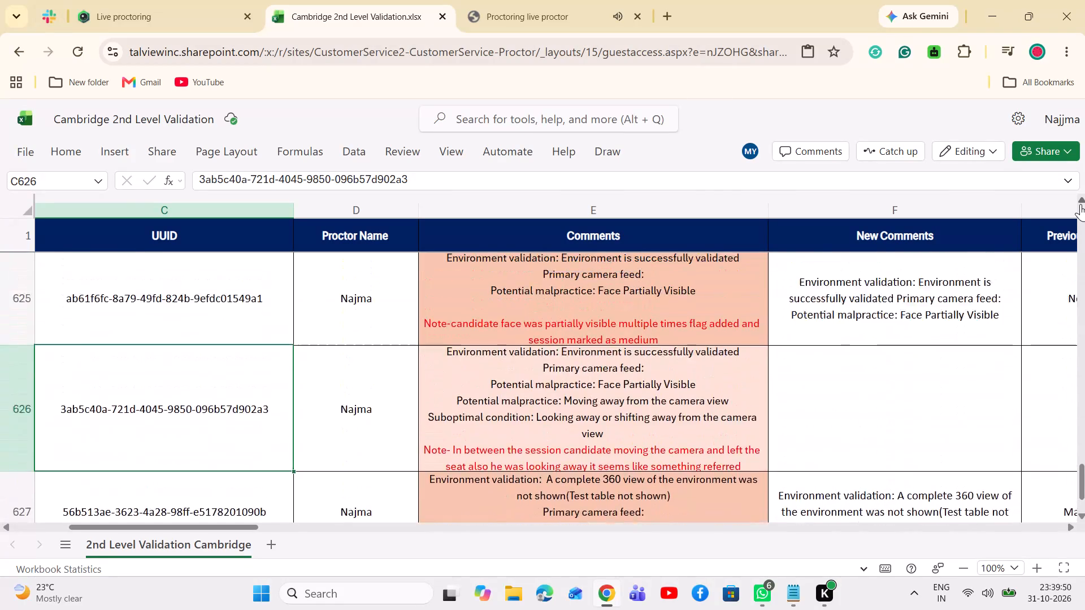
pyautogui.click(1080, 204)
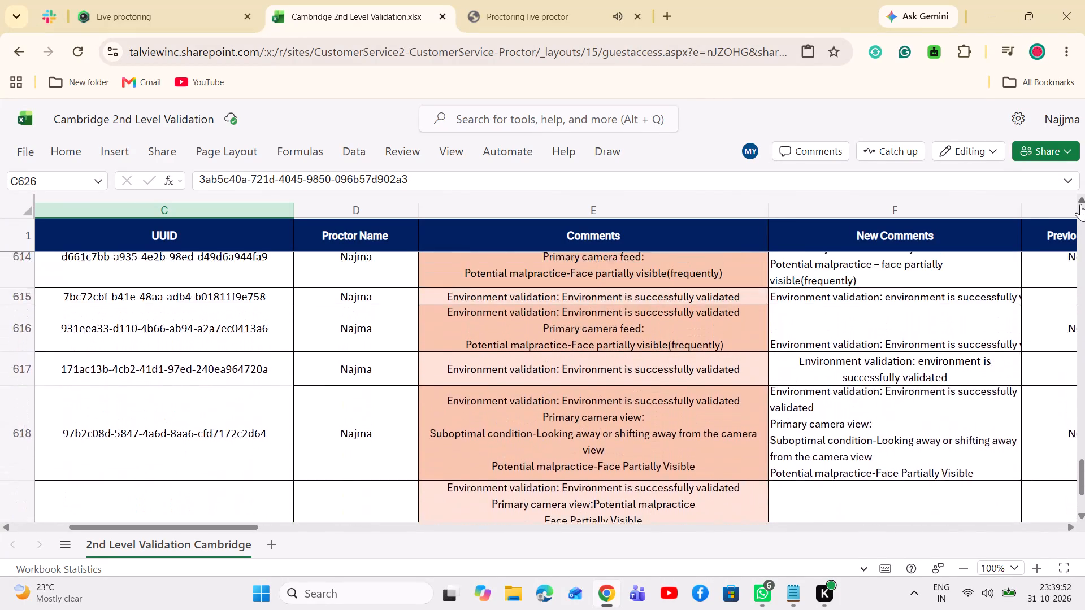
pyautogui.click(1080, 204)
pyautogui.click(1080, 204)
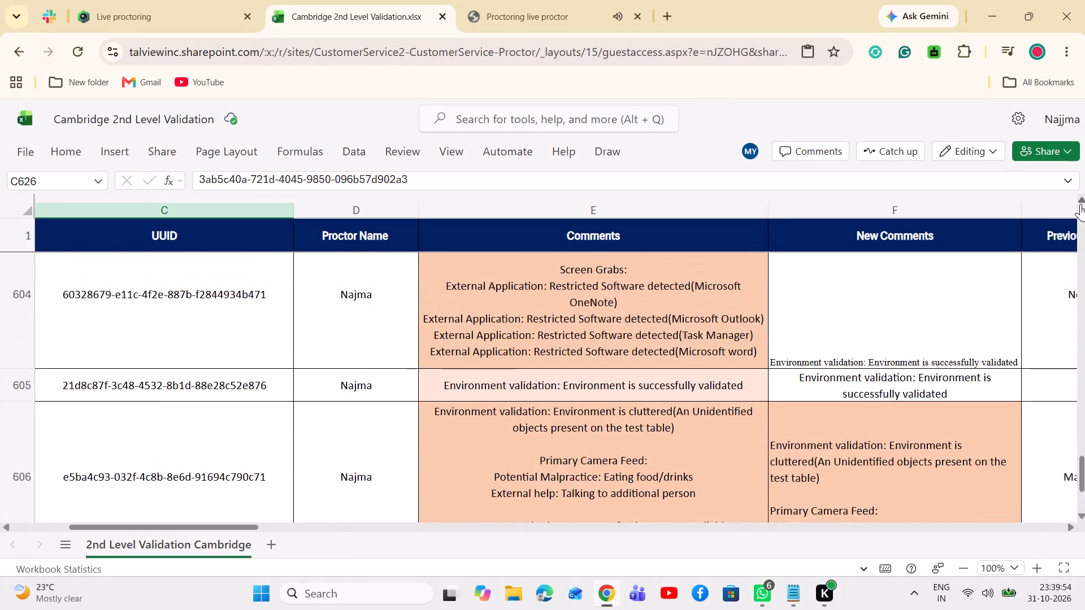
pyautogui.click(1080, 204)
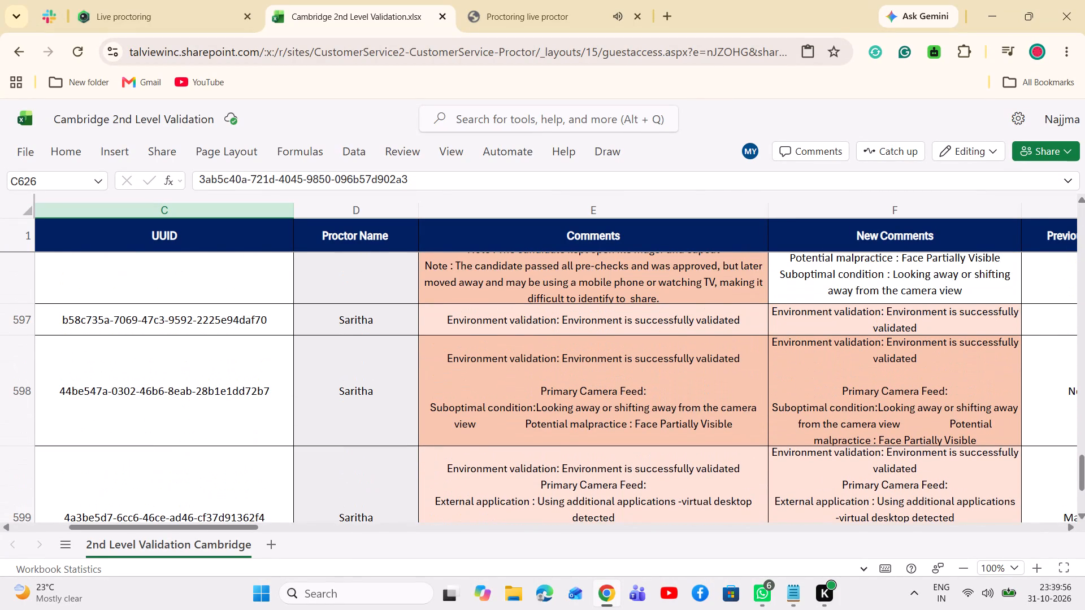
pyautogui.click(1082, 523)
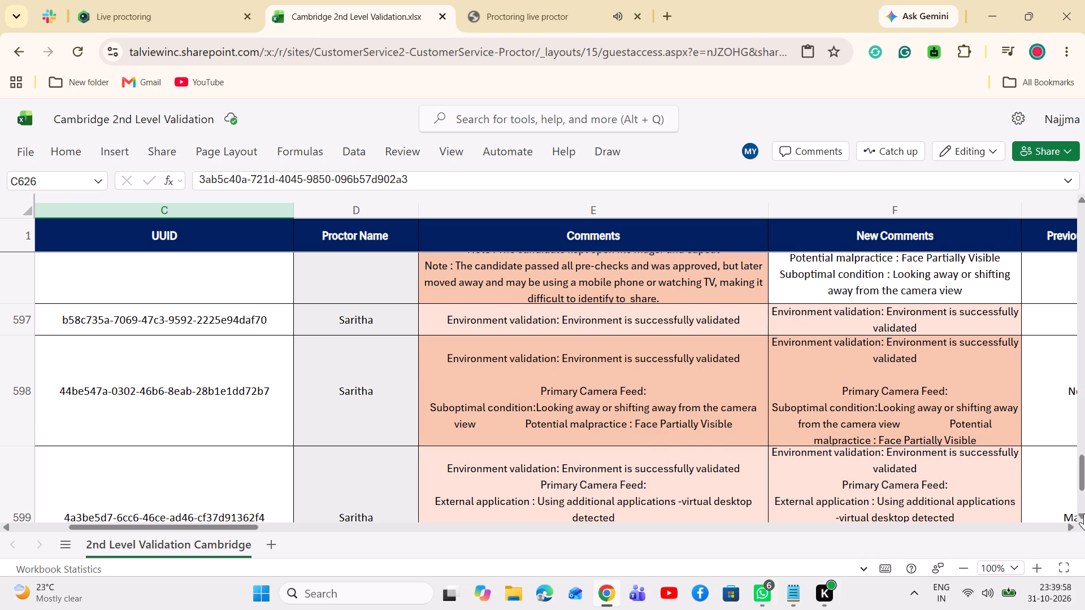
pyautogui.click(1084, 513)
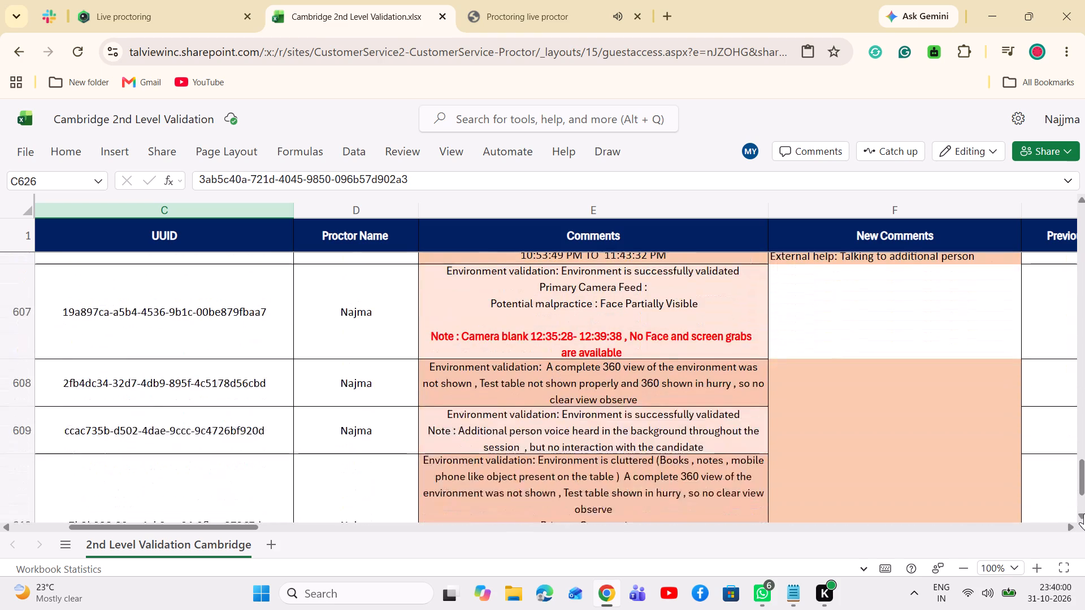
pyautogui.click(1084, 513)
pyautogui.tripleClick(1084, 513)
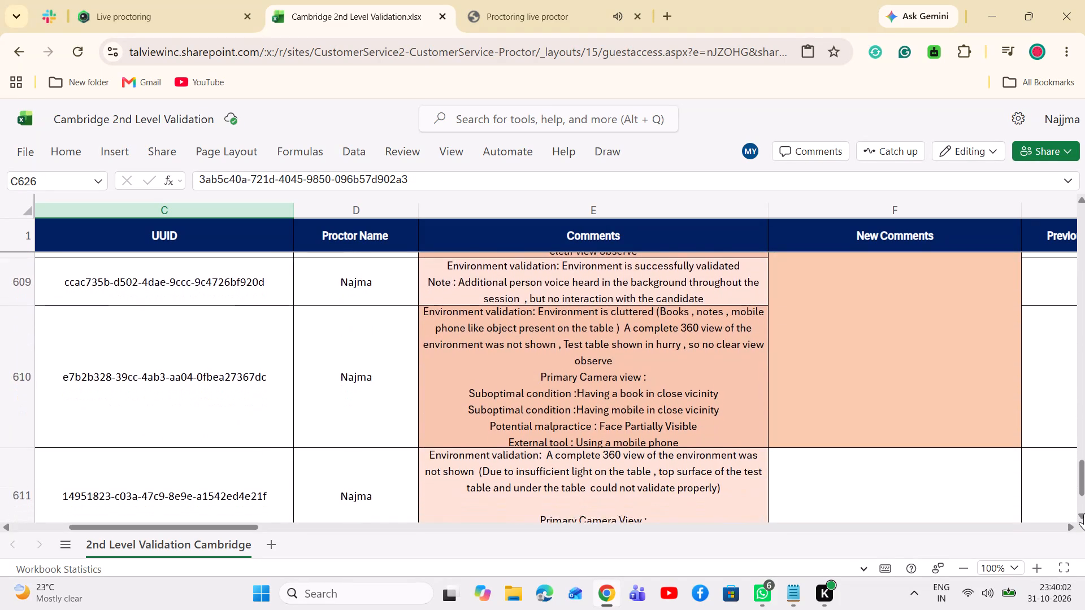
pyautogui.doubleClick(1084, 513)
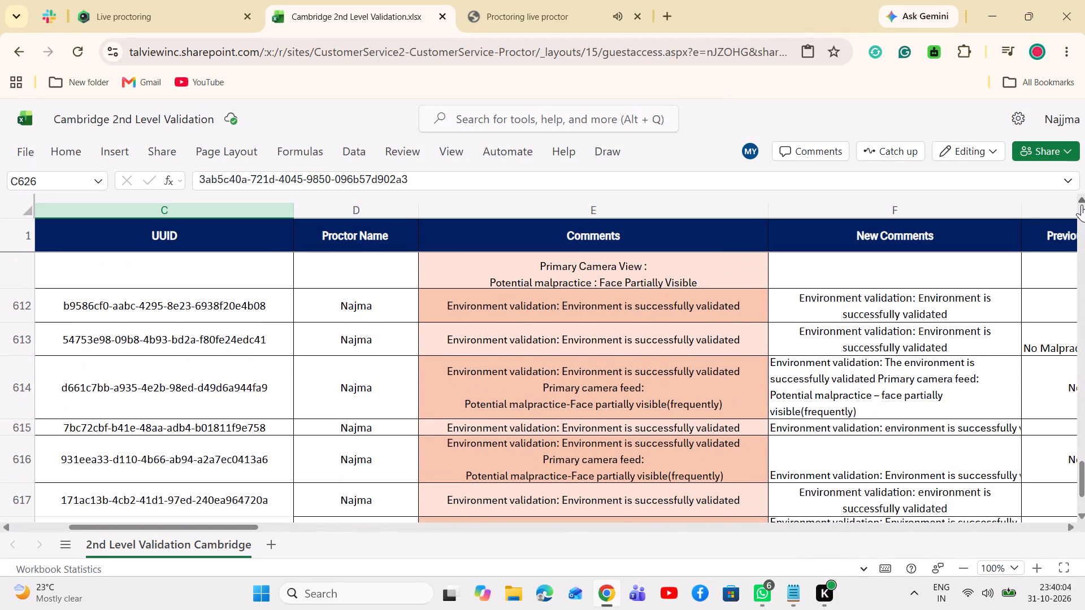
pyautogui.doubleClick(1082, 204)
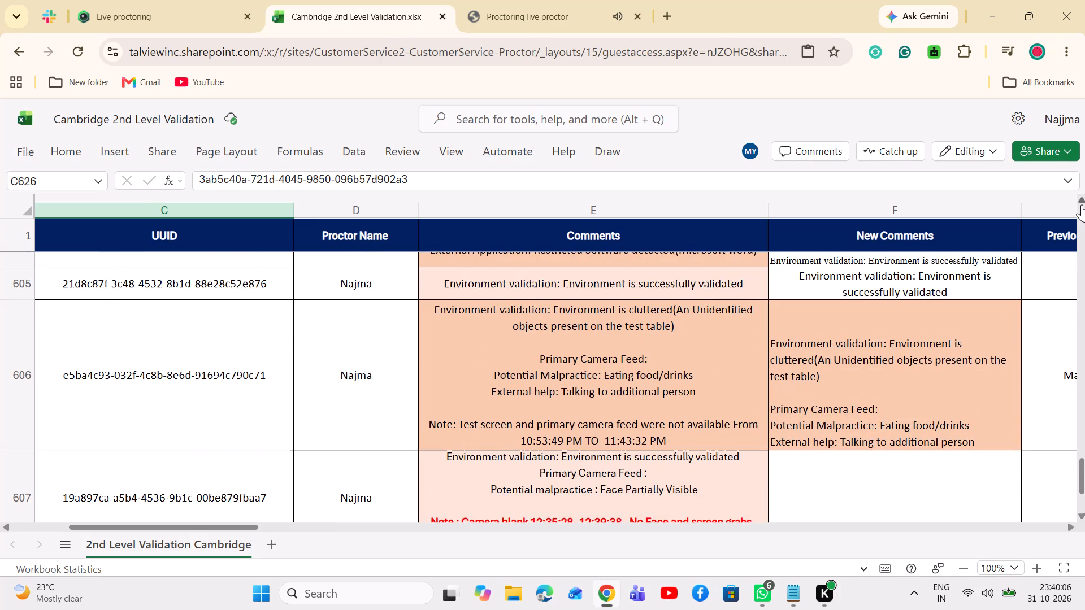
pyautogui.tripleClick(1084, 521)
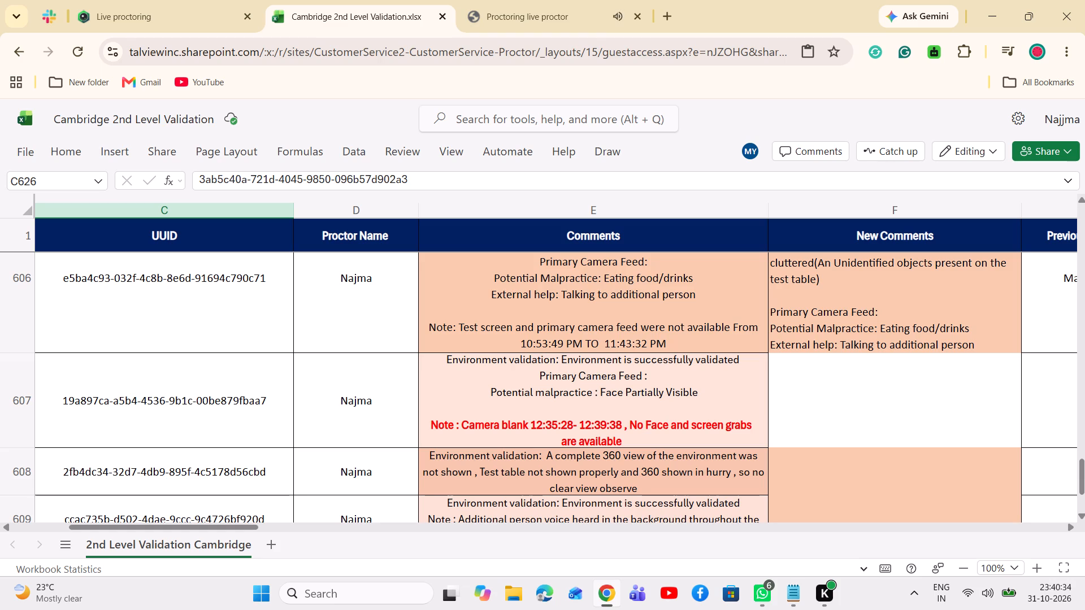
pyautogui.click(1084, 512)
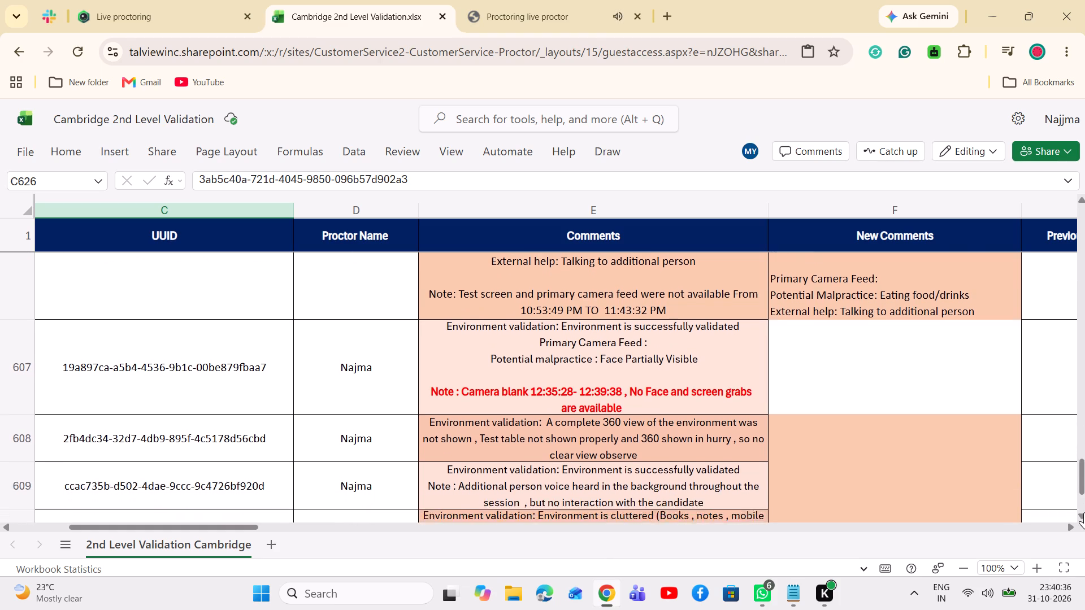
pyautogui.tripleClick(1084, 512)
pyautogui.click(1084, 512)
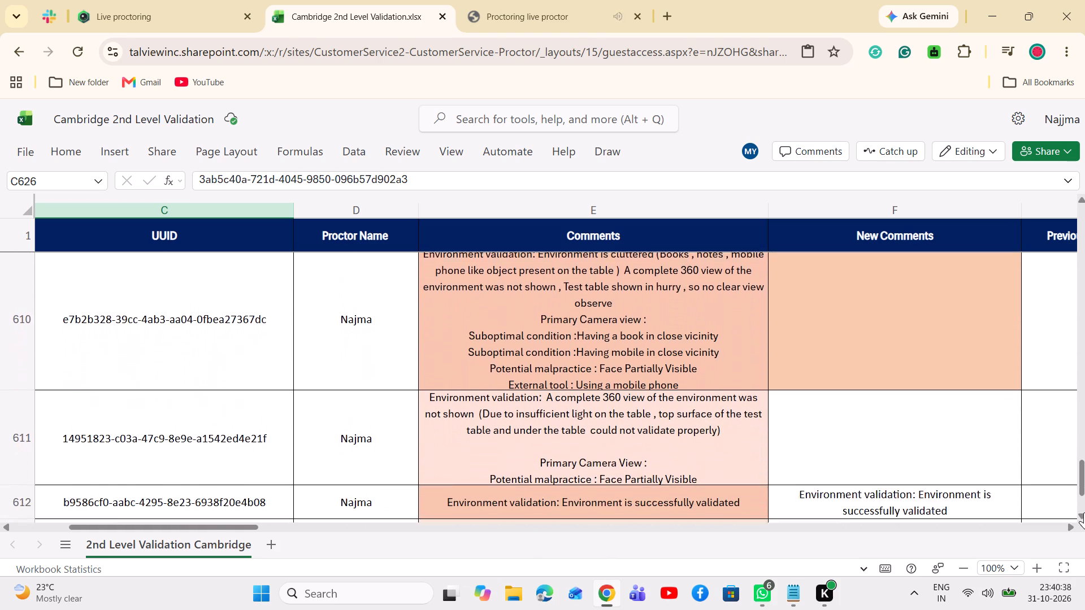
pyautogui.doubleClick(1084, 512)
pyautogui.tripleClick(1084, 512)
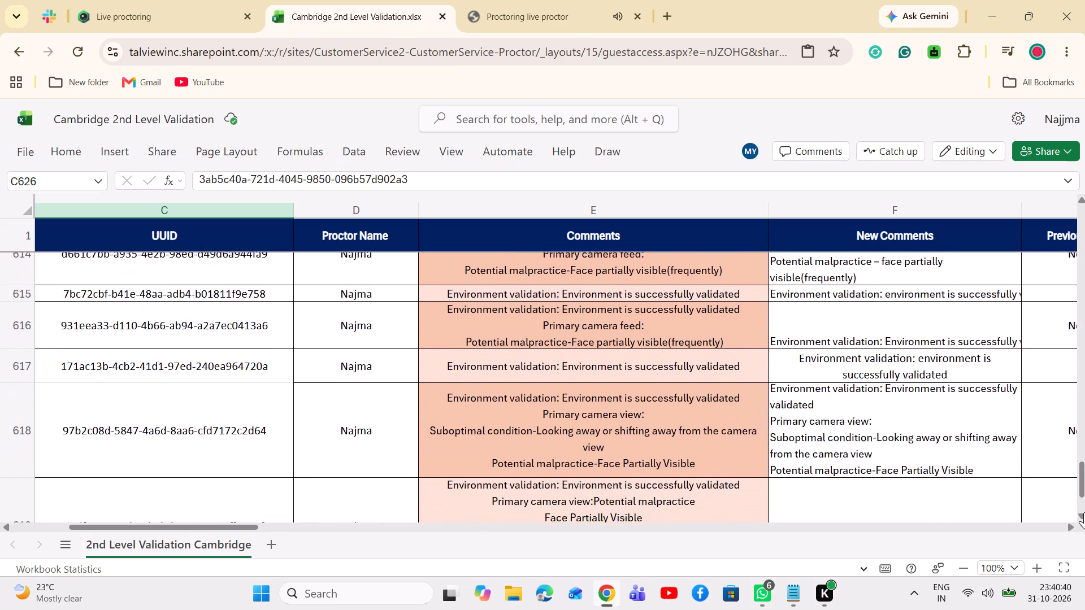
pyautogui.click(1084, 512)
pyautogui.doubleClick(1084, 512)
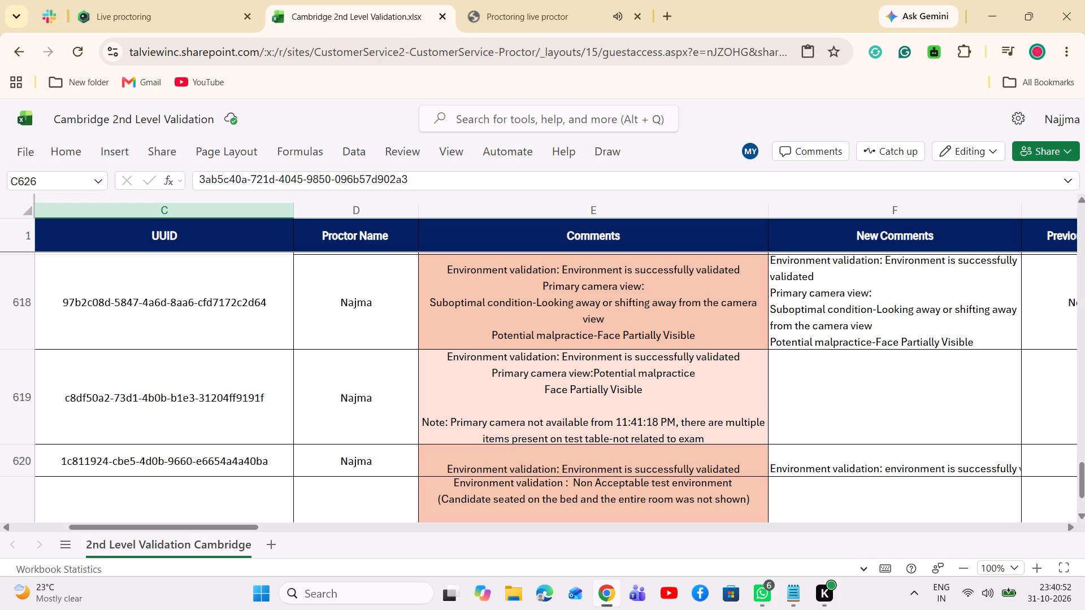
pyautogui.doubleClick(1084, 516)
pyautogui.tripleClick(1084, 516)
pyautogui.click(1084, 516)
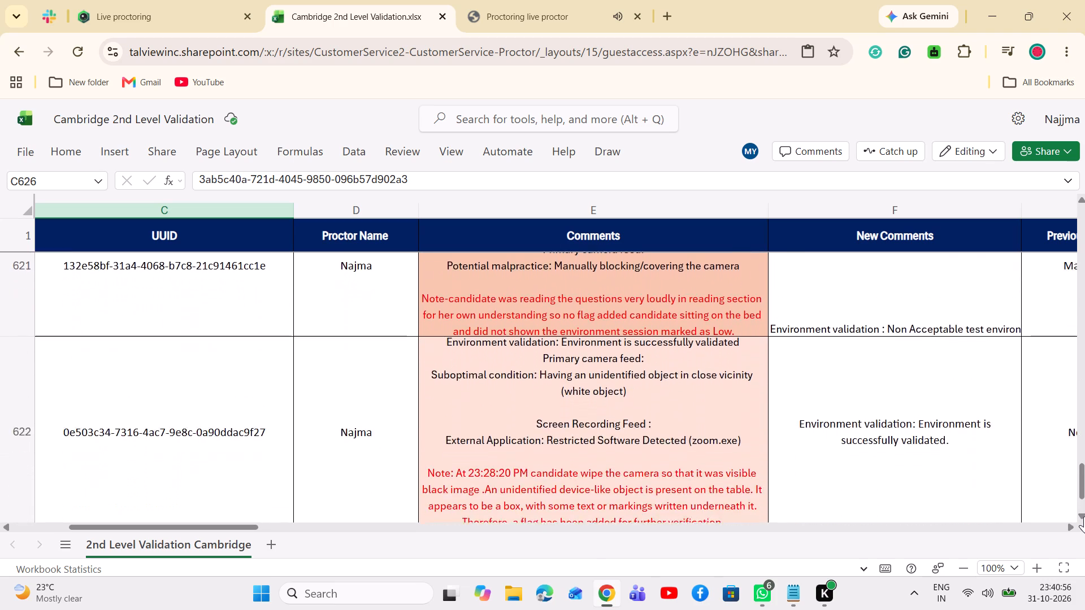
pyautogui.click(1084, 516)
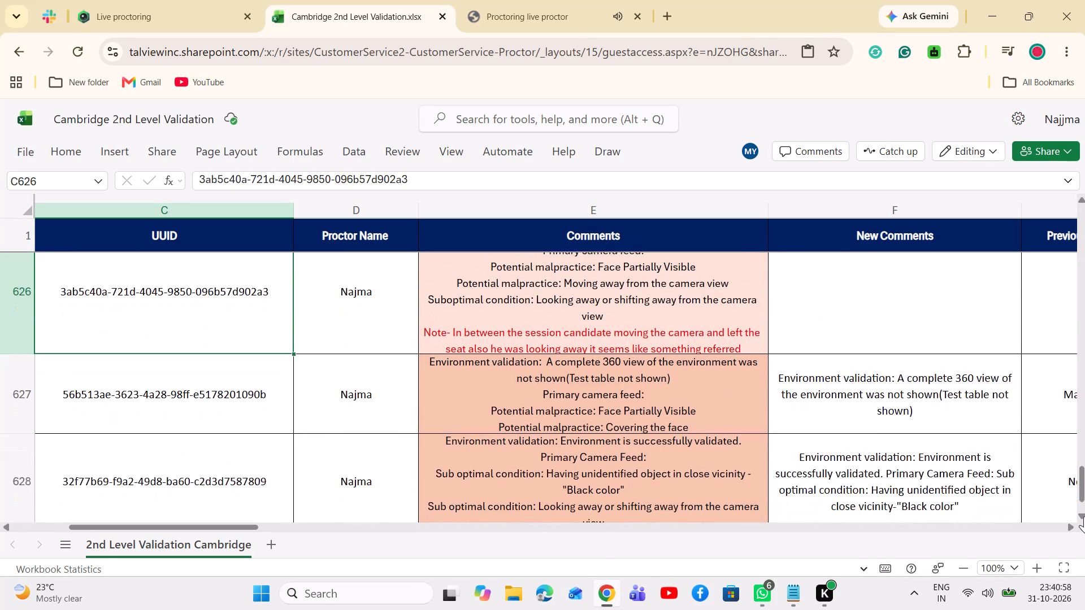
pyautogui.click(1084, 516)
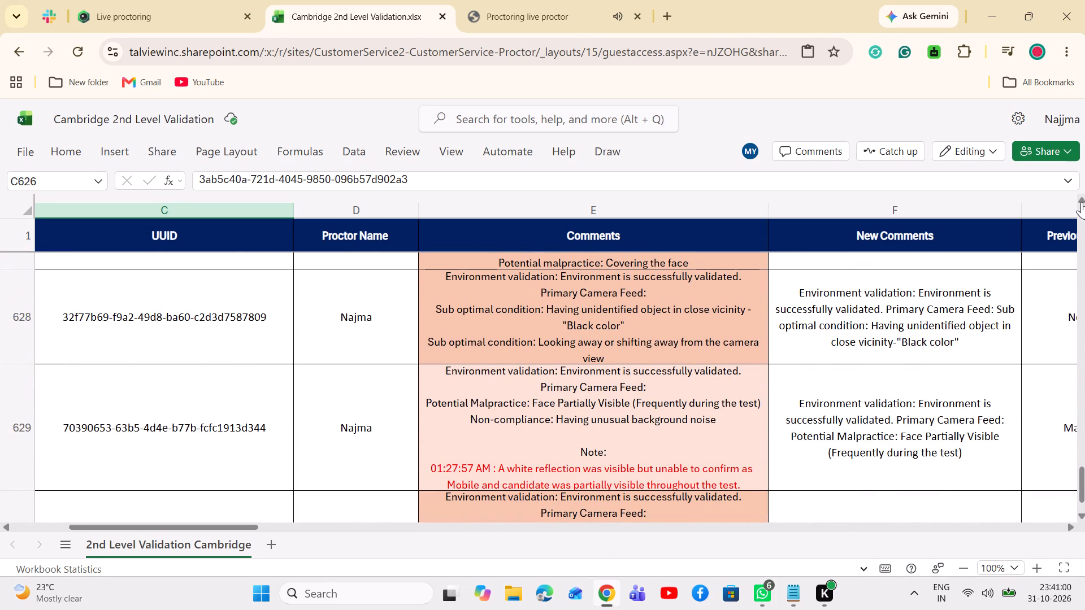
pyautogui.tripleClick(1082, 202)
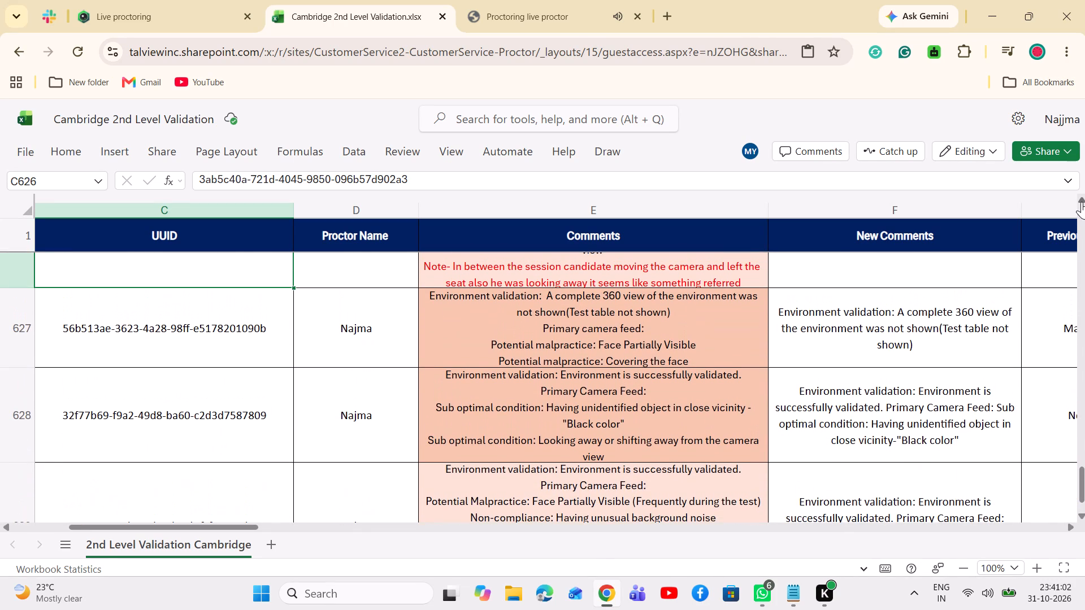
pyautogui.tripleClick(1082, 202)
pyautogui.click(1082, 202)
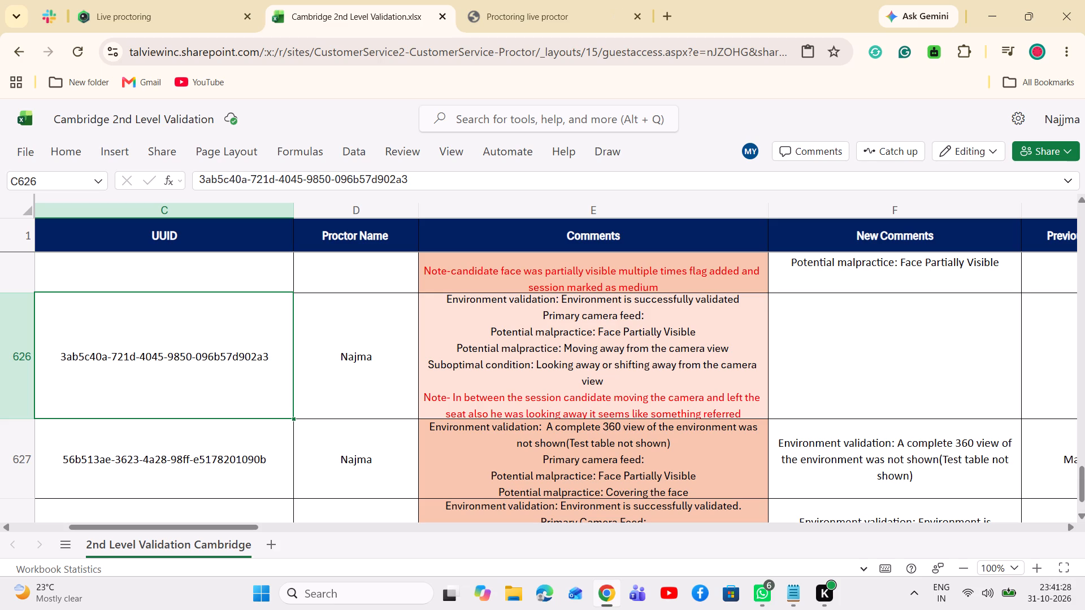
# Return to the session and play the recording from the 12:30:55 AM and 12:41:44 AM flags, pausing it after the second.
pyautogui.click(497, 0)
pyautogui.click(346, 8)
pyautogui.click(566, 0)
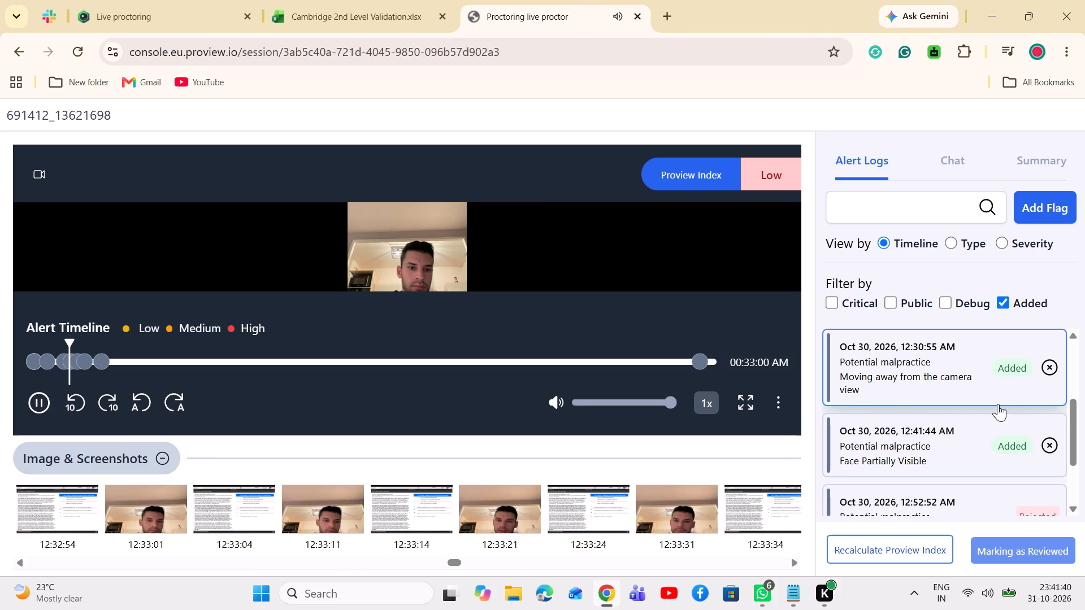
pyautogui.click(956, 386)
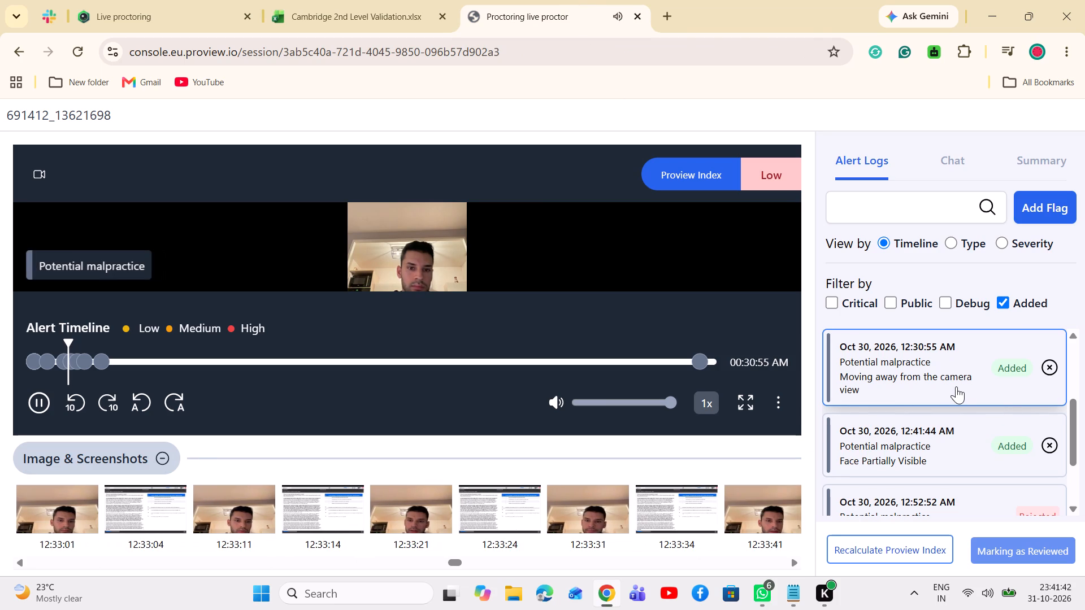
pyautogui.click(947, 451)
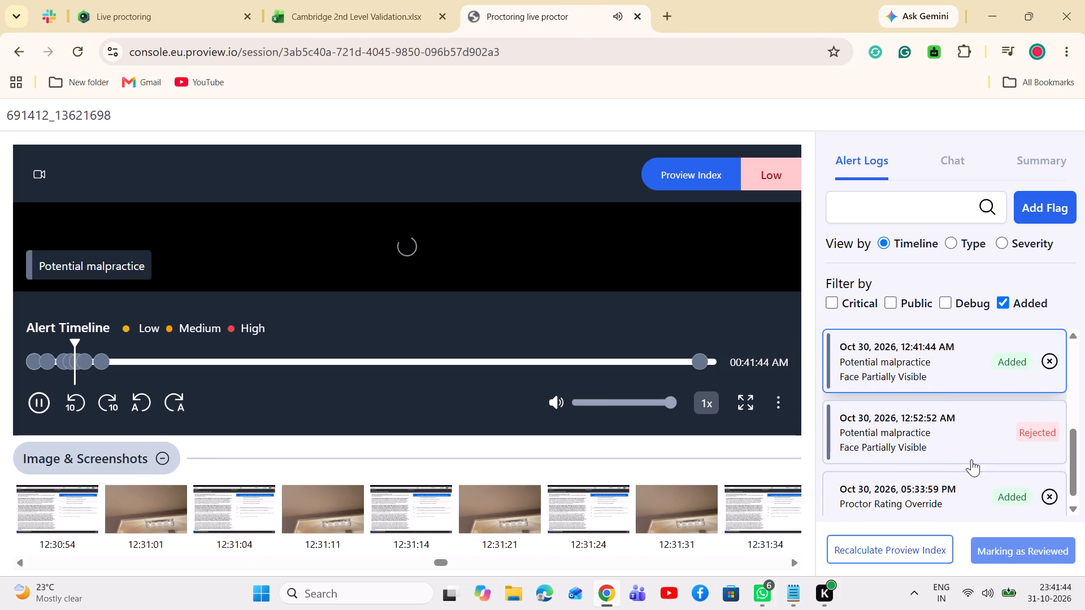
pyautogui.scroll(3, 1004, 458)
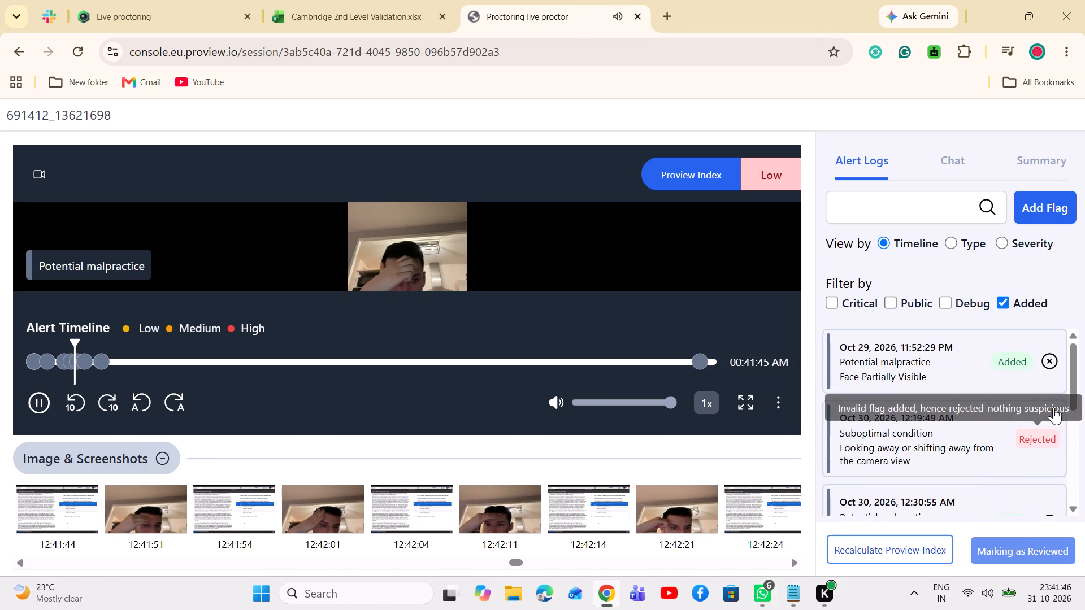
pyautogui.click(36, 403)
# Compare the session's Added flags with the Proview Index comment in the session summary, rechecking the 12:30:55 AM and 12:41:44 AM flags.
pyautogui.scroll(2, 876, 403)
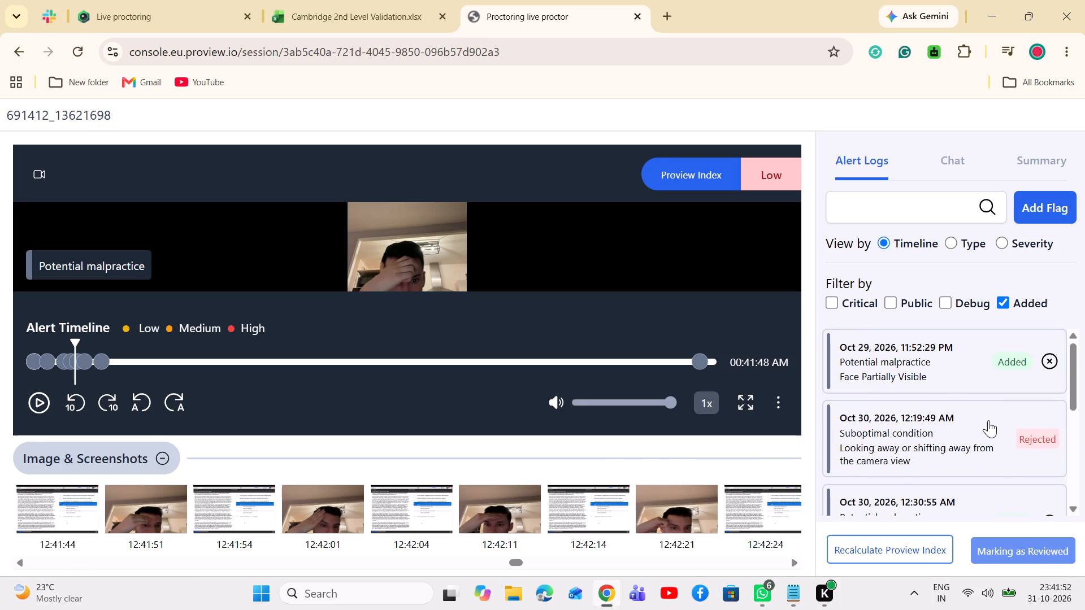
pyautogui.click(1071, 395)
pyautogui.moveTo(1075, 402); pyautogui.dragTo(1082, 425)
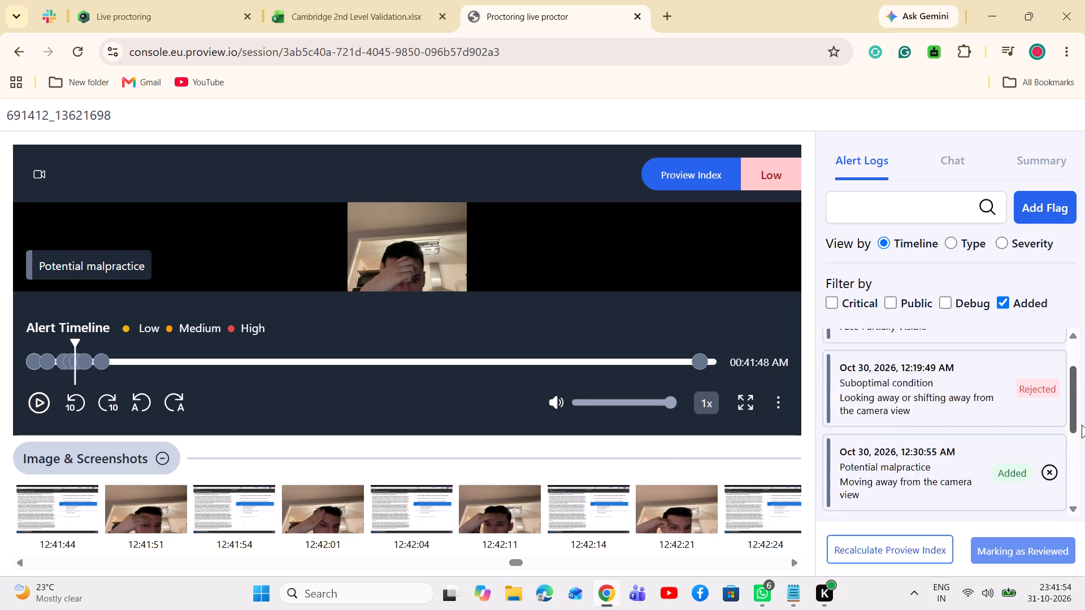
pyautogui.moveTo(1082, 425); pyautogui.dragTo(1083, 448)
pyautogui.click(956, 407)
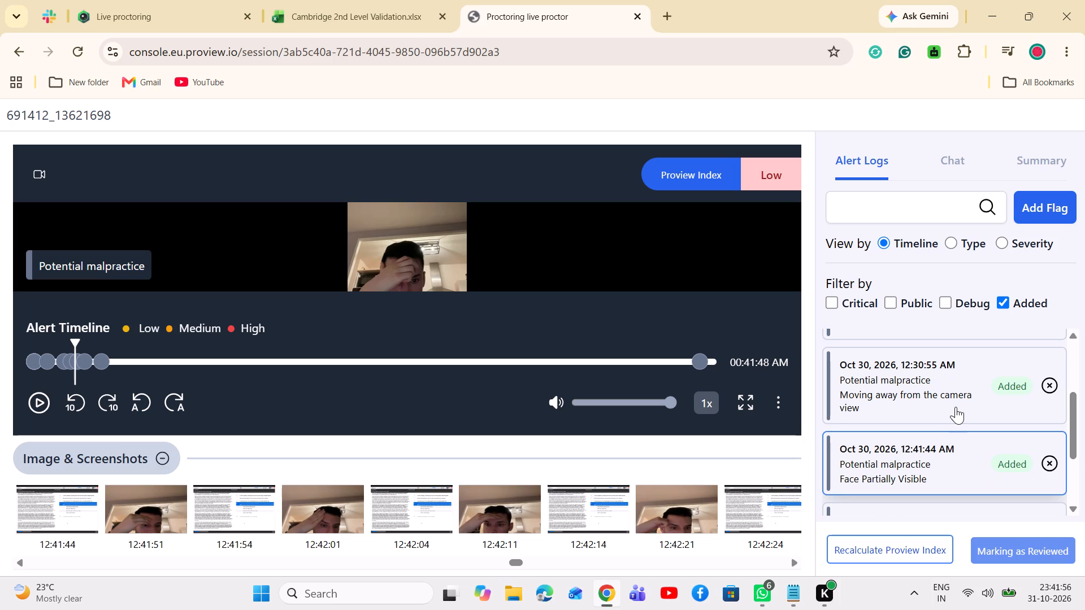
pyautogui.click(967, 456)
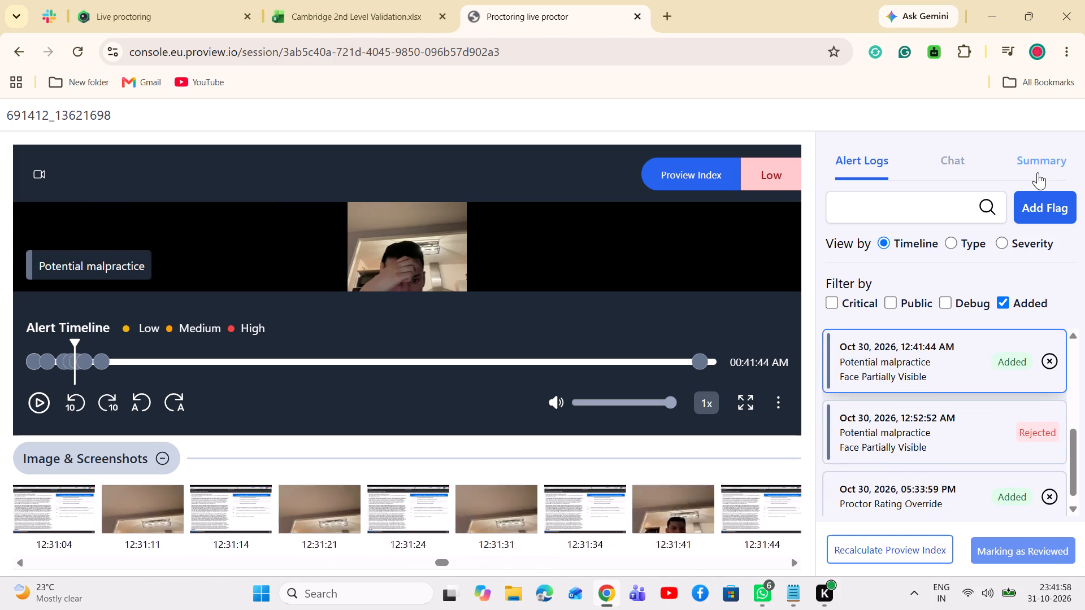
pyautogui.click(1038, 172)
pyautogui.click(889, 381)
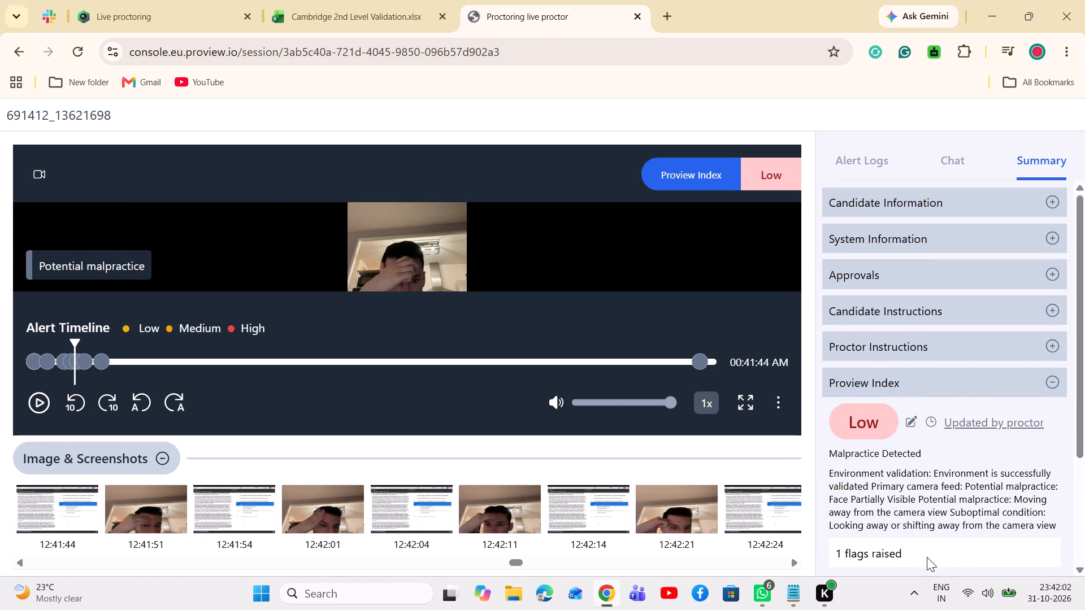
pyautogui.click(867, 170)
pyautogui.click(1017, 311)
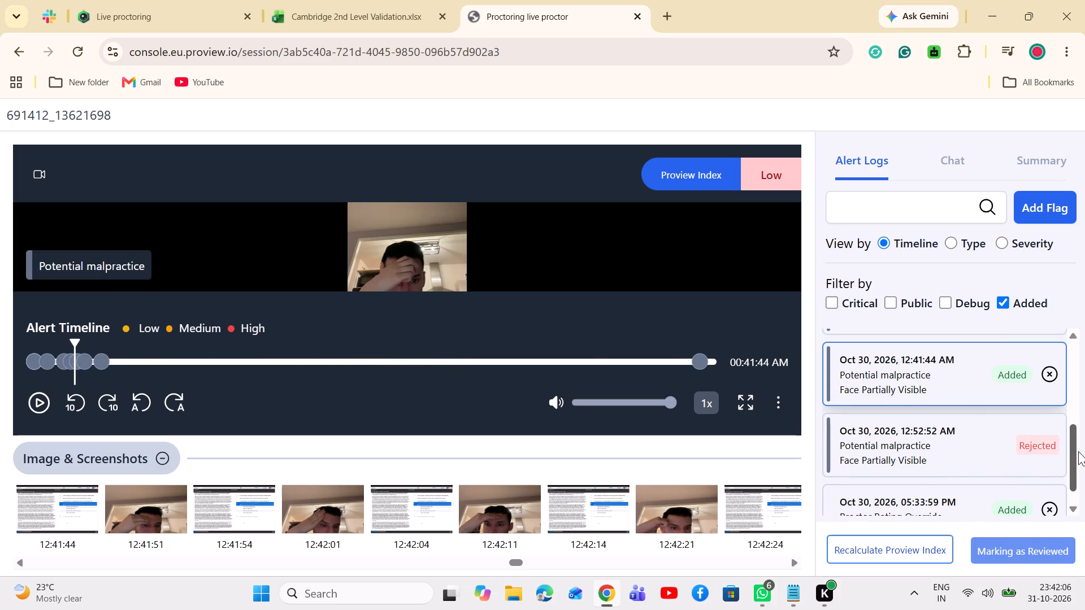
pyautogui.moveTo(1077, 455); pyautogui.dragTo(1080, 416)
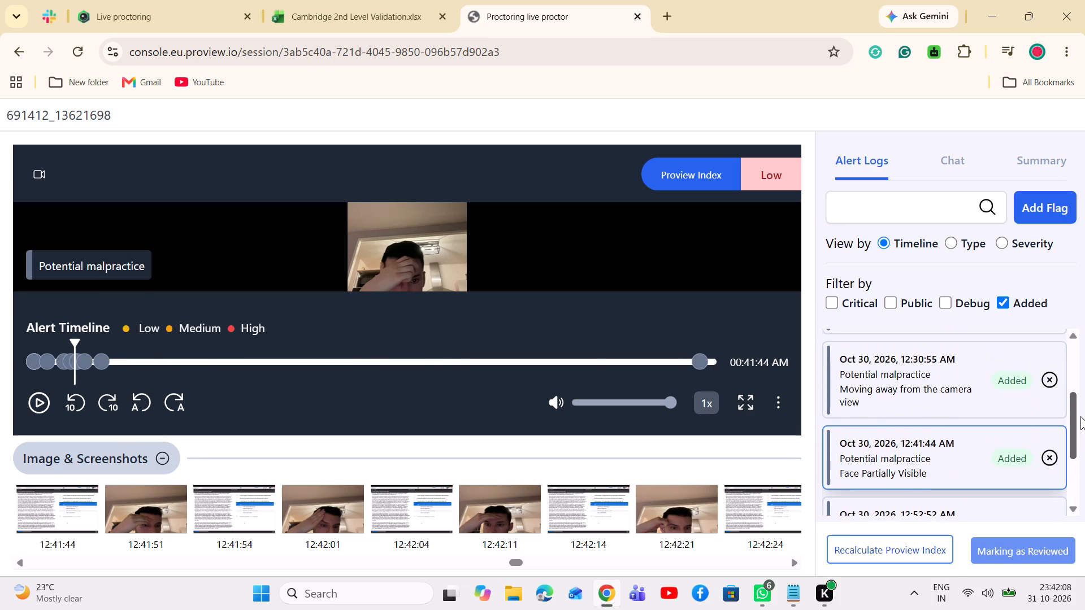
pyautogui.moveTo(1080, 416); pyautogui.dragTo(1079, 374)
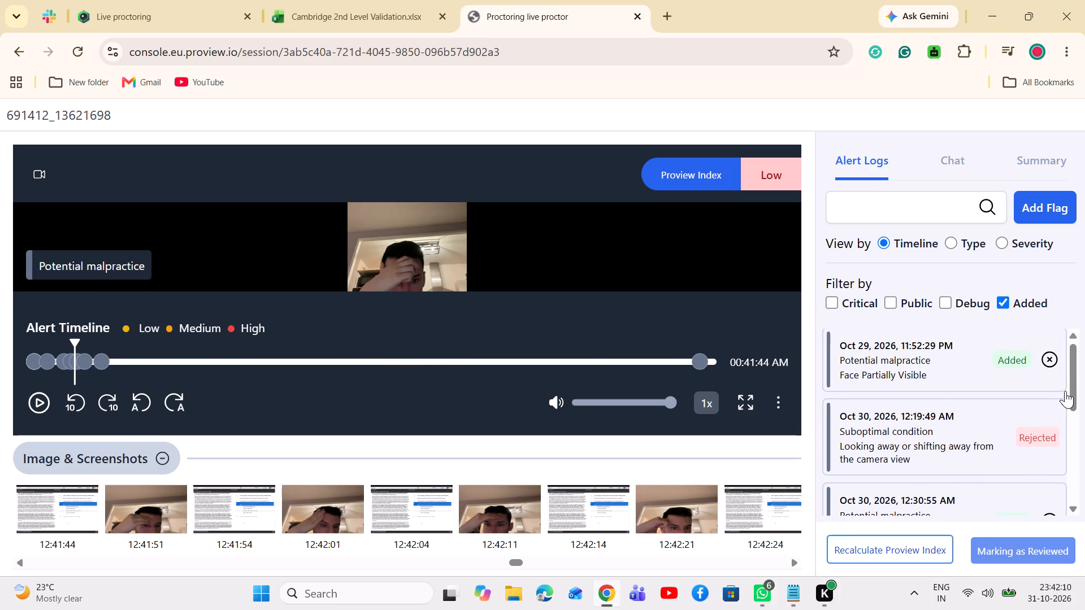
pyautogui.moveTo(1071, 393); pyautogui.dragTo(1079, 365)
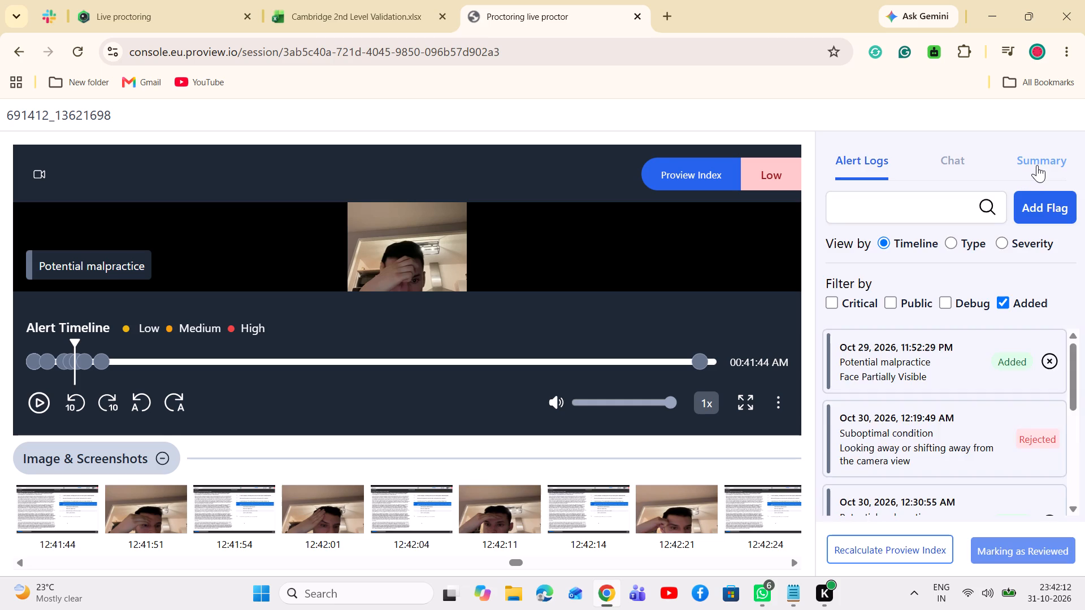
pyautogui.click(1037, 164)
pyautogui.click(925, 386)
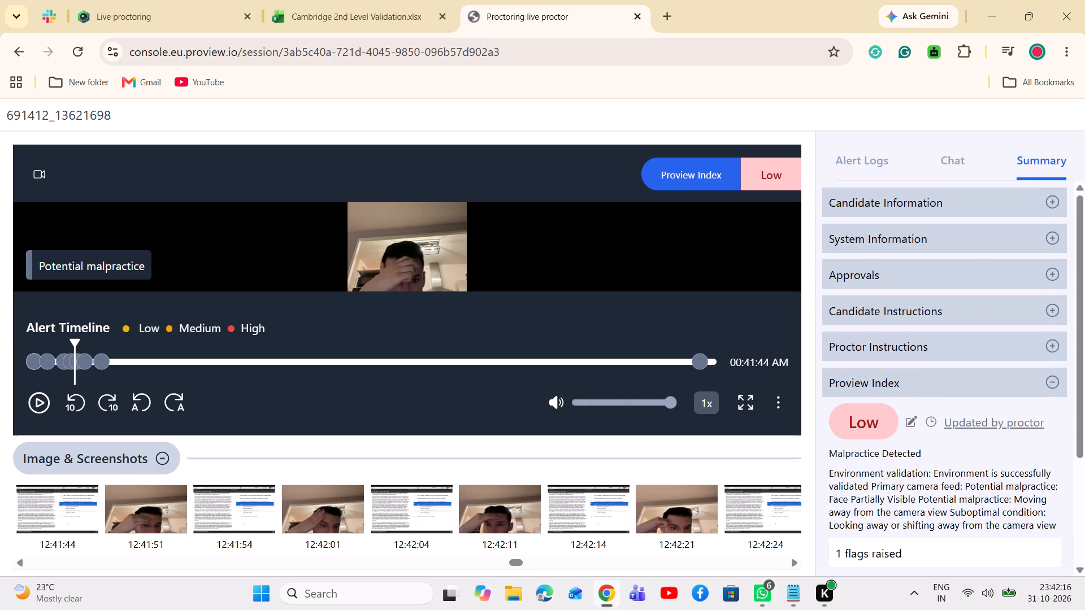
# Resave the proctor index as Low, Malpractice Detected, reusing the summary comment only through "Moving away from the camera view" and lowercasing the second "environment".
pyautogui.moveTo(946, 512); pyautogui.dragTo(828, 467)
pyautogui.hotkey('ctrl', 'c')
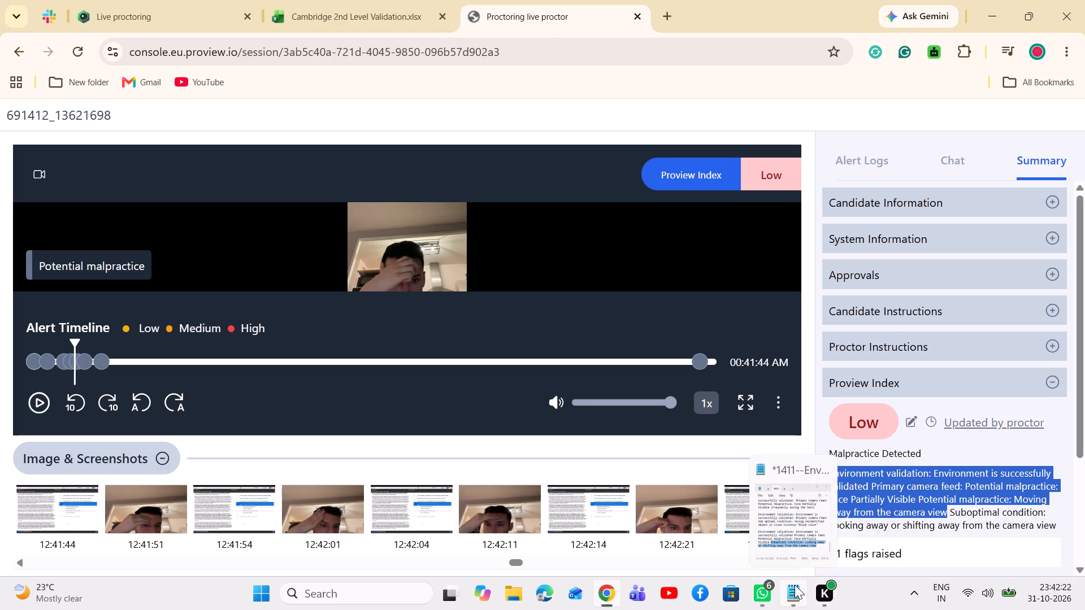
pyautogui.click(908, 424)
pyautogui.click(599, 263)
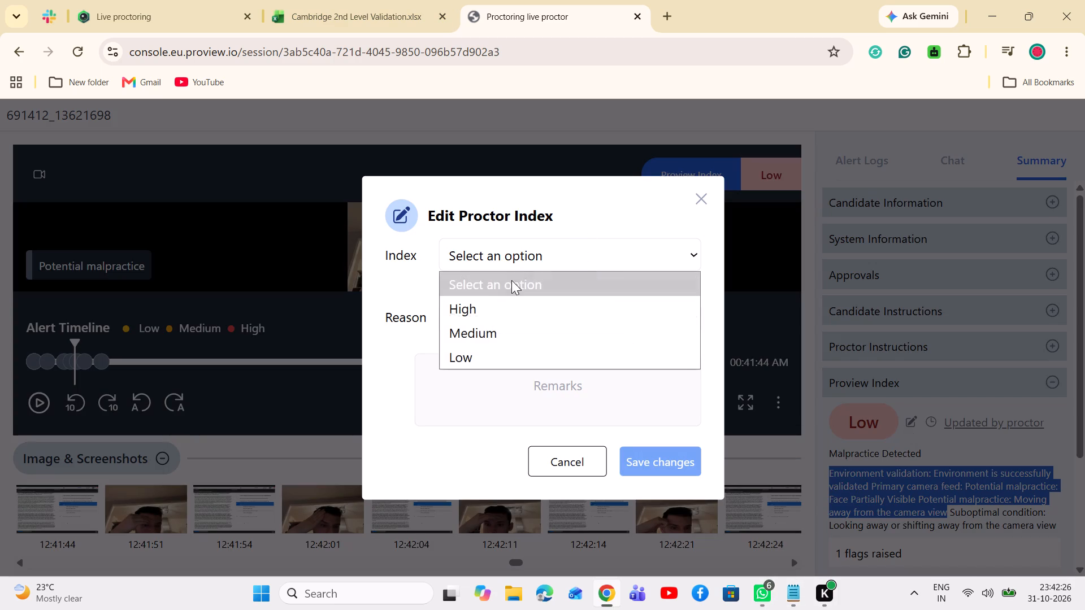
pyautogui.click(482, 363)
pyautogui.click(509, 325)
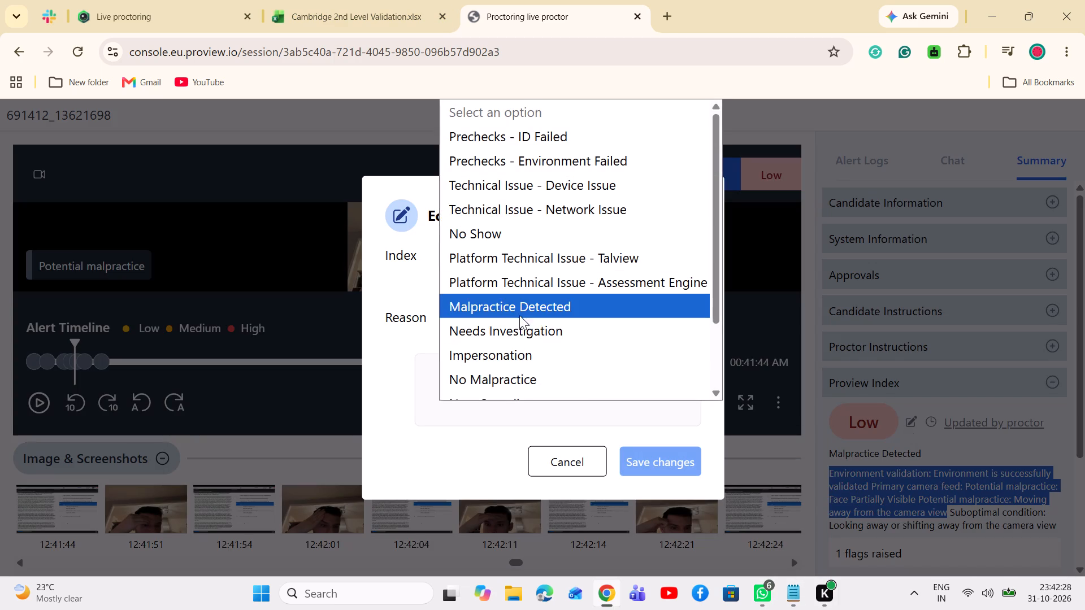
pyautogui.click(523, 310)
pyautogui.click(506, 386)
pyautogui.hotkey('ctrl', 'v')
pyautogui.scroll(3, 534, 386)
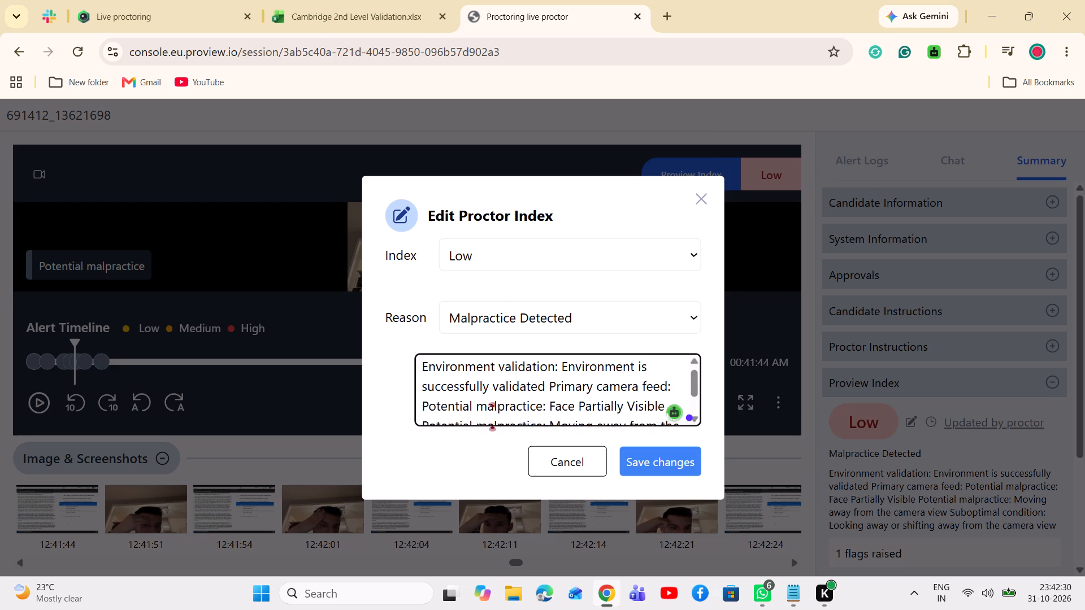
pyautogui.click(577, 373)
pyautogui.click(587, 409)
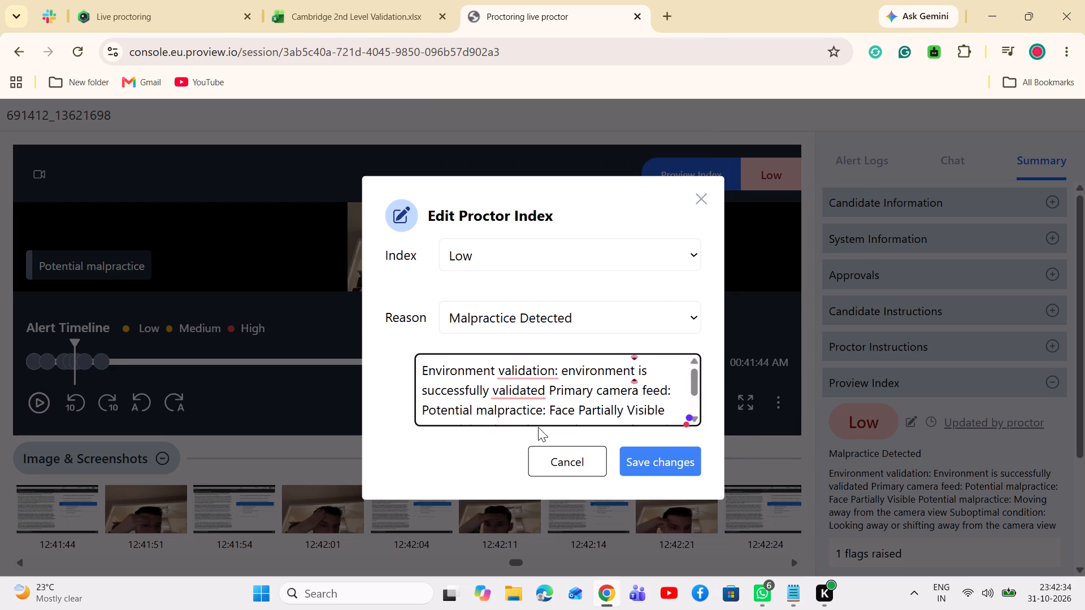
pyautogui.scroll(-2, 593, 406)
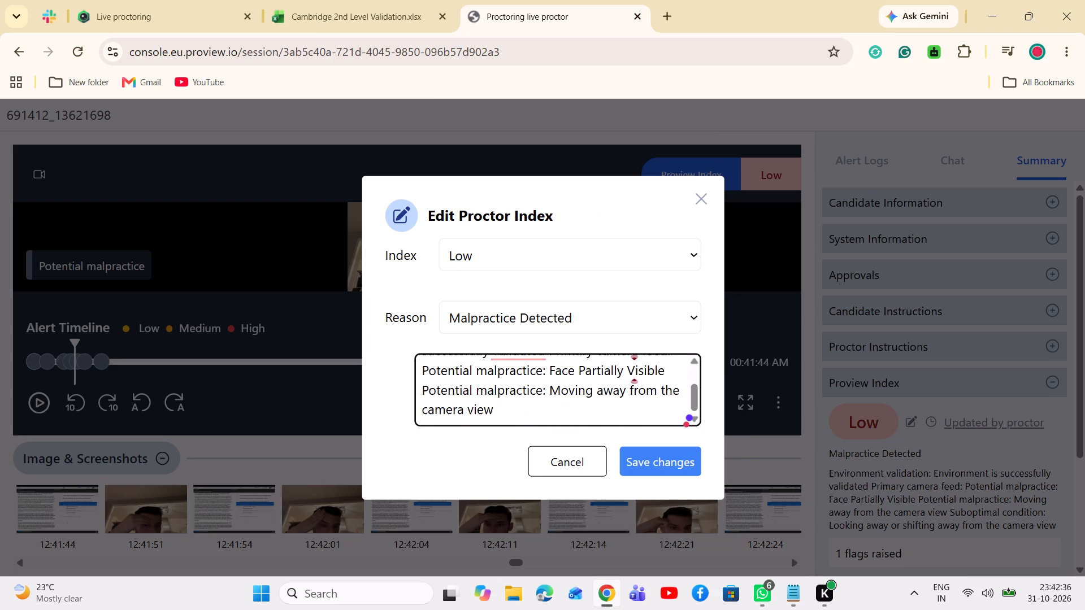
pyautogui.click(665, 457)
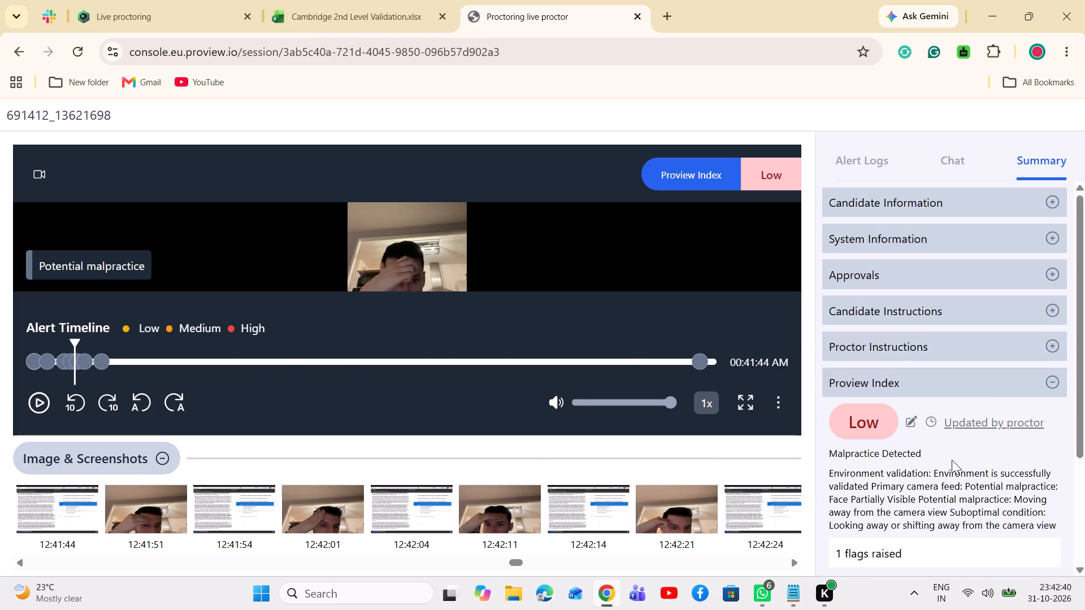
# In the Cambridge validation workbook, paste the copied comment into New Comments for row 626.
pyautogui.click(343, 12)
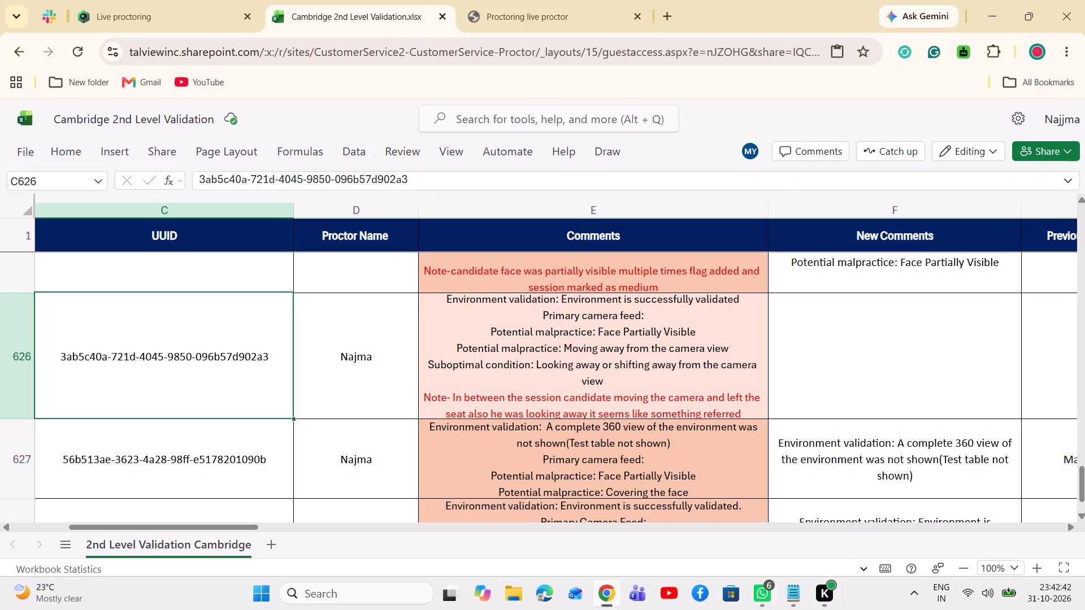
pyautogui.press('Right')
pyautogui.click(533, 372)
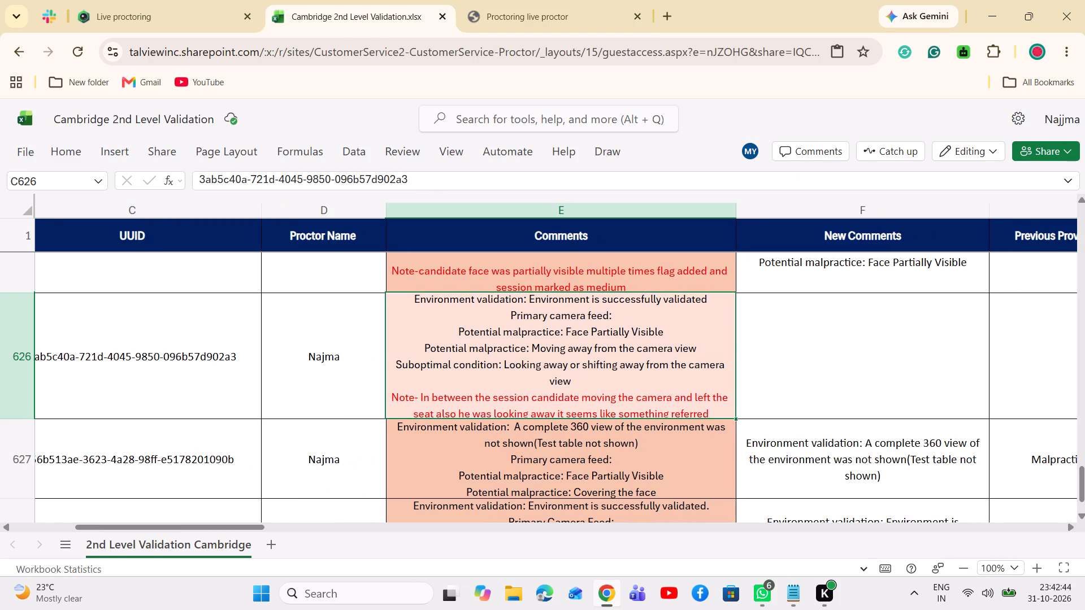
pyautogui.doubleClick(835, 350)
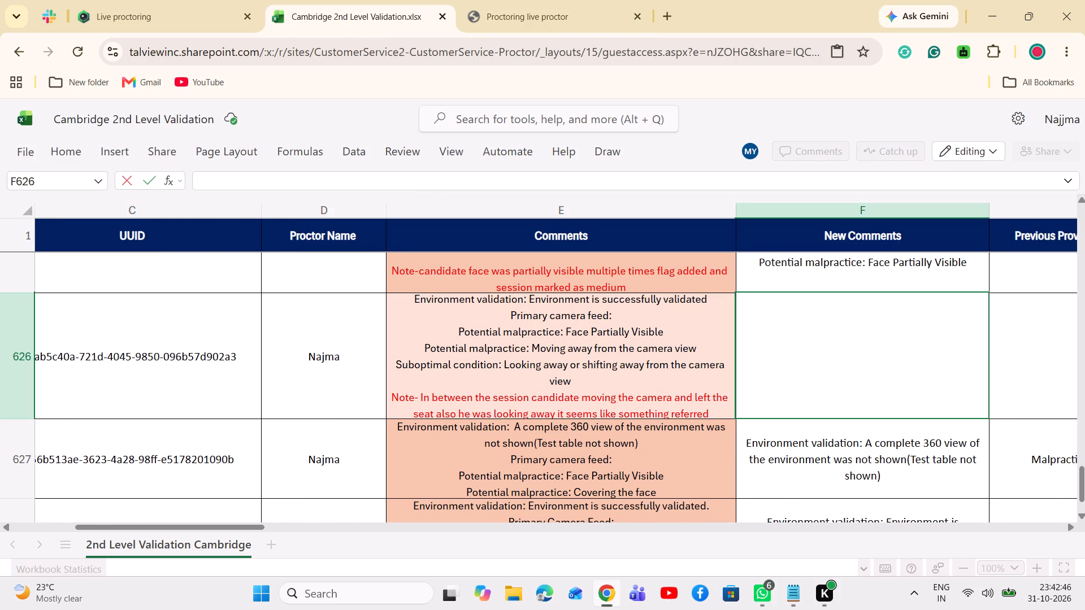
pyautogui.hotkey('ctrl', 'v')
pyautogui.click(602, 364)
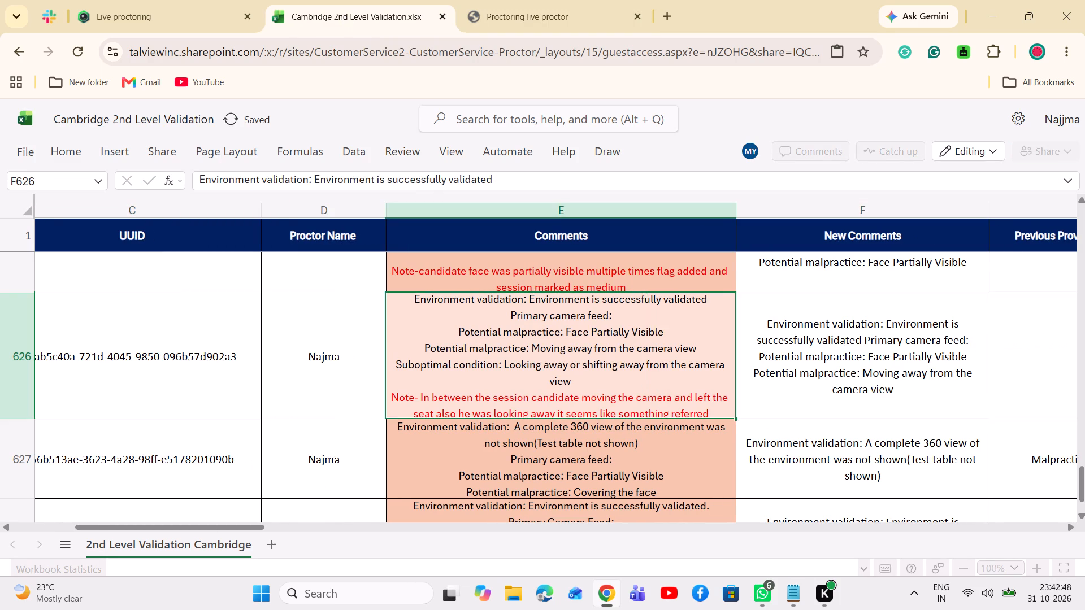
# Set both Previous and Current Proview Description in row 626 to Malpractice Detected.
pyautogui.click(861, 362)
pyautogui.press('Right')
pyautogui.press('Right')
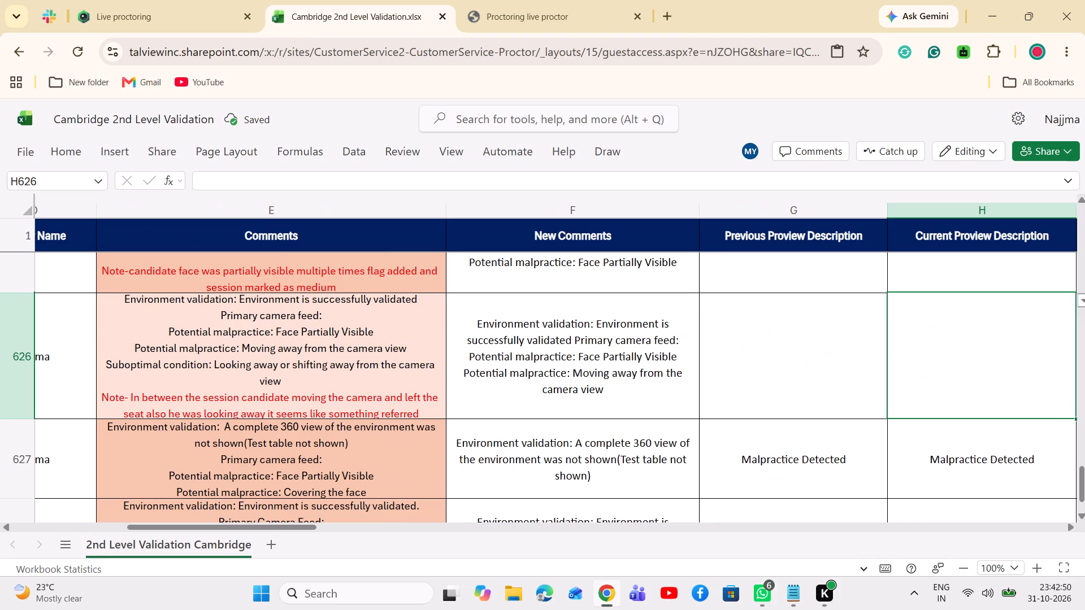
pyautogui.click(803, 378)
pyautogui.click(895, 302)
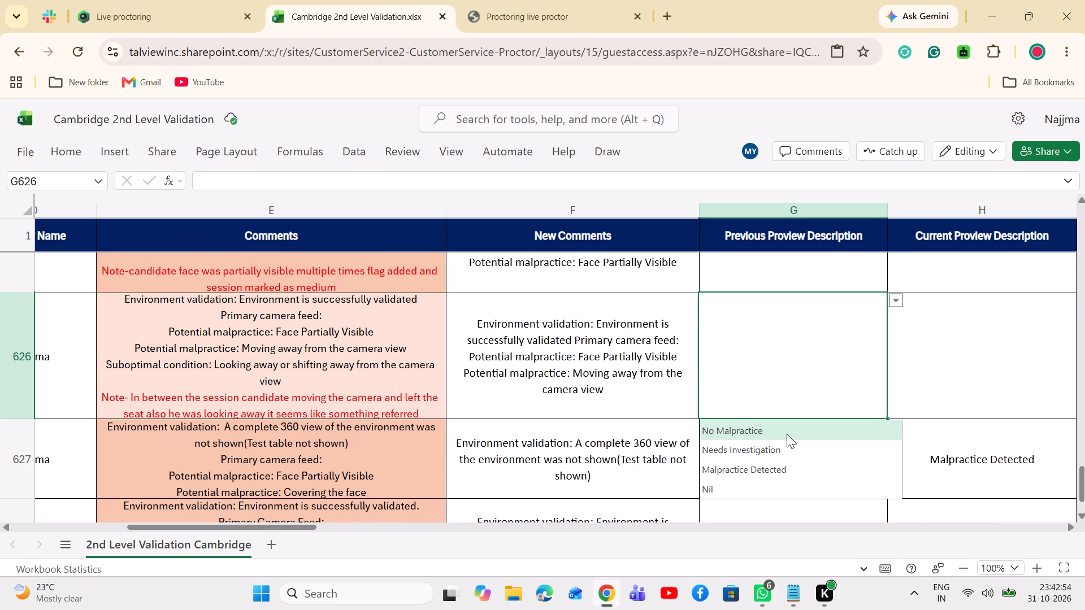
pyautogui.click(781, 473)
pyautogui.press('Right')
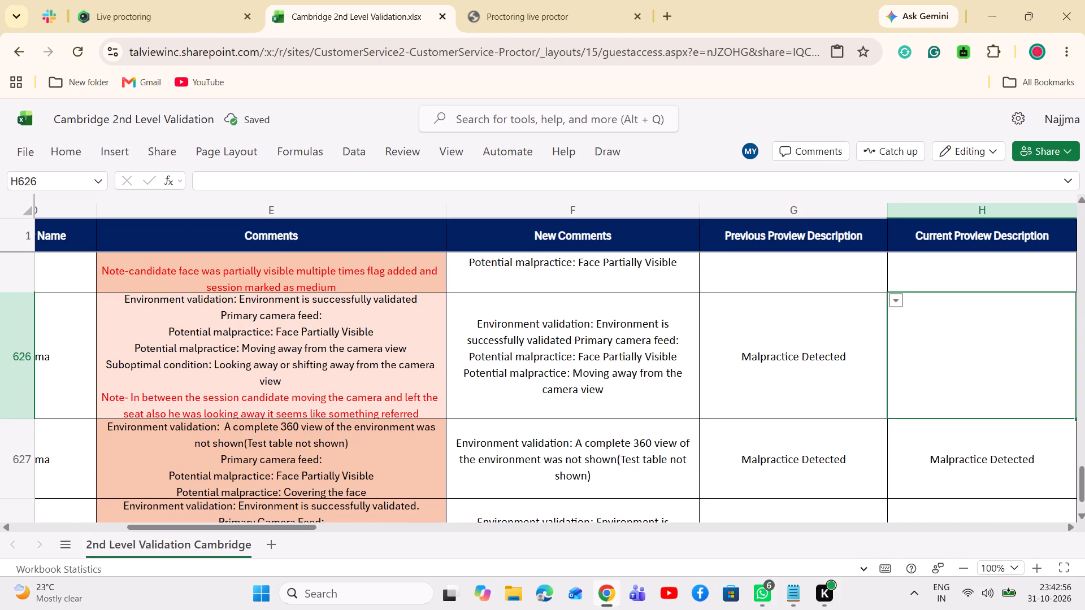
pyautogui.click(1084, 302)
pyautogui.click(923, 463)
# Set both Previous and Current Proview Index Rating in row 626 to Low.
pyautogui.press('Right')
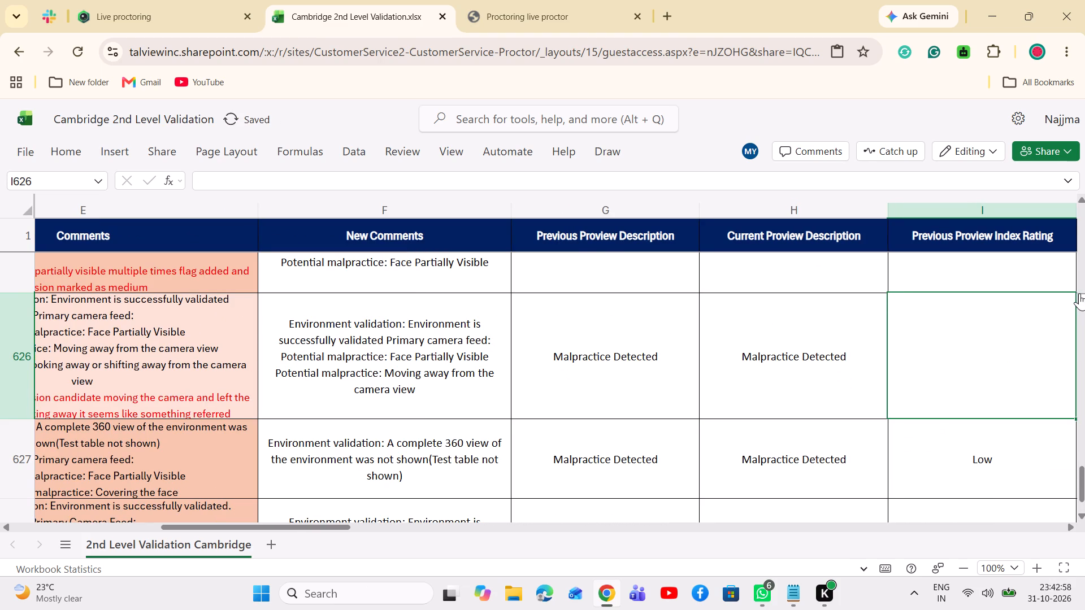
pyautogui.click(1079, 301)
pyautogui.click(925, 469)
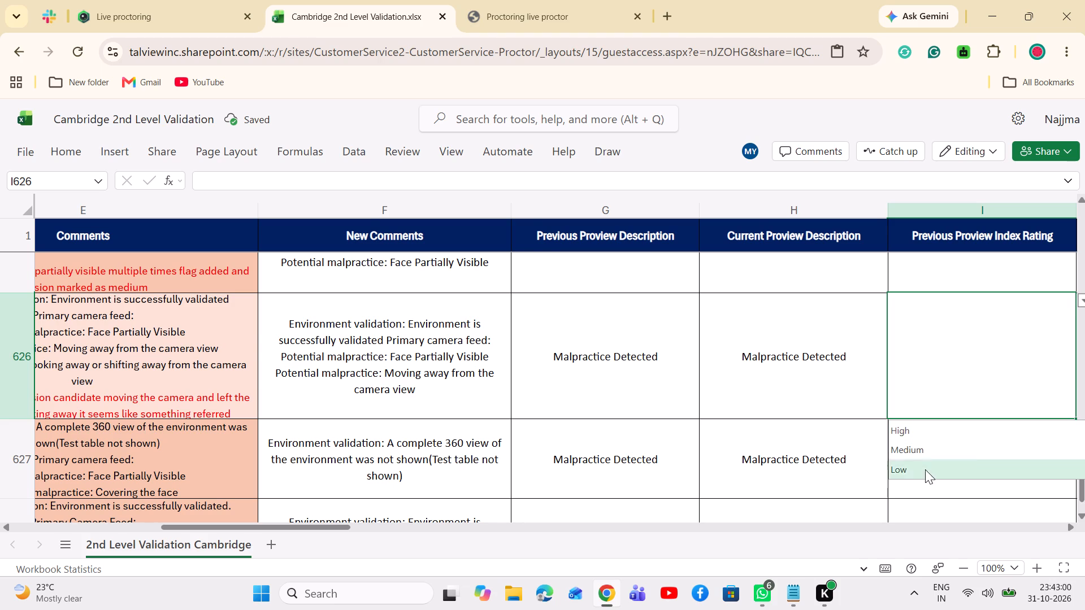
pyautogui.press('Right')
pyautogui.click(1083, 309)
pyautogui.click(914, 468)
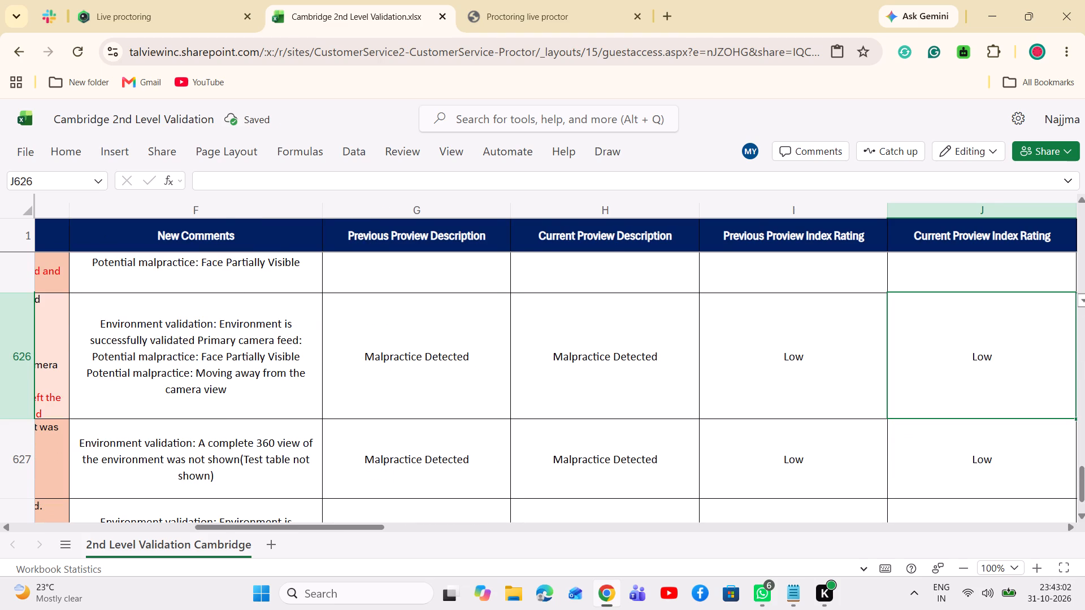
# Set row 626's review status to "Marked as reviewed".
pyautogui.press('Right')
pyautogui.click(1079, 299)
pyautogui.click(938, 430)
pyautogui.press('Right')
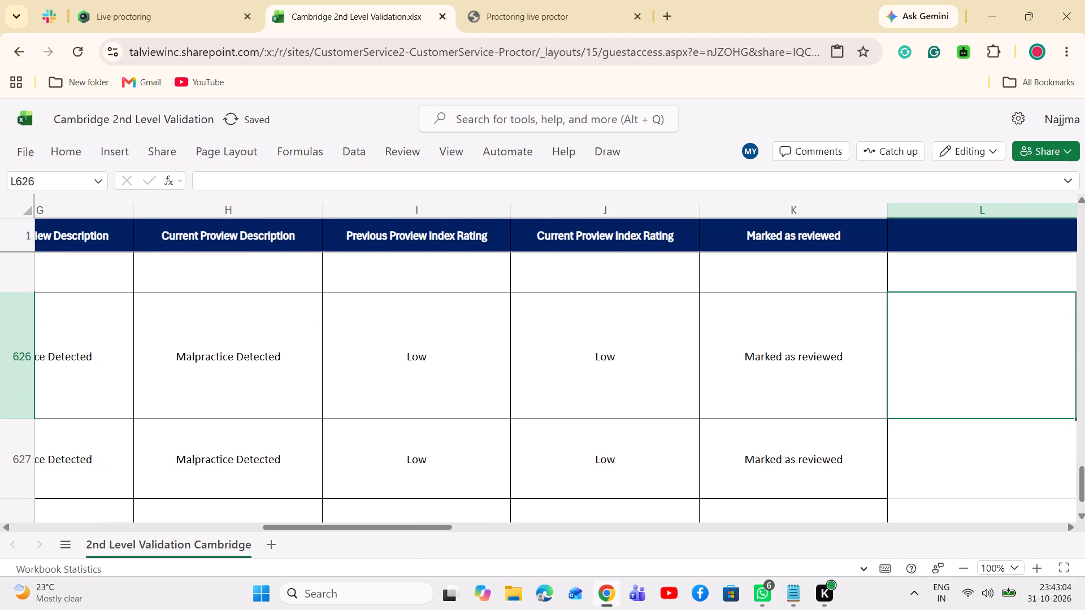
# Mark the proctoring session as reviewed in the console, ending back at the validation workbook.
pyautogui.click(570, 0)
pyautogui.scroll(-3, 934, 464)
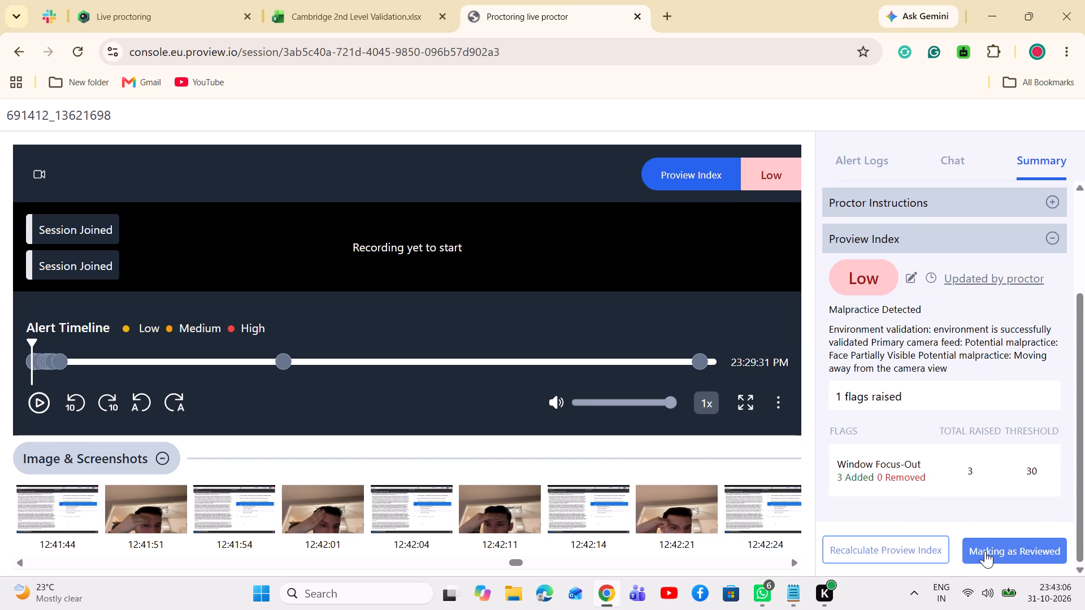
pyautogui.click(985, 551)
pyautogui.click(392, 2)
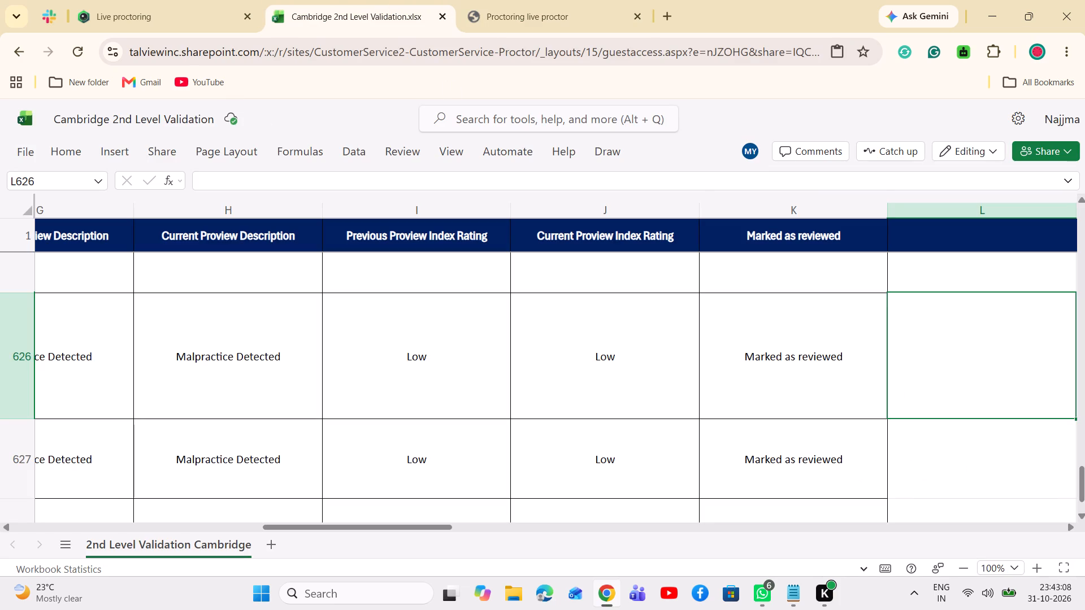
# Check the recorded entries across row 626, from the candidate details through the comments and Proview columns.
pyautogui.click(813, 395)
pyautogui.press('Left')
pyautogui.press('Left')
pyautogui.press('Left')
pyautogui.press('Left')
pyautogui.press('Left')
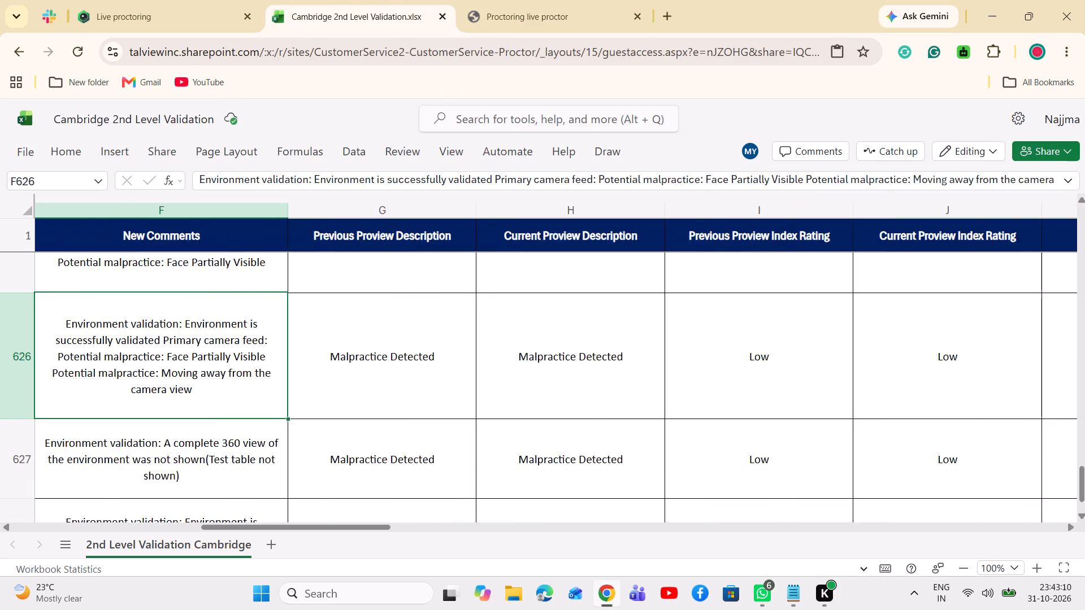
pyautogui.press('Left')
pyautogui.press('Left')
pyautogui.press('Left')
pyautogui.press('Left')
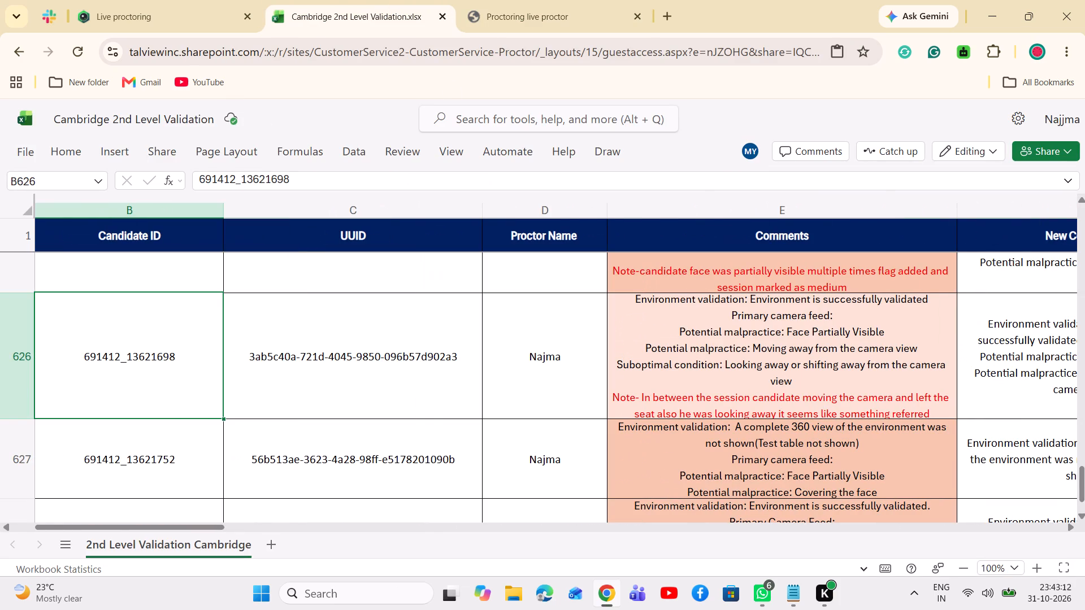
pyautogui.press('Right')
pyautogui.press('Right')
pyautogui.press('Right')
pyautogui.press('Right')
pyautogui.press('Right')
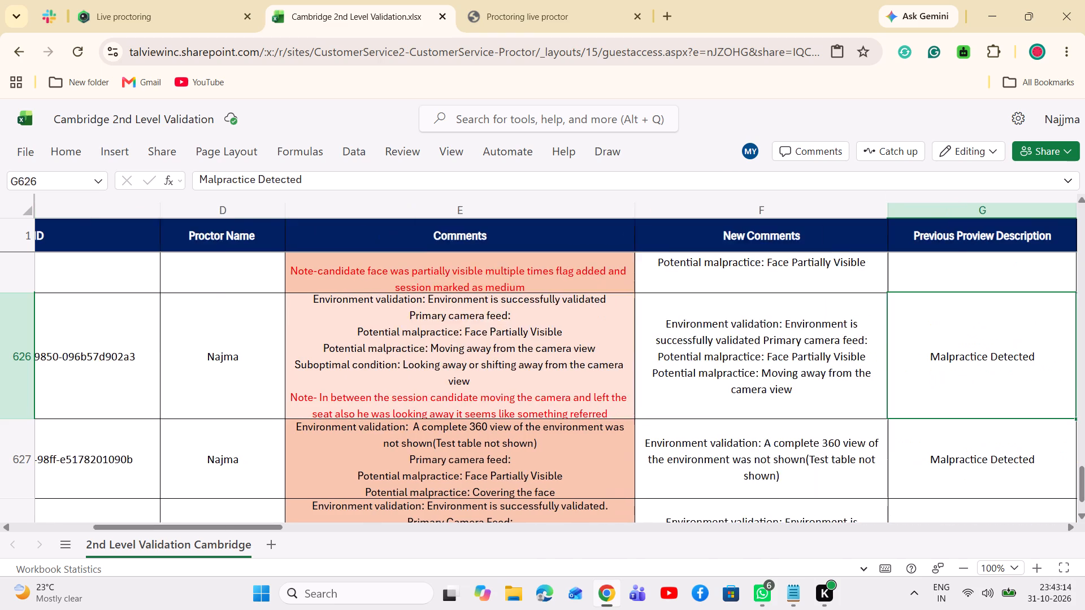
pyautogui.press('Right')
# Find row 619, whose New Comments and Proview columns are still blank, and copy its session UUID.
pyautogui.click(803, 277)
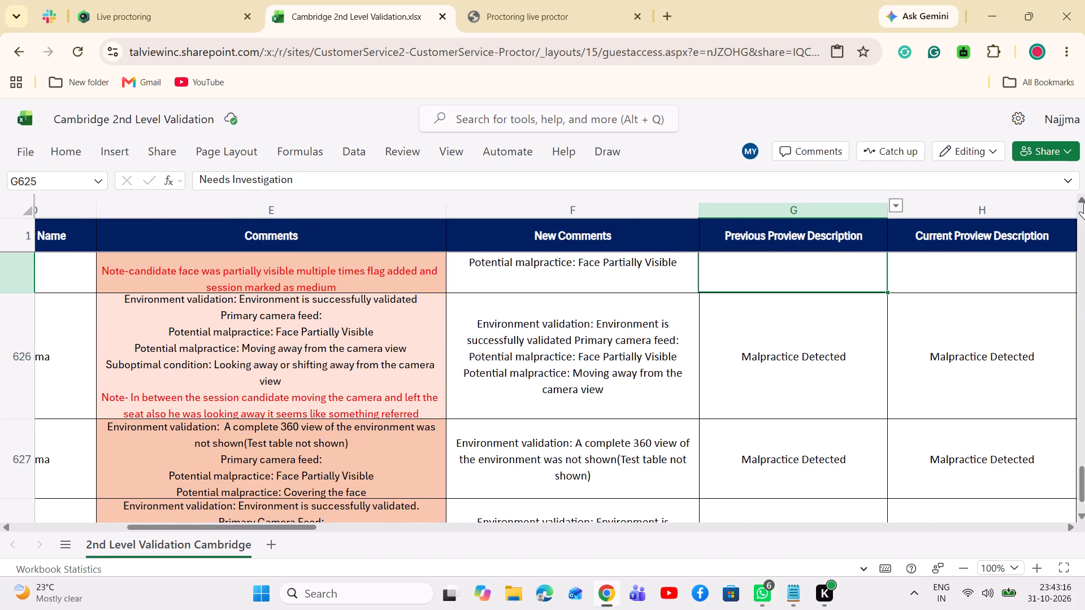
pyautogui.doubleClick(1084, 202)
pyautogui.tripleClick(1084, 202)
pyautogui.tripleClick(1084, 202)
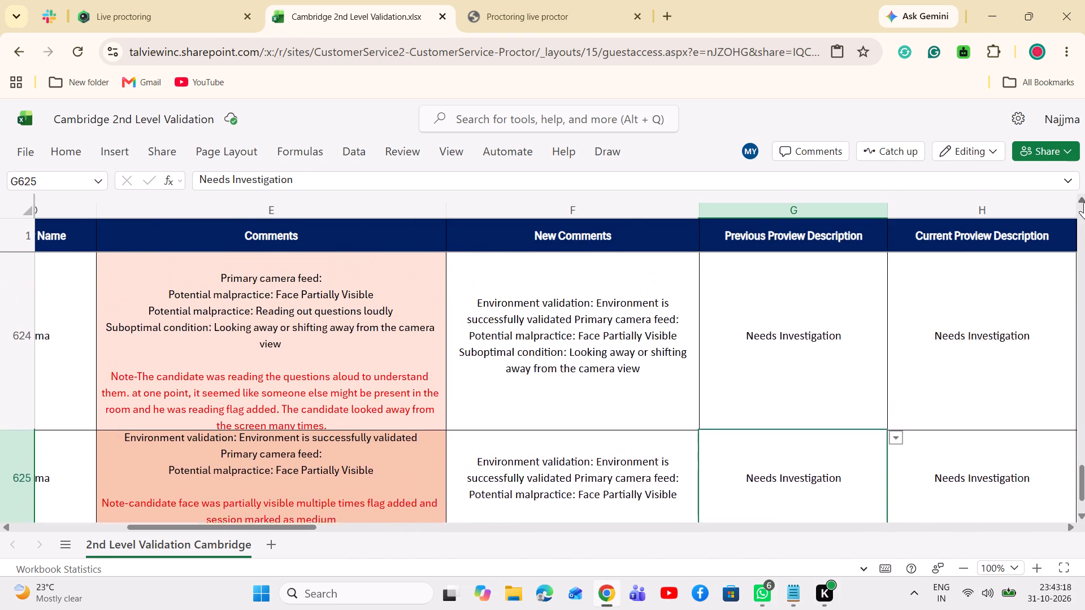
pyautogui.click(1084, 202)
pyautogui.doubleClick(1084, 202)
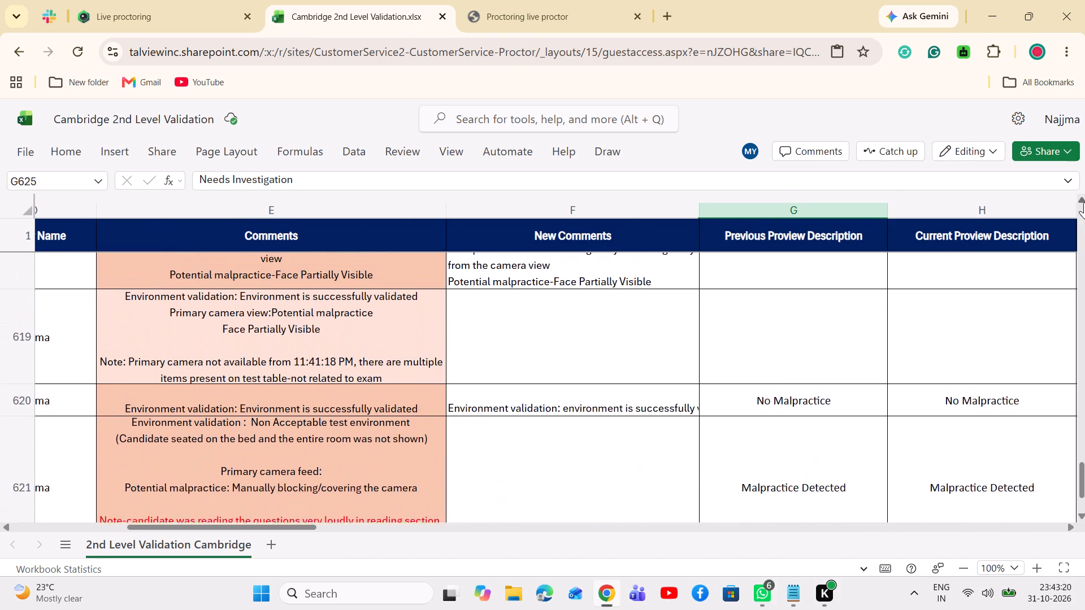
pyautogui.click(565, 422)
pyautogui.click(379, 428)
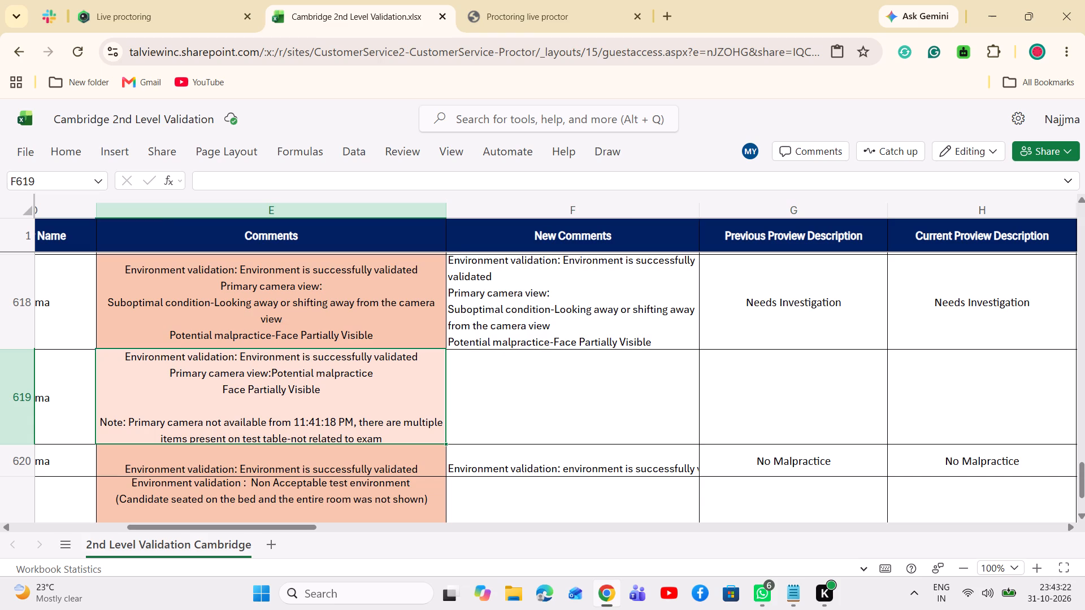
pyautogui.press('Left')
pyautogui.press('Left')
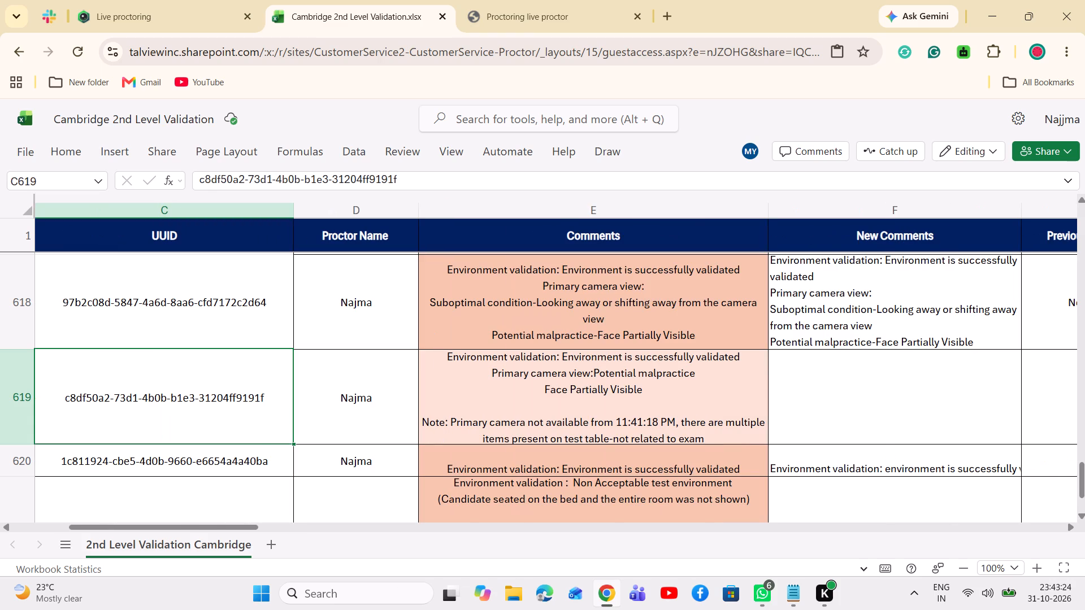
pyautogui.press('Left')
pyautogui.press('Left')
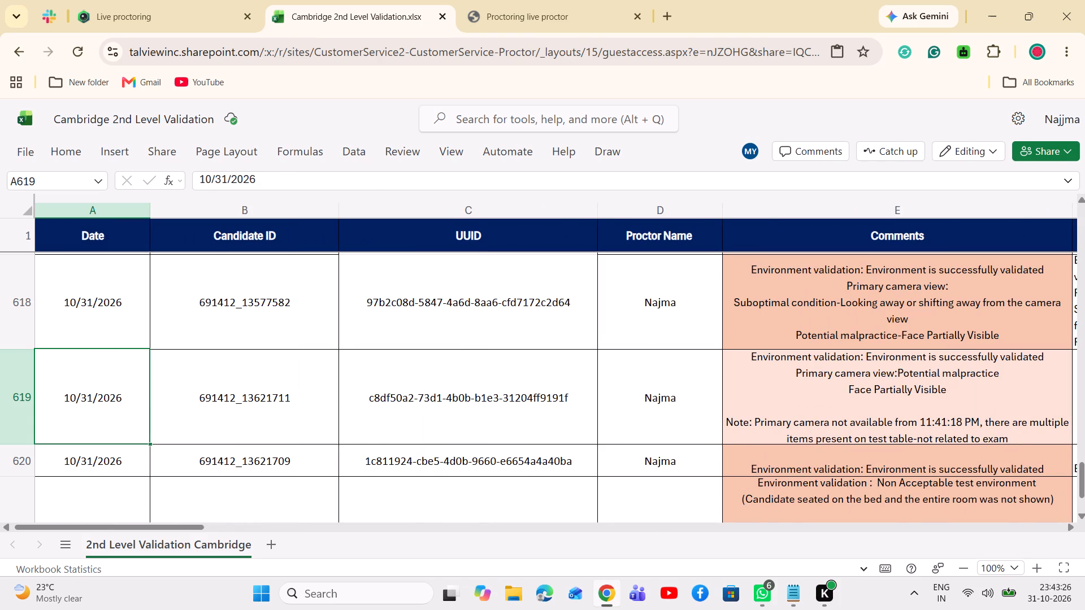
pyautogui.doubleClick(539, 399)
pyautogui.moveTo(575, 398); pyautogui.dragTo(368, 408)
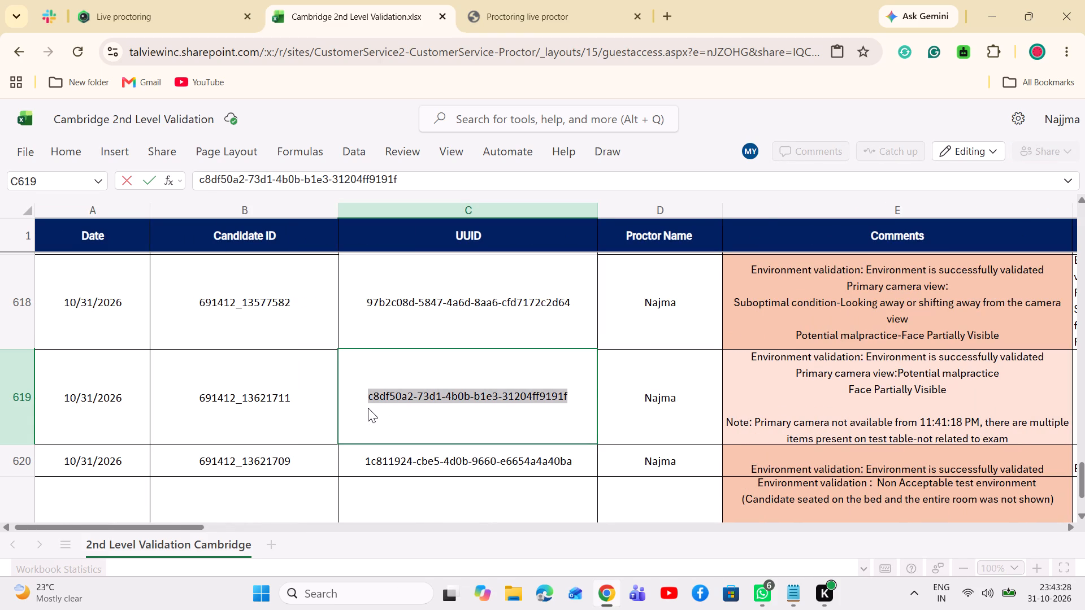
pyautogui.hotkey('ctrl', 'c')
# Open row 619's session in the proctoring console by replacing the session ID in the address with the copied UUID.
pyautogui.click(517, 0)
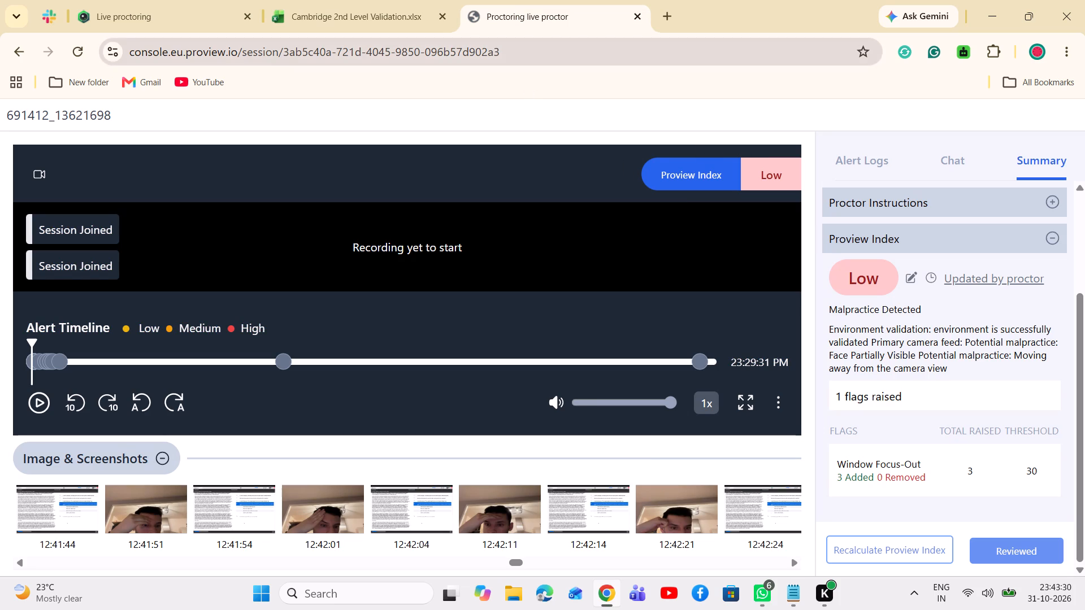
pyautogui.moveTo(536, 56); pyautogui.dragTo(290, 67)
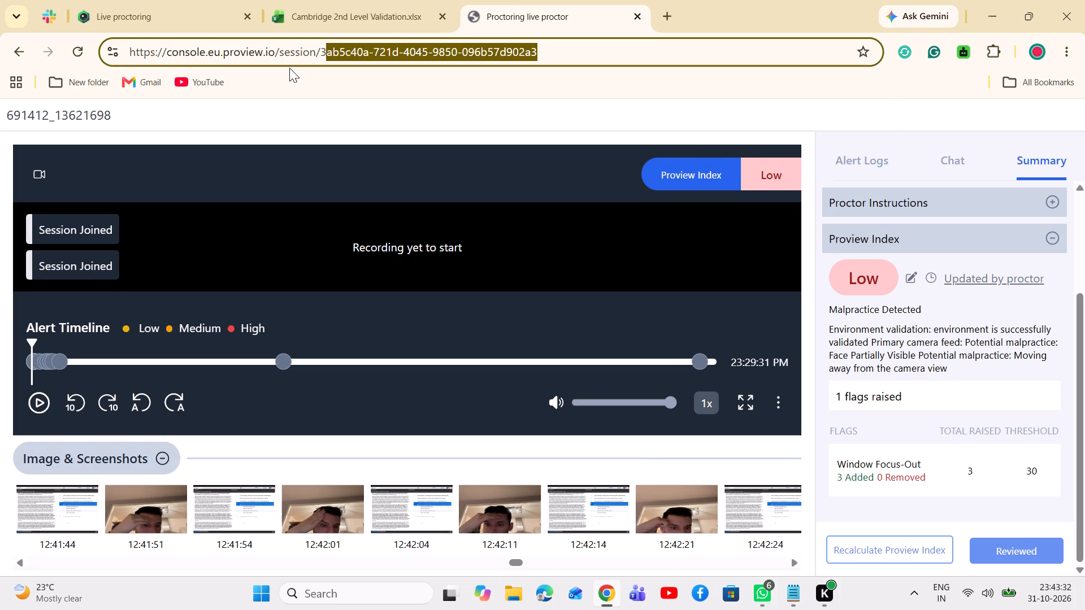
pyautogui.press('BackSpace')
pyautogui.press('BackSpace')
pyautogui.hotkey('ctrl', 'v')
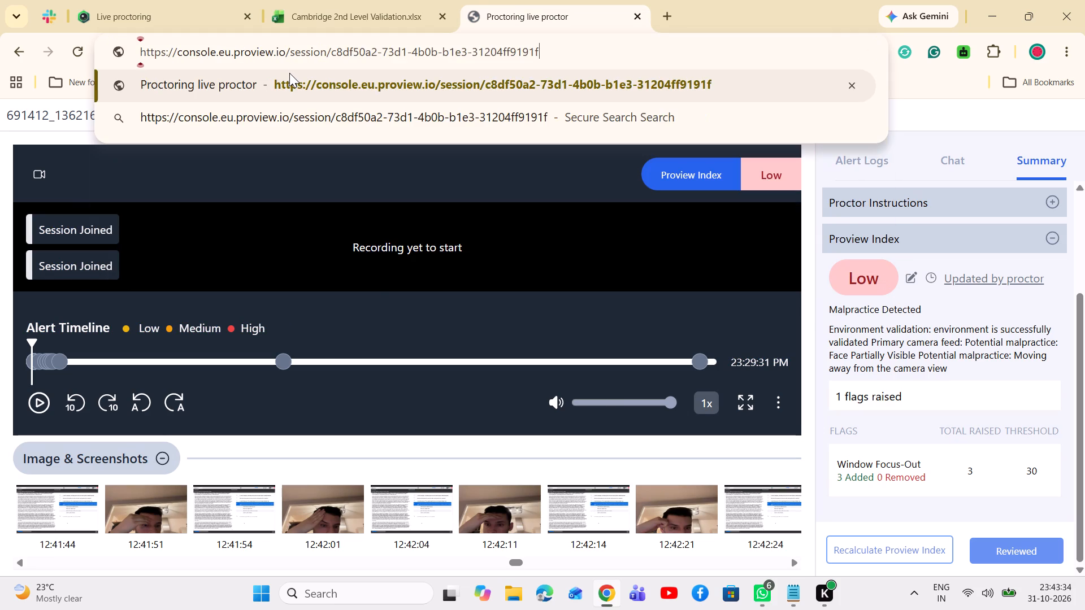
pyautogui.press('Return')
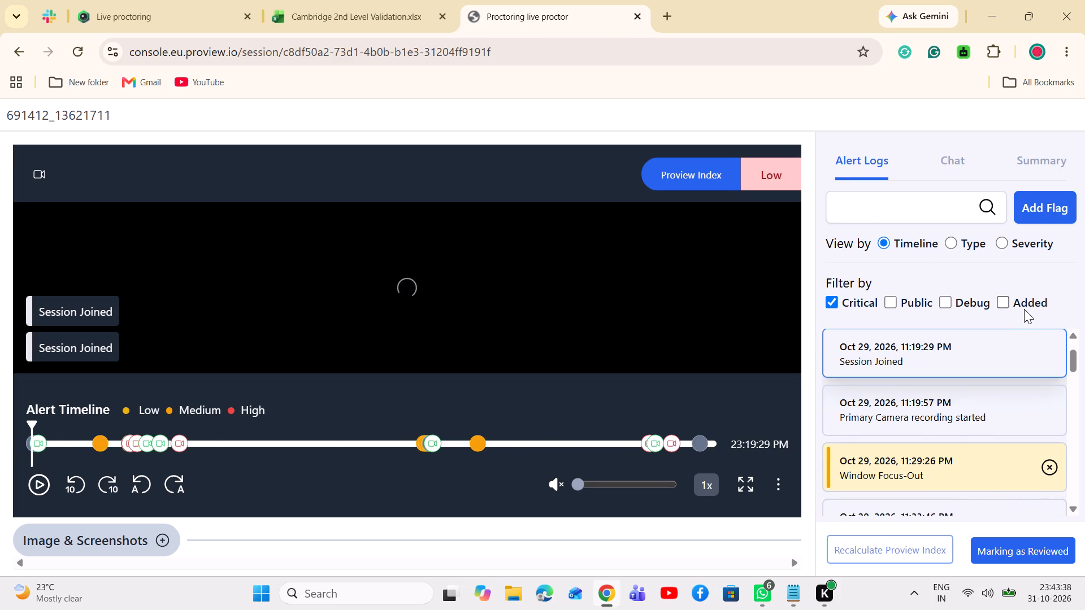
# Filter the session's alert log to Added flags only, and examine the Proview Index rating and comments in its summary.
pyautogui.click(1018, 305)
pyautogui.scroll(-3, 985, 459)
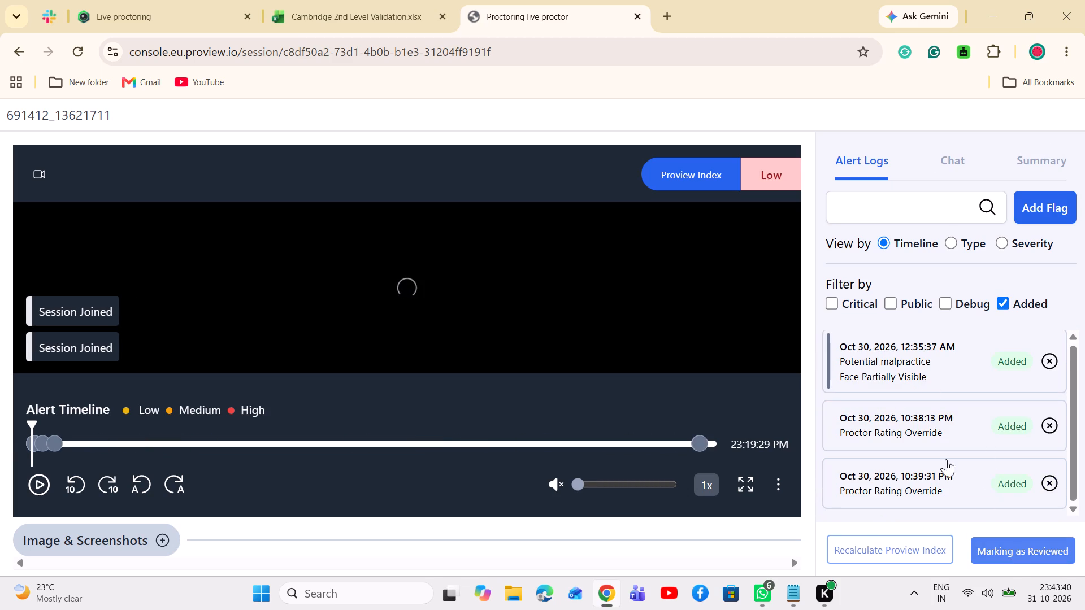
pyautogui.click(1047, 168)
pyautogui.click(904, 384)
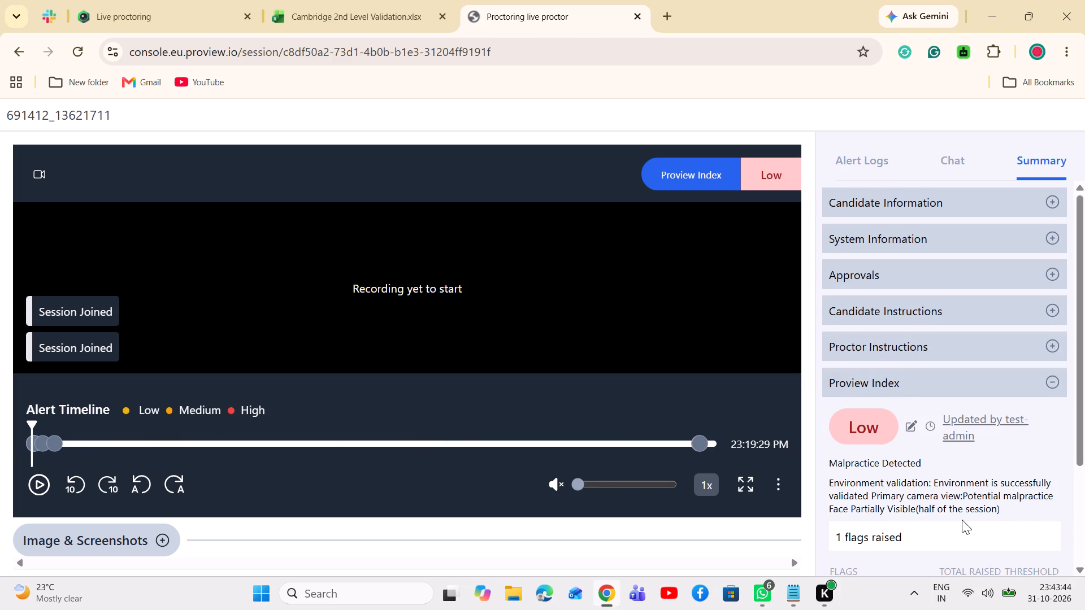
pyautogui.click(400, 0)
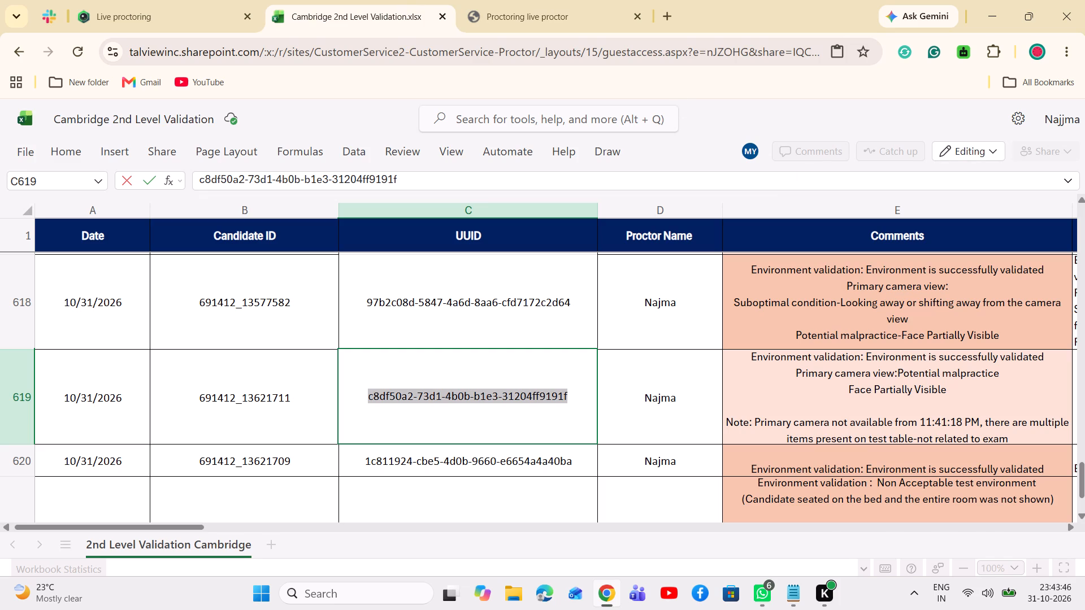
pyautogui.click(593, 0)
# Mark row 619's proctoring session as reviewed in the console and return to the validation workbook.
pyautogui.scroll(-3, 1031, 475)
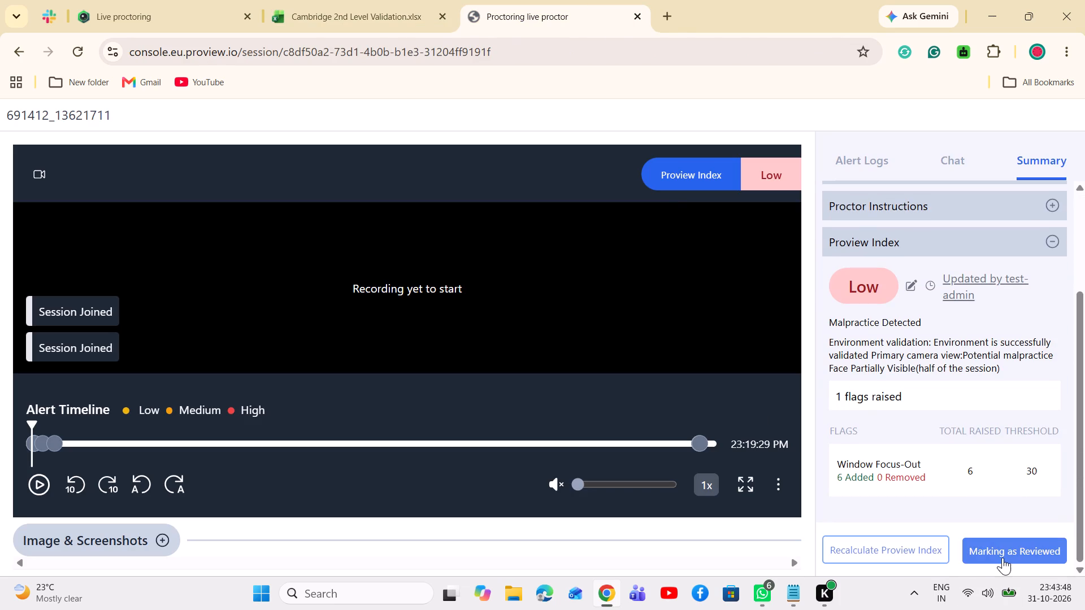
pyautogui.click(1002, 557)
pyautogui.click(400, 0)
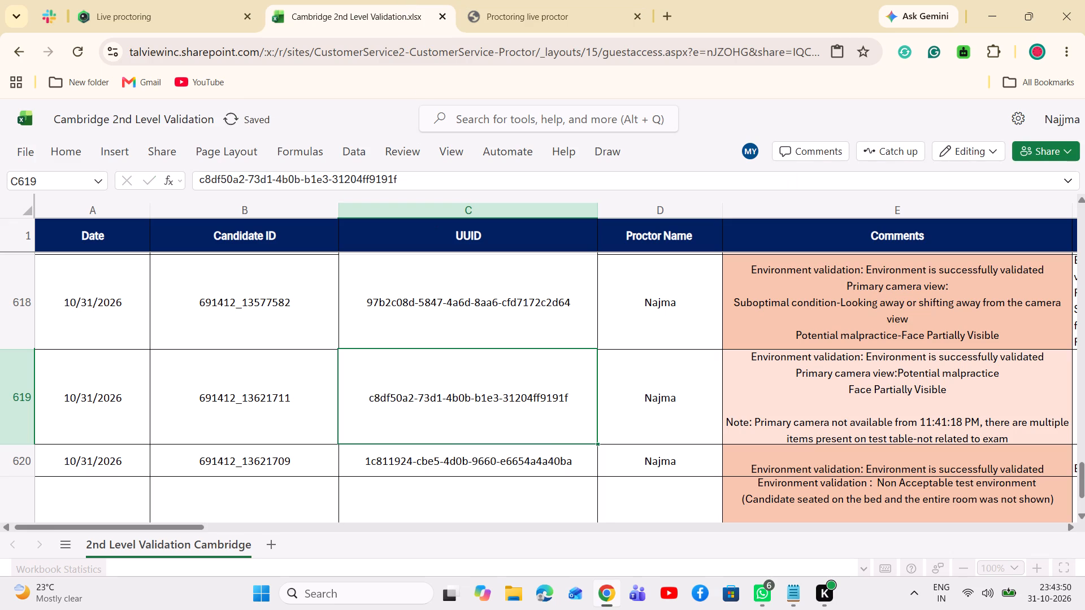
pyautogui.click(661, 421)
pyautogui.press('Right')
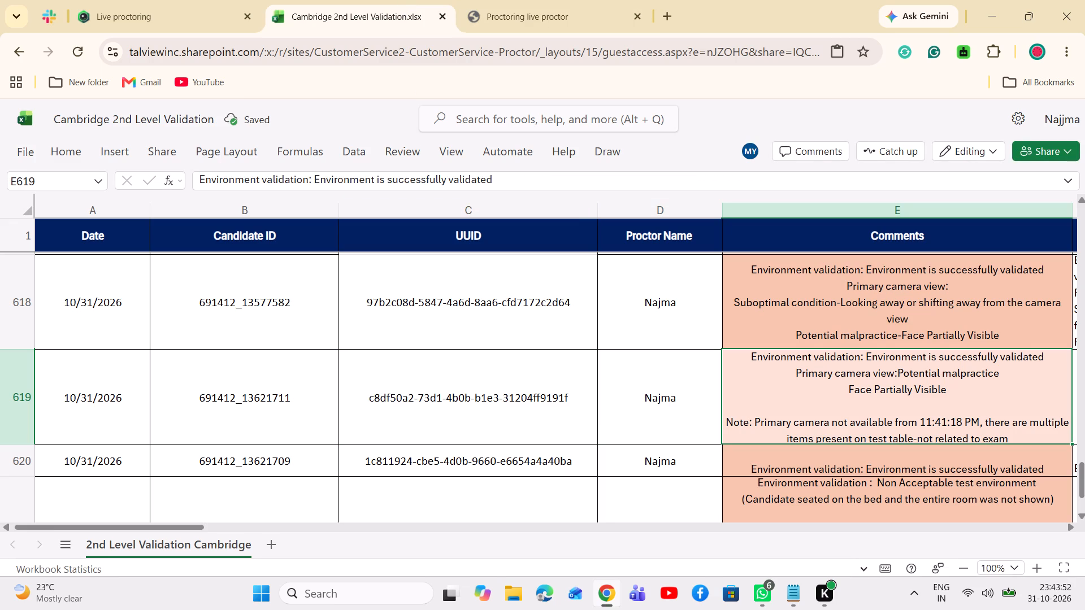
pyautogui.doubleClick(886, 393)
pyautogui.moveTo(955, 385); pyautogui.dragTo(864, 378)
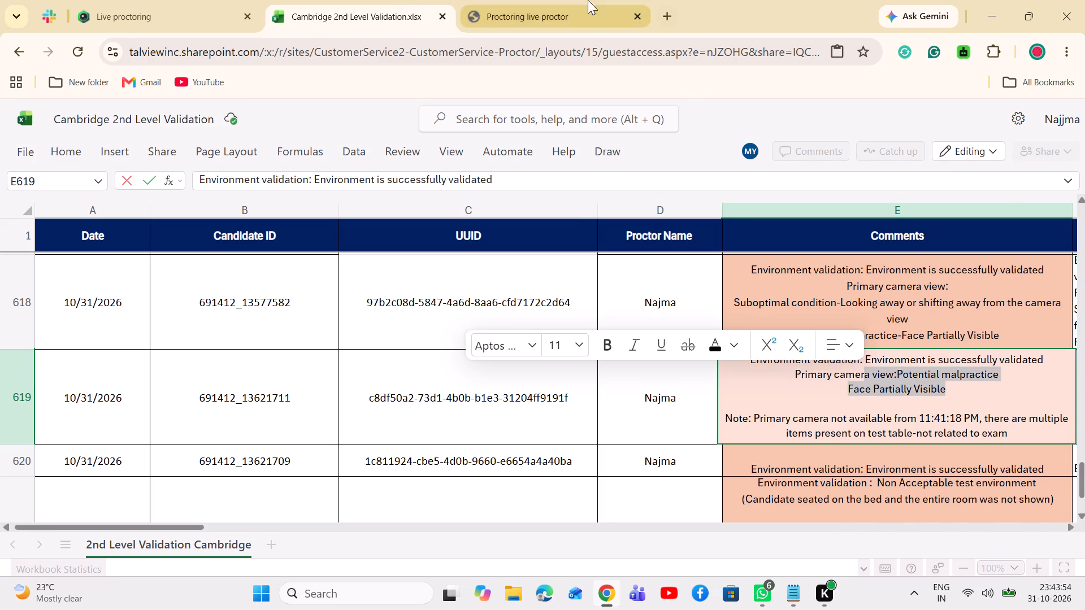
# Copy the session's Proview Index comment from the console into the New Comments cell of row 619.
pyautogui.click(584, 0)
pyautogui.moveTo(827, 341); pyautogui.dragTo(1020, 373)
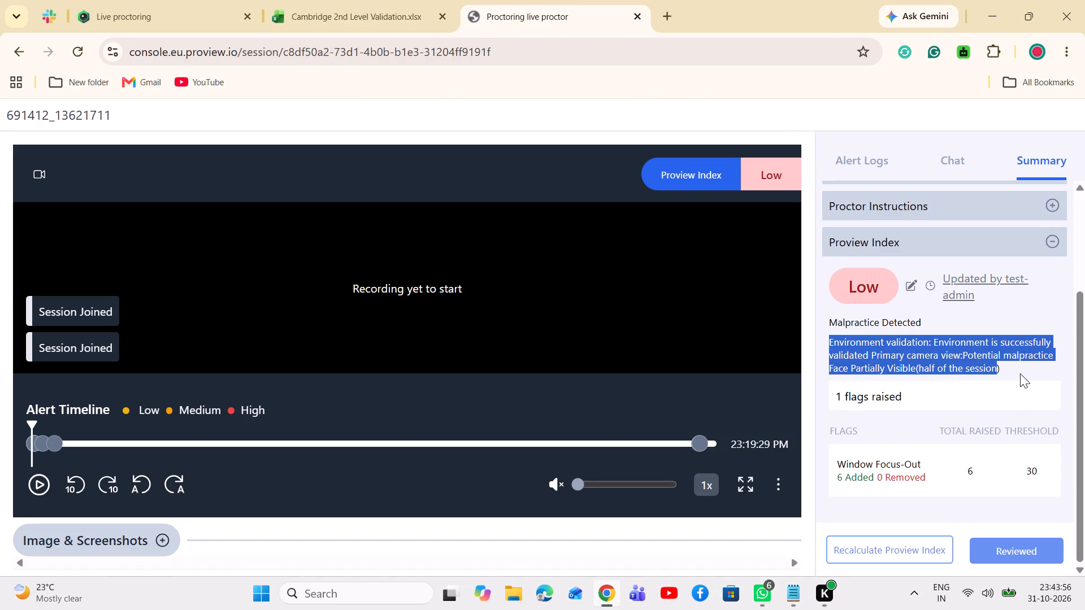
pyautogui.moveTo(1020, 373); pyautogui.dragTo(1034, 373)
pyautogui.hotkey('ctrl', 'c')
pyautogui.click(329, 0)
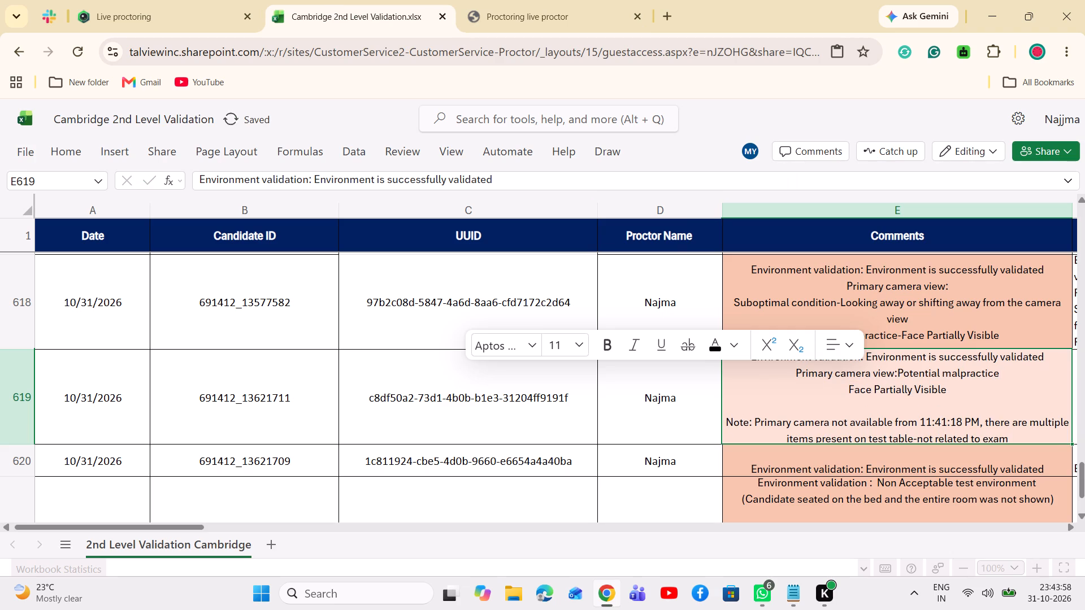
pyautogui.click(870, 400)
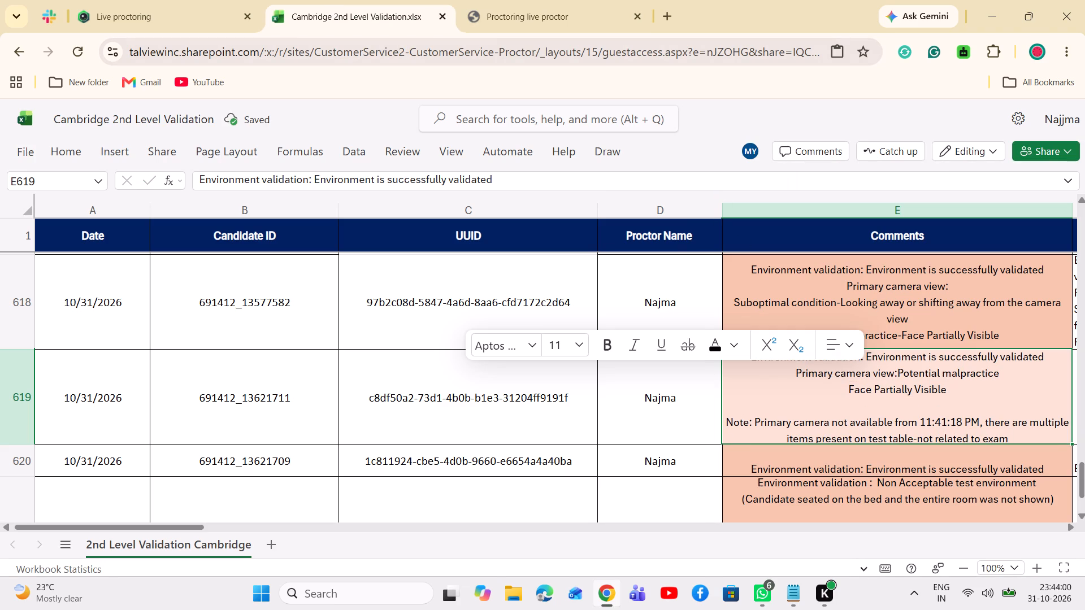
pyautogui.press('Right')
pyautogui.press('Right')
pyautogui.doubleClick(776, 411)
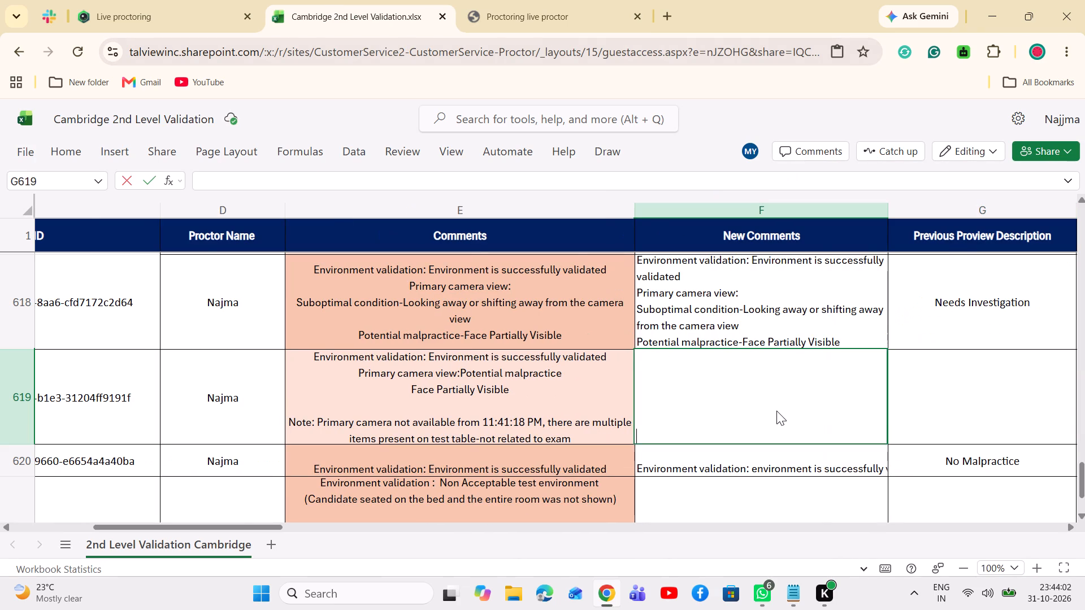
pyautogui.hotkey('ctrl', 'v')
pyautogui.click(567, 419)
pyautogui.click(736, 404)
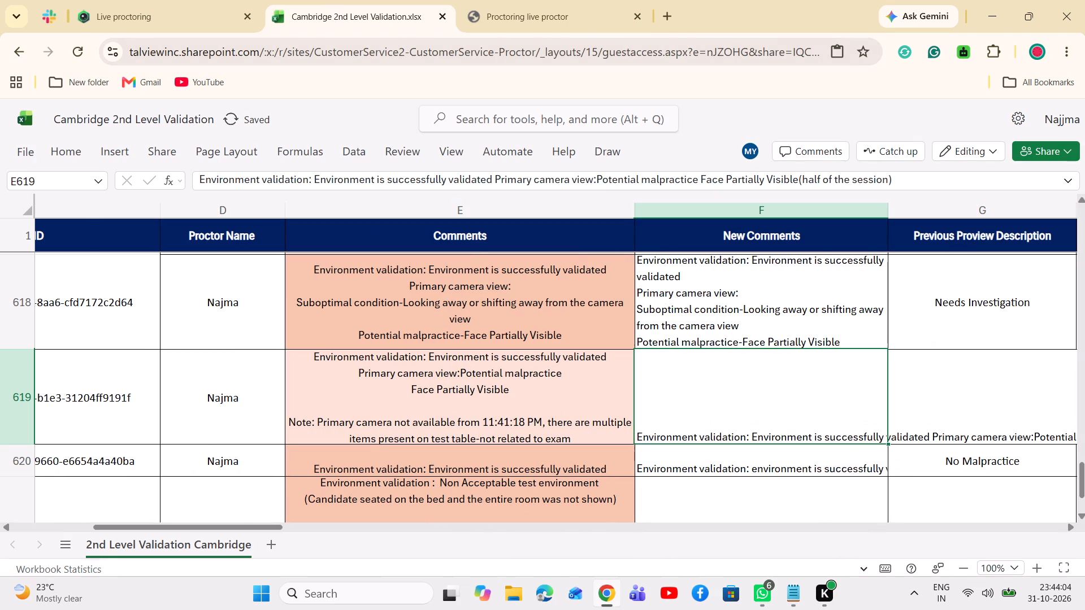
pyautogui.click(1024, 400)
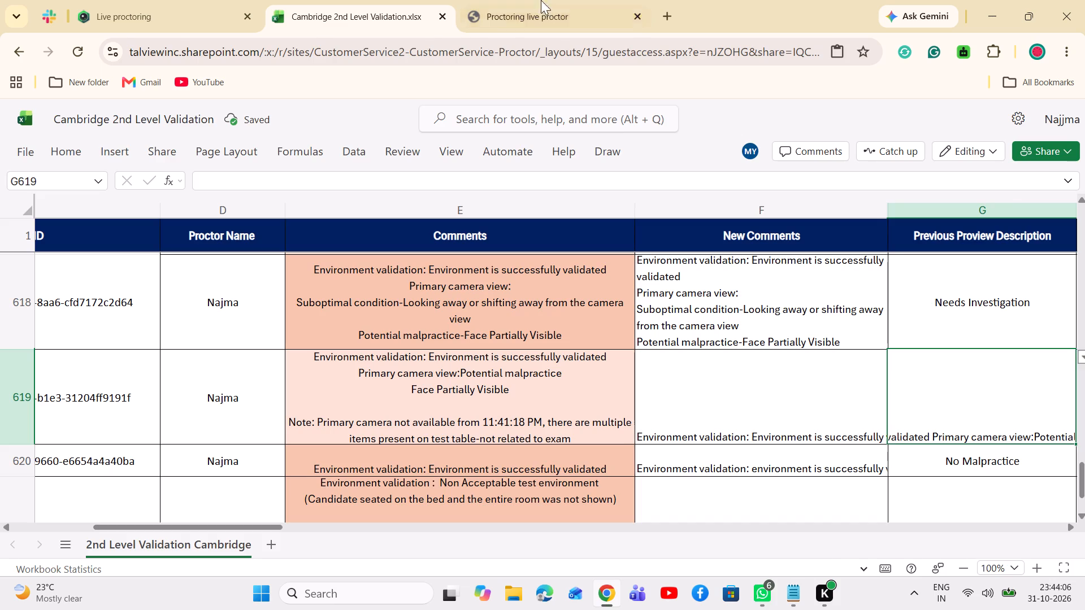
# Set the session's proctor index to Medium with reason Needs Investigation, using the copied comment as remarks with spaces added after "view:" and before "(half".
pyautogui.click(534, 0)
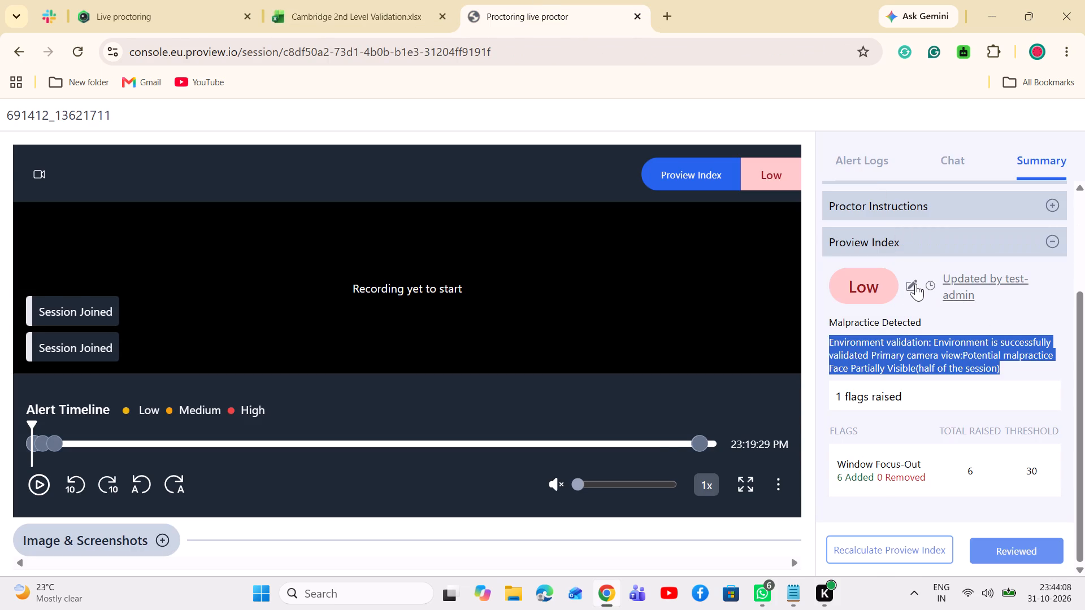
pyautogui.click(915, 284)
pyautogui.click(585, 251)
pyautogui.click(524, 326)
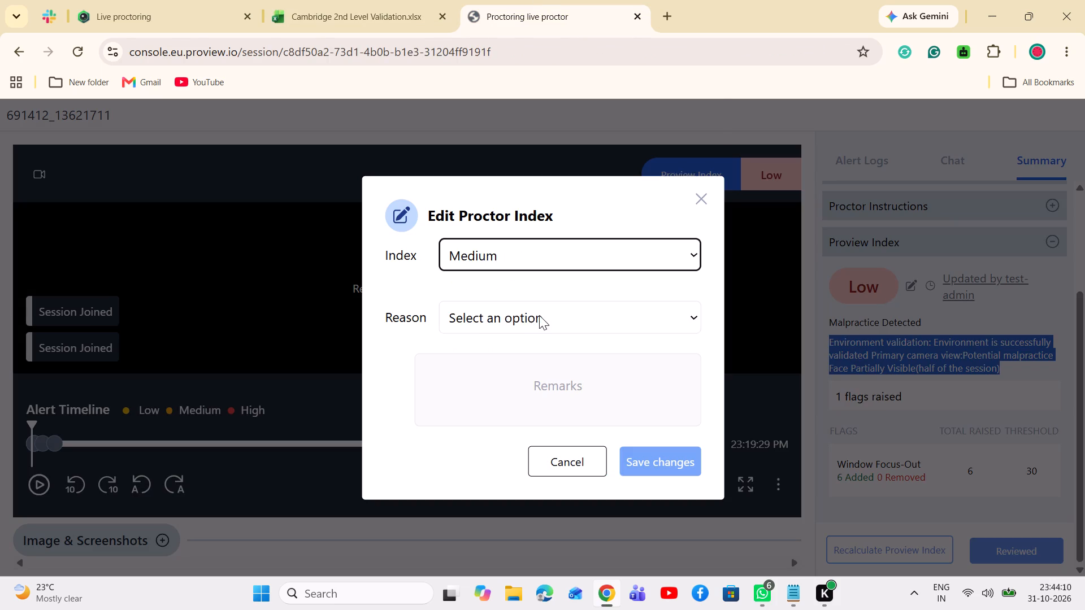
pyautogui.click(539, 315)
pyautogui.click(516, 338)
pyautogui.click(579, 366)
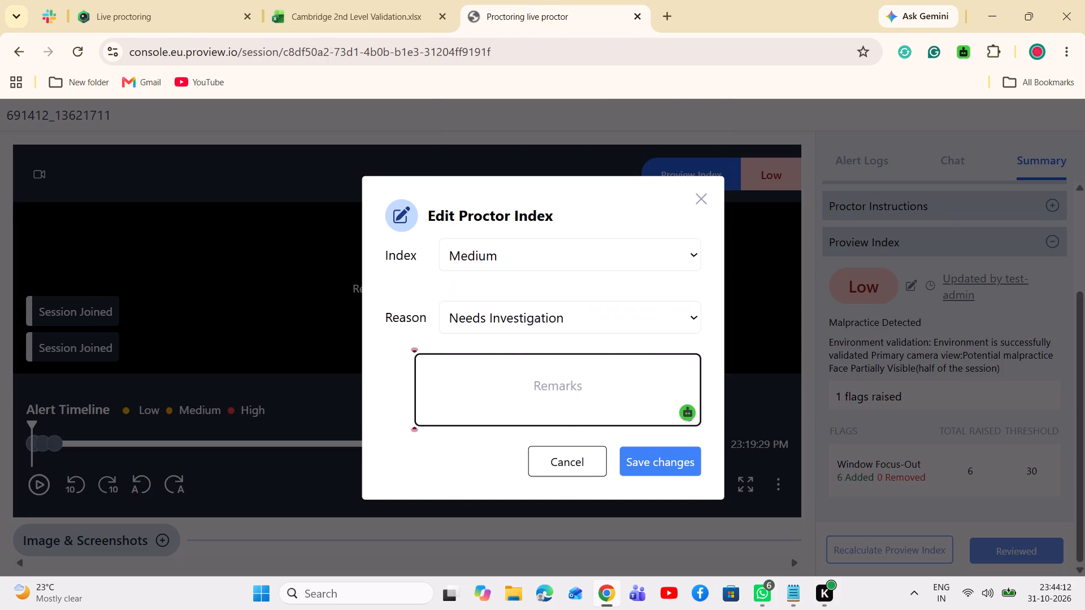
pyautogui.hotkey('ctrl', 'v')
pyautogui.scroll(-3, 608, 385)
pyautogui.click(457, 396)
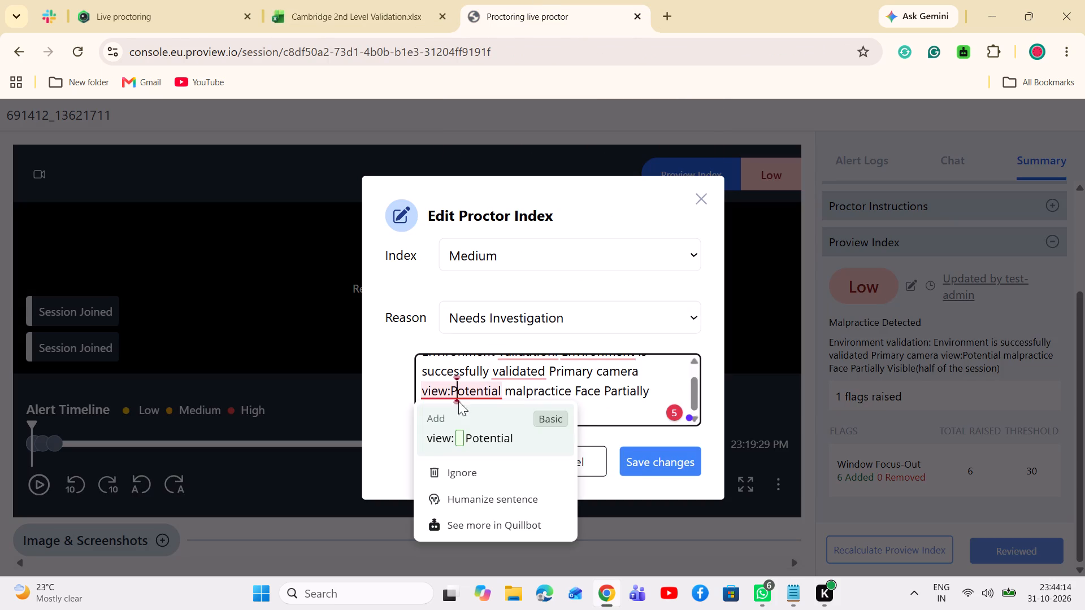
pyautogui.click(468, 428)
pyautogui.click(467, 413)
pyautogui.click(485, 445)
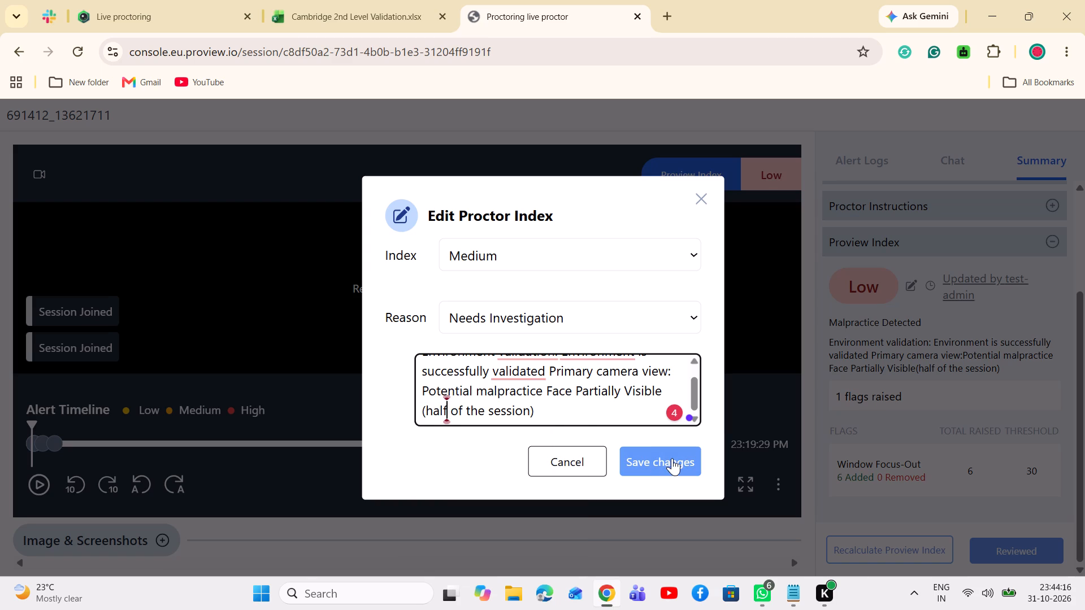
pyautogui.click(672, 458)
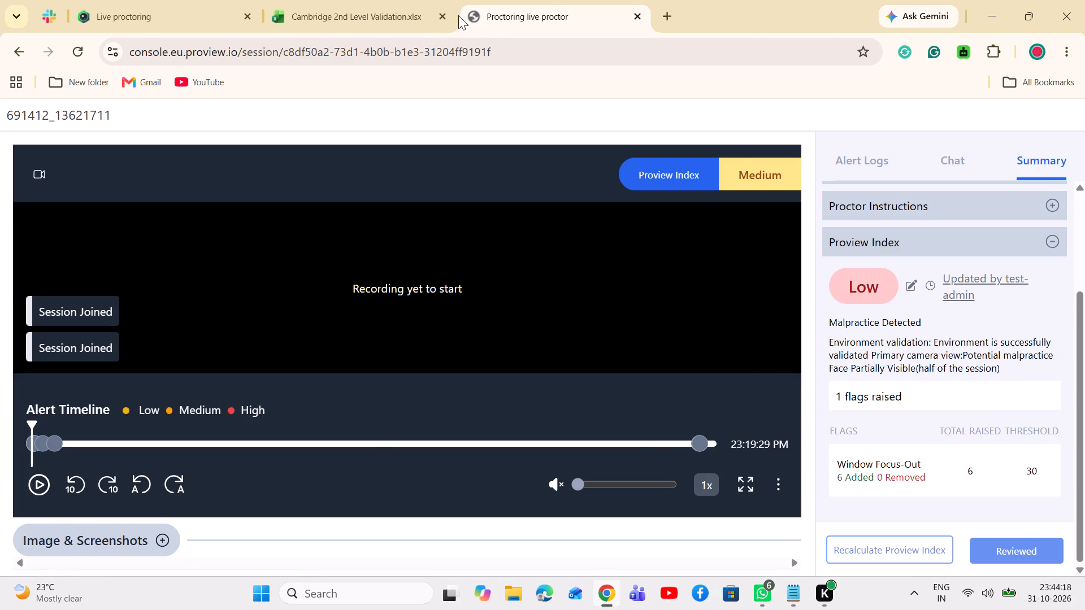
# In row 619 of the validation workbook, set Previous Proview Description to Malpractice Detected and Current Proview Description to Needs Investigation.
pyautogui.click(377, 12)
pyautogui.click(971, 393)
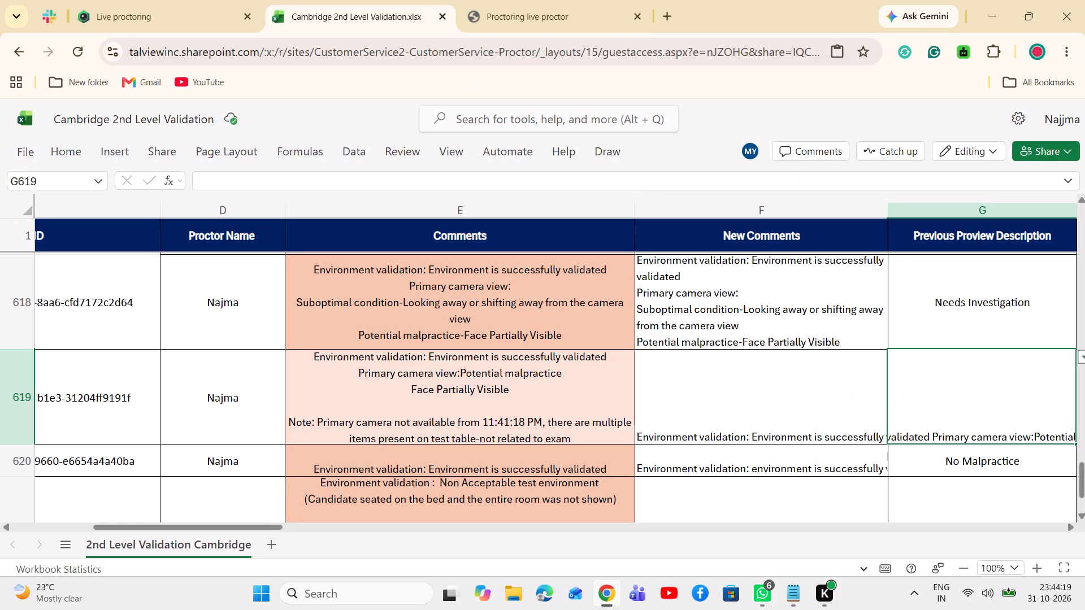
pyautogui.click(1084, 359)
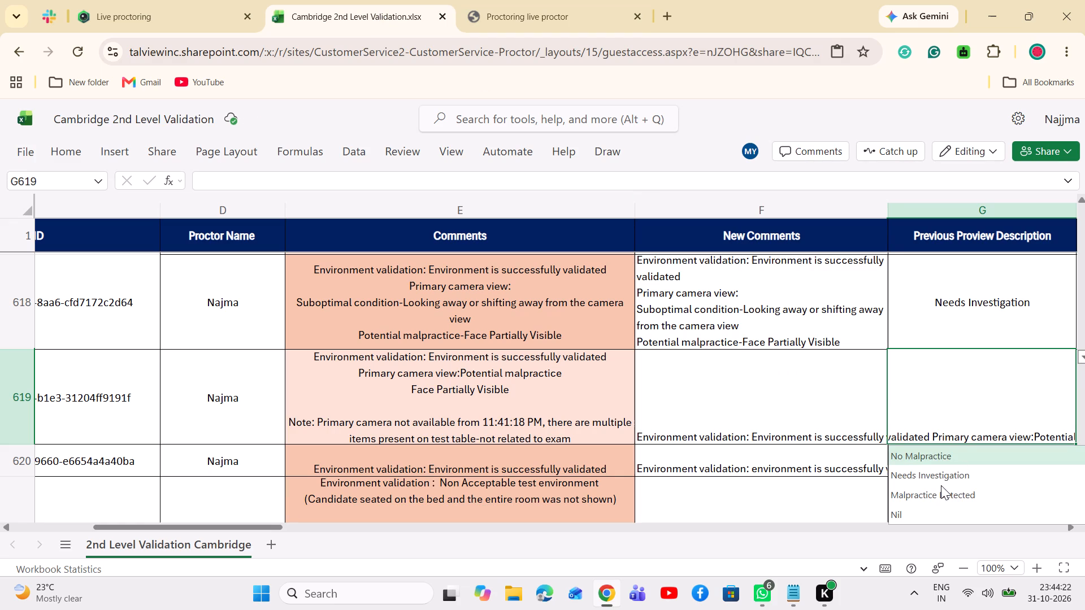
pyautogui.click(944, 500)
pyautogui.click(983, 412)
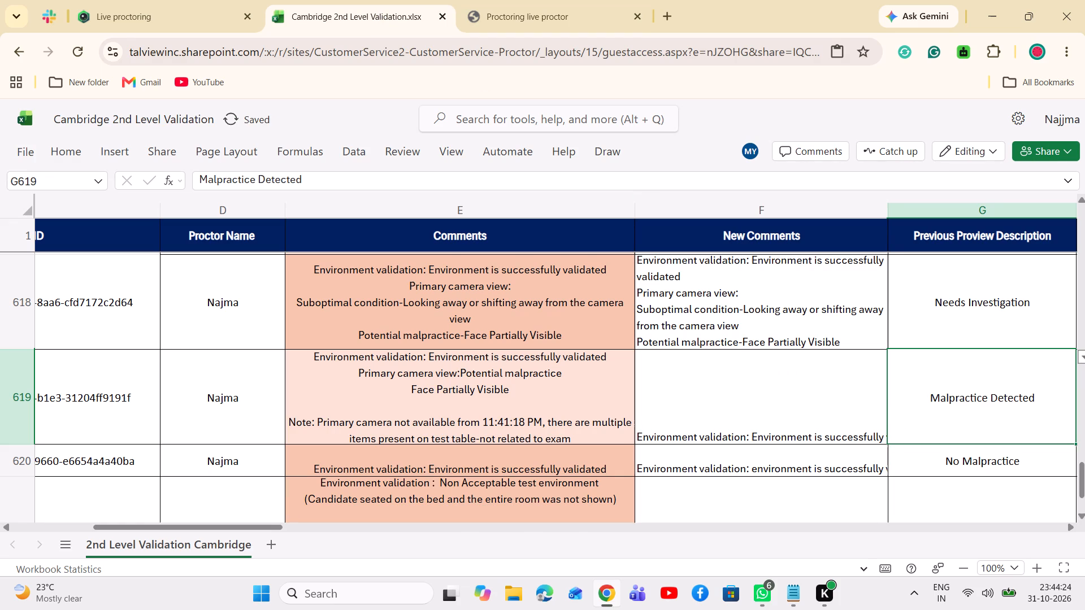
pyautogui.press('Right')
pyautogui.click(1084, 361)
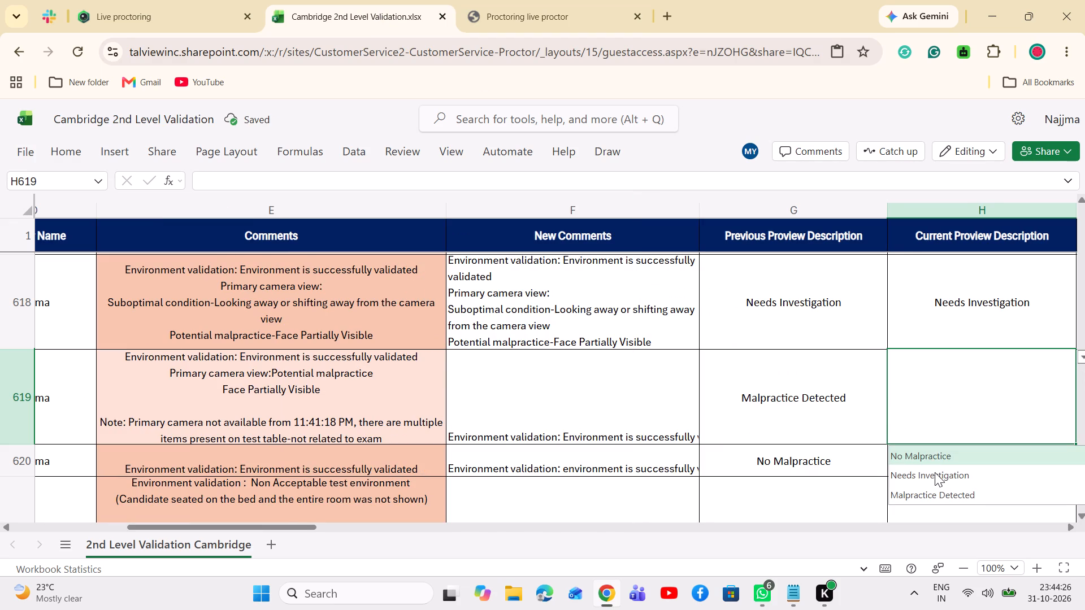
pyautogui.click(935, 480)
# Set row 619's Previous Proview Index Rating to Low and its Current Proview Index Rating to Medium.
pyautogui.press('Right')
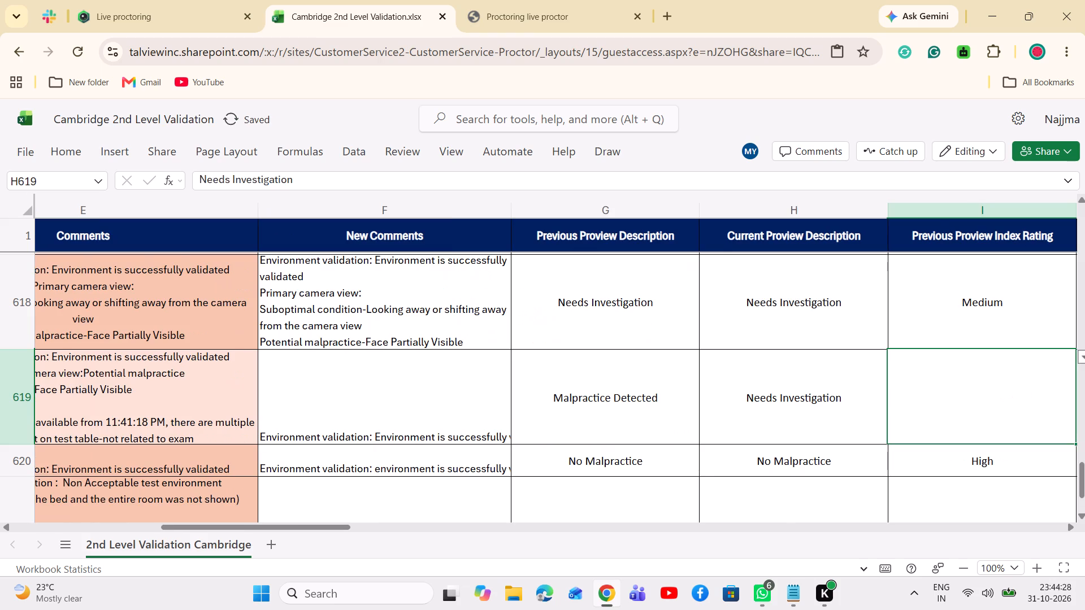
pyautogui.click(1083, 363)
pyautogui.click(918, 506)
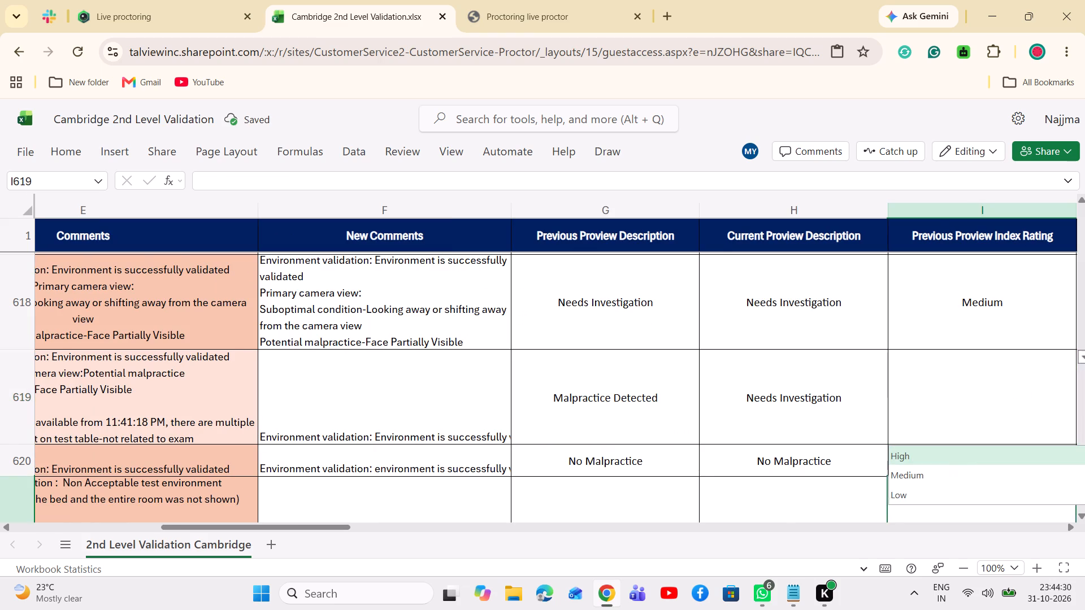
pyautogui.click(972, 406)
pyautogui.click(1082, 358)
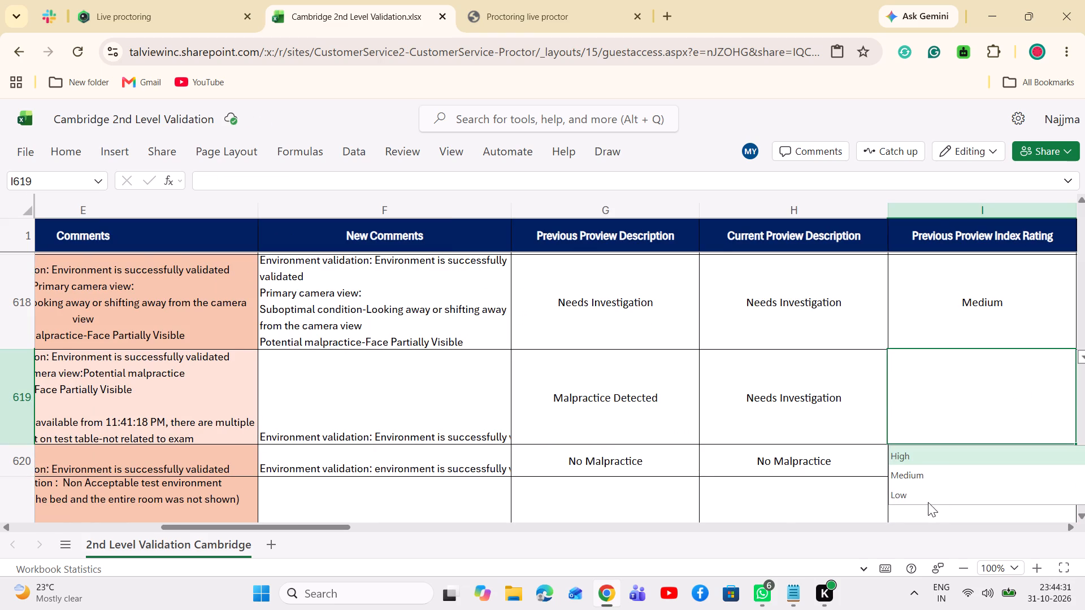
pyautogui.click(929, 496)
pyautogui.press('Right')
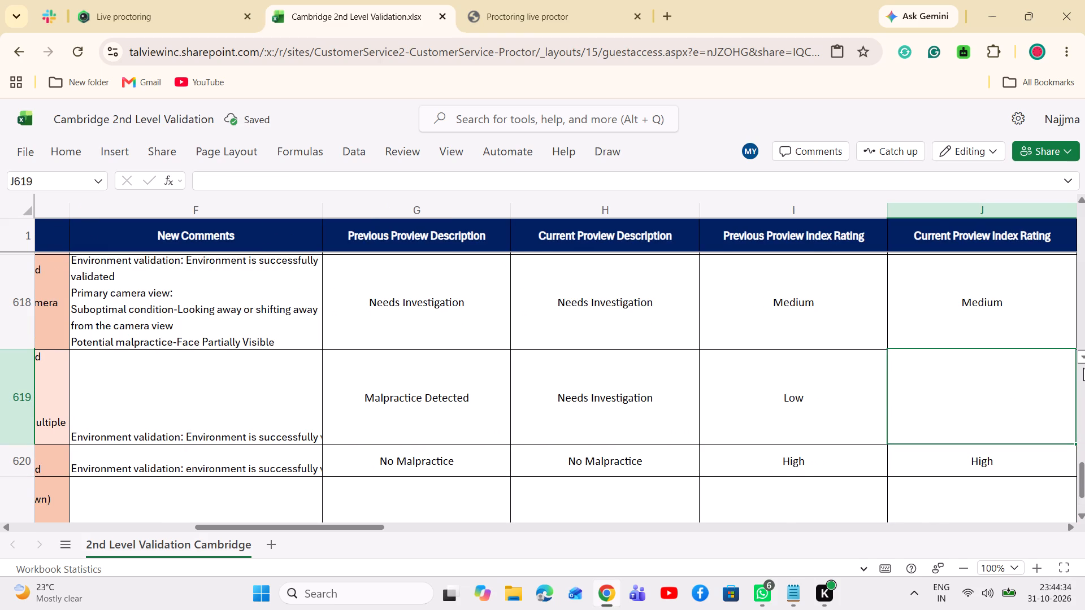
pyautogui.click(1084, 363)
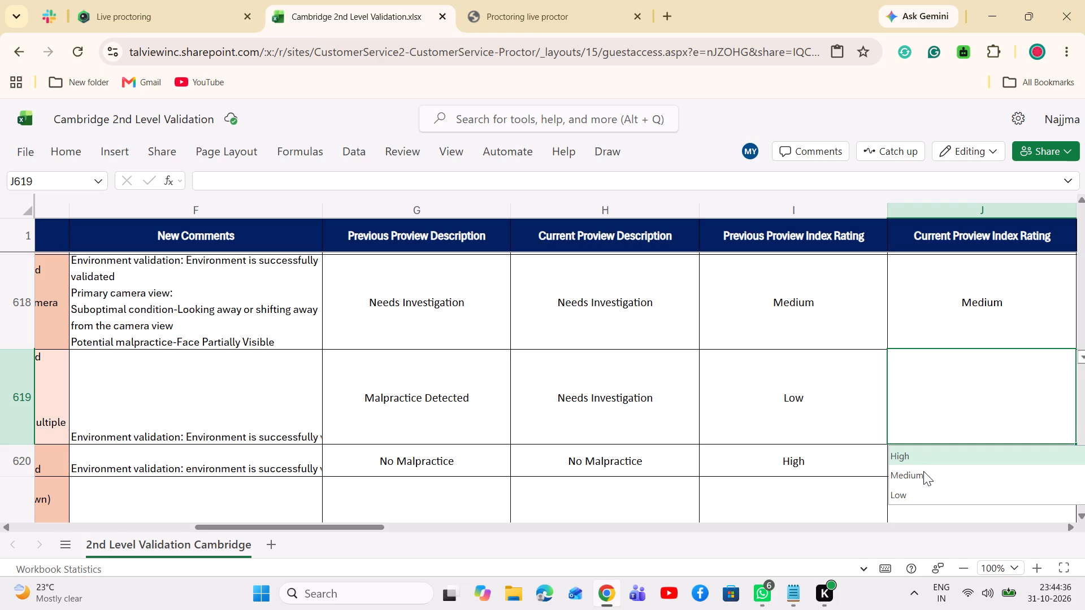
pyautogui.click(923, 471)
# Set row 619's review status to Marked as reviewed and check the session's updated Proview Index in the console.
pyautogui.press('Right')
pyautogui.click(1082, 362)
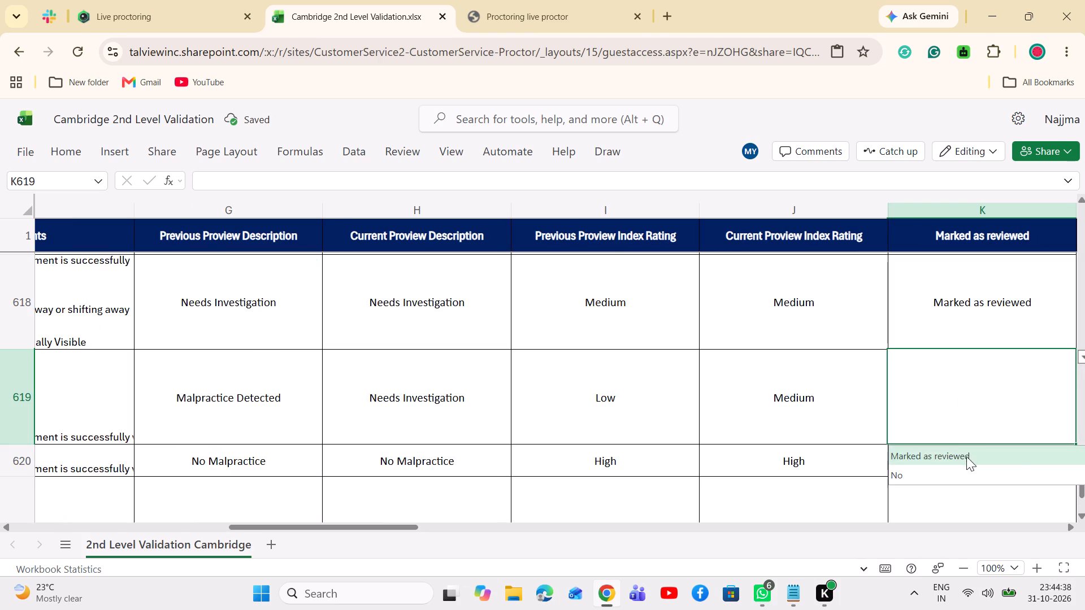
pyautogui.click(966, 456)
pyautogui.click(562, 0)
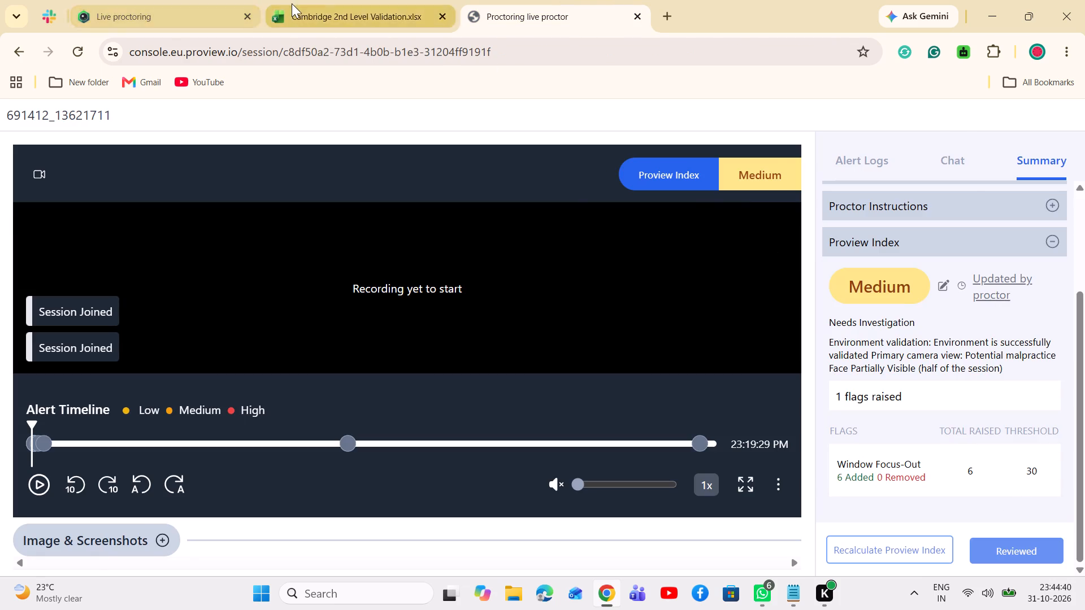
pyautogui.click(292, 3)
# Find the next row without validation results, row 632, and copy its UUID.
pyautogui.tripleClick(1082, 515)
pyautogui.tripleClick(1082, 515)
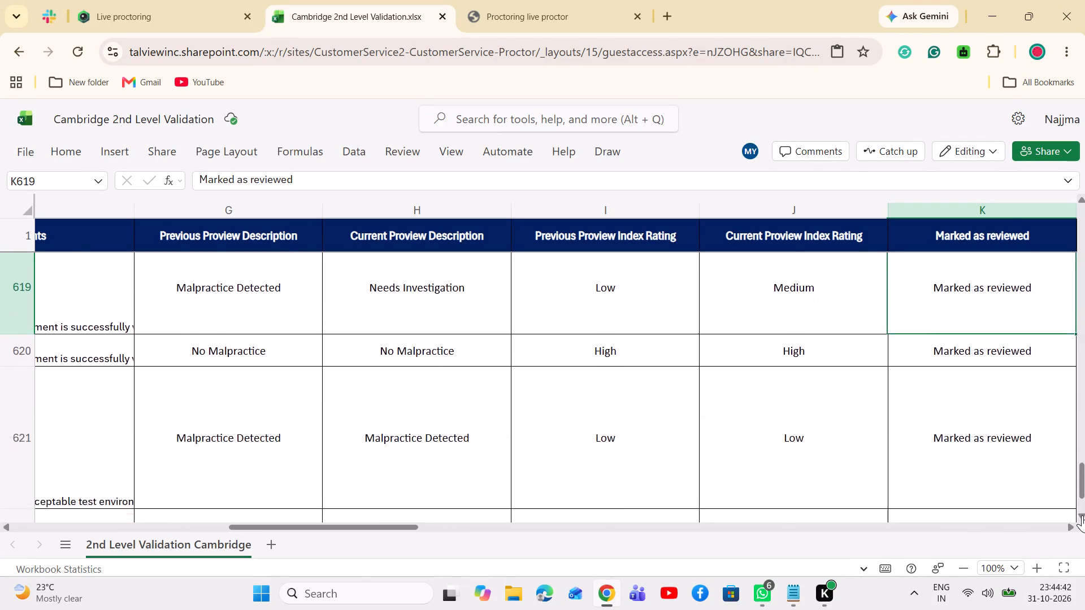
pyautogui.tripleClick(1082, 515)
pyautogui.tripleClick(1082, 517)
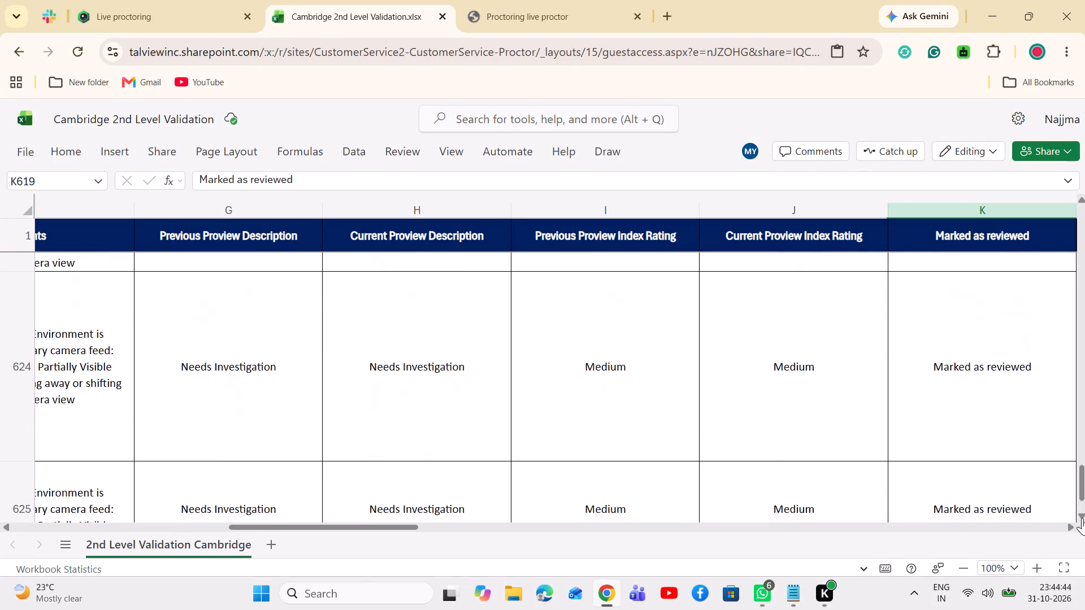
pyautogui.click(1082, 518)
pyautogui.click(1082, 518)
pyautogui.click(1082, 518)
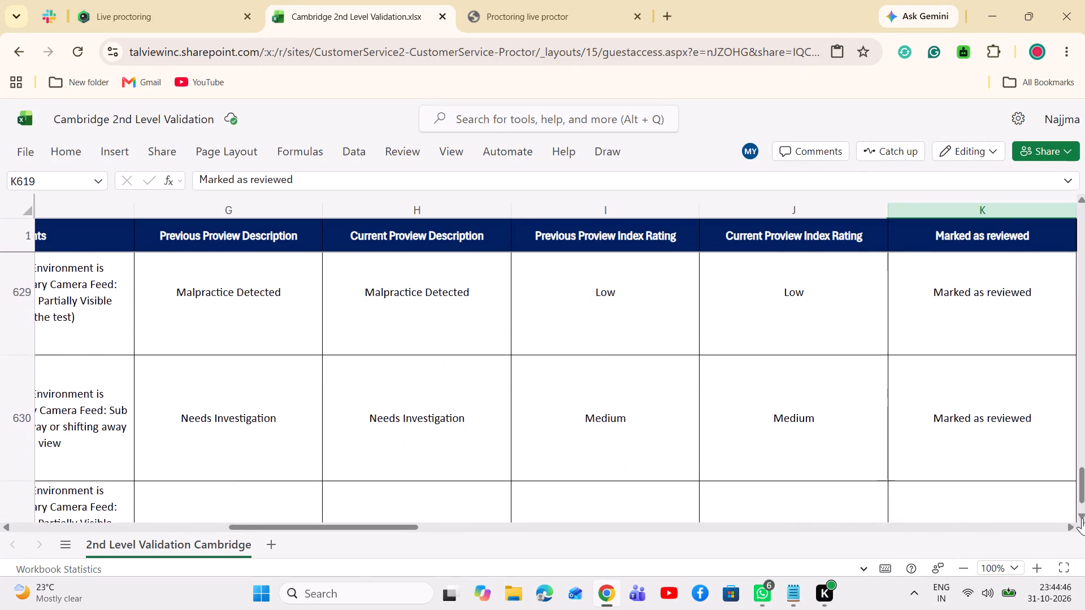
pyautogui.click(1082, 518)
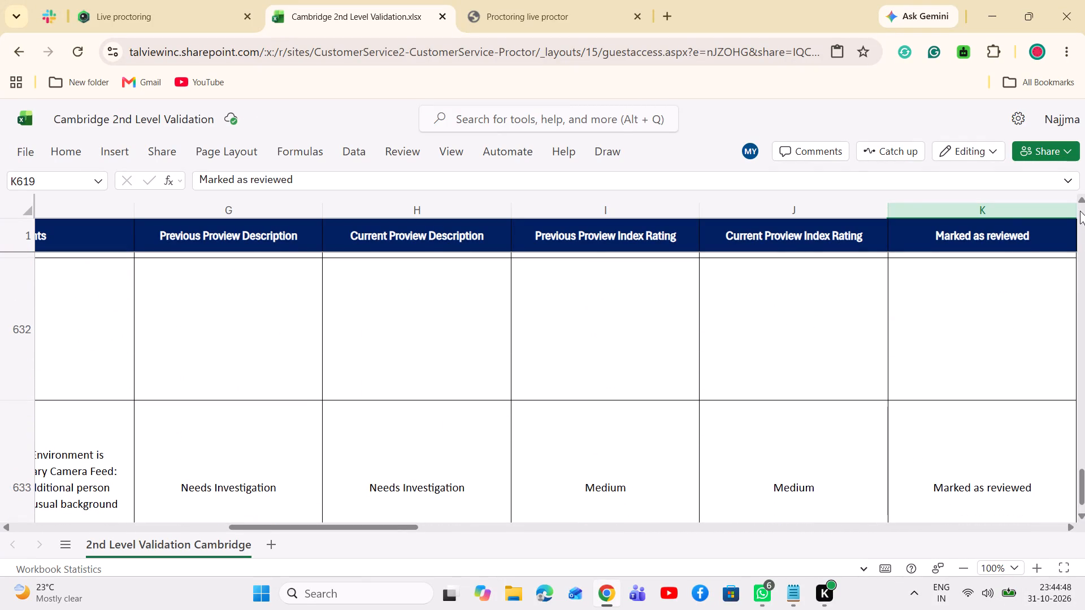
pyautogui.tripleClick(1082, 204)
pyautogui.click(1025, 473)
pyautogui.press('Left')
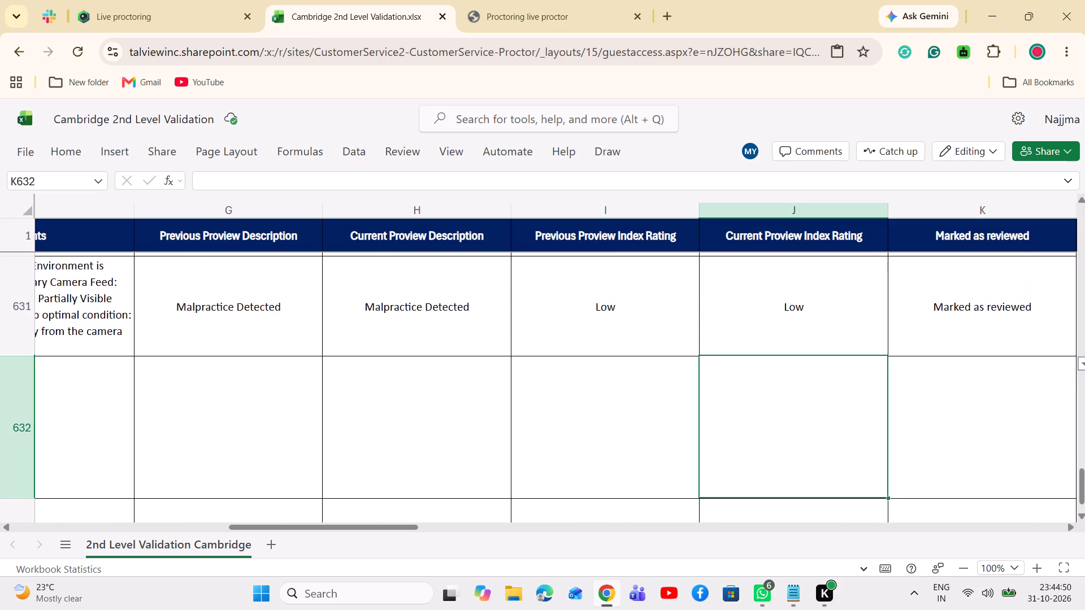
pyautogui.press('Left')
pyautogui.press('Left')
pyautogui.press('Left')
pyautogui.press('Left')
pyautogui.press('Left')
pyautogui.press('Left')
pyautogui.press('Left')
pyautogui.press('Left')
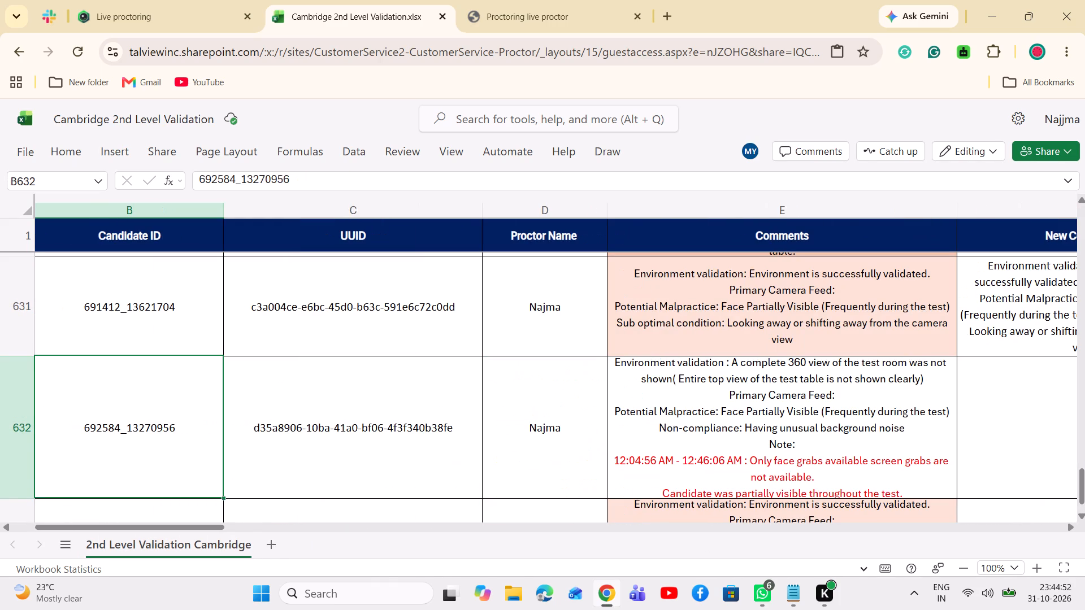
pyautogui.doubleClick(337, 446)
pyautogui.moveTo(246, 421); pyautogui.dragTo(457, 420)
pyautogui.hotkey('ctrl', 'c')
# Open row 632's proctoring session in the console by replacing the session ID in the address with the copied UUID.
pyautogui.click(485, 0)
pyautogui.moveTo(508, 57); pyautogui.dragTo(320, 80)
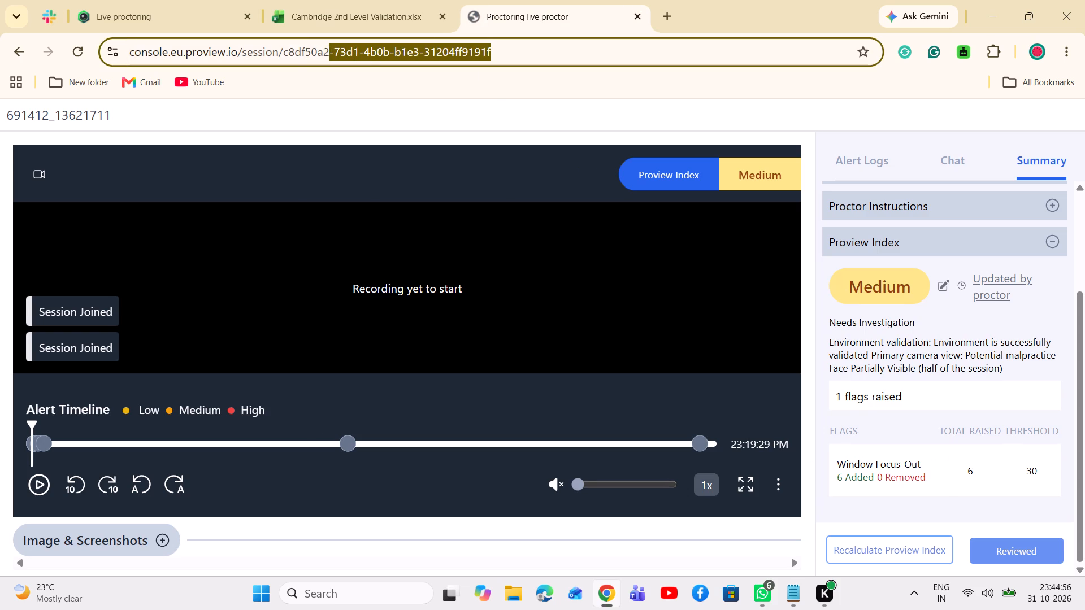
pyautogui.moveTo(320, 80); pyautogui.dragTo(285, 80)
pyautogui.press('BackSpace')
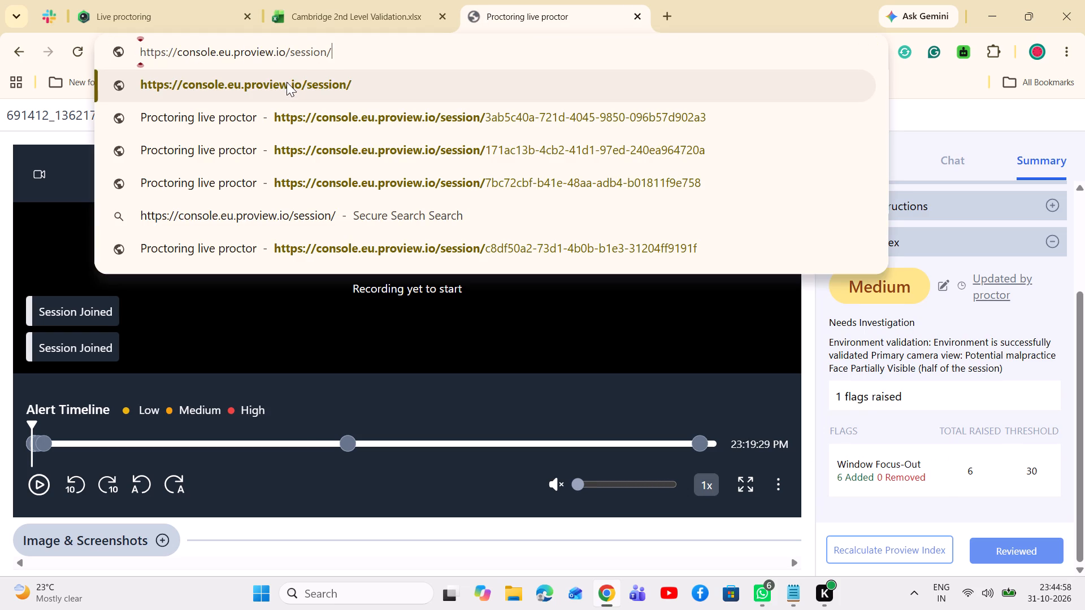
pyautogui.hotkey('ctrl', 'v')
pyautogui.press('Return')
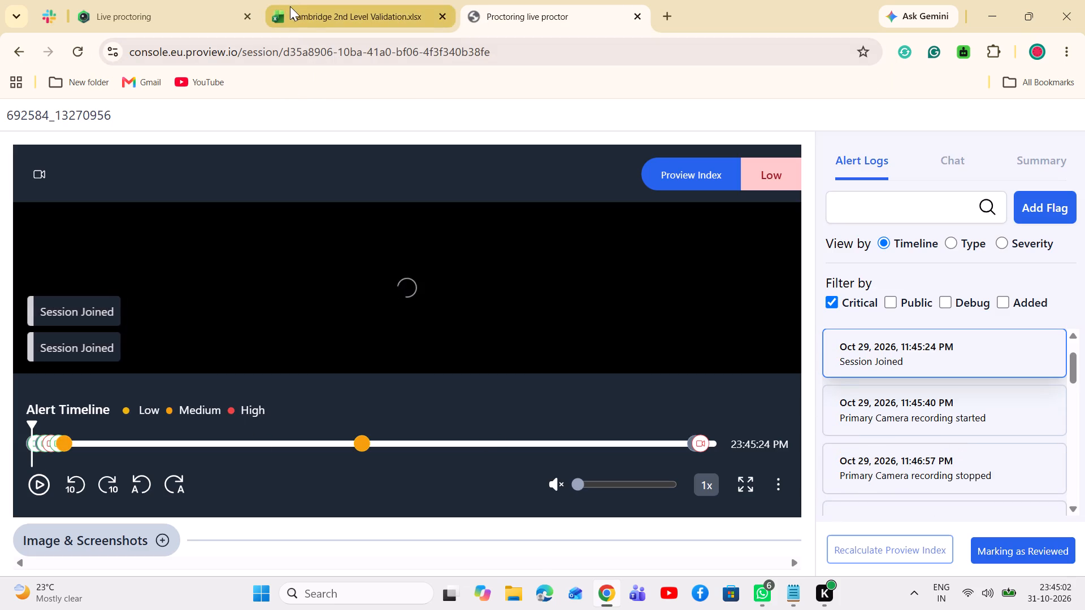
# Filter the session's alerts to Added flags, play the recording with sound from the Non-compliance flag, and check row 632's comments.
pyautogui.click(1028, 302)
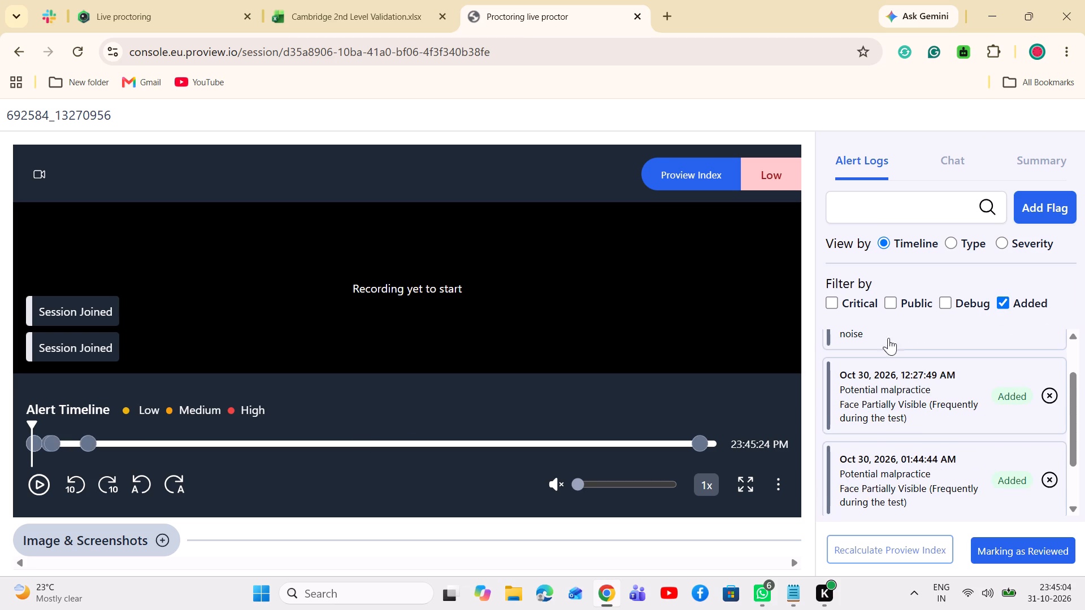
pyautogui.scroll(3, 915, 387)
pyautogui.click(914, 381)
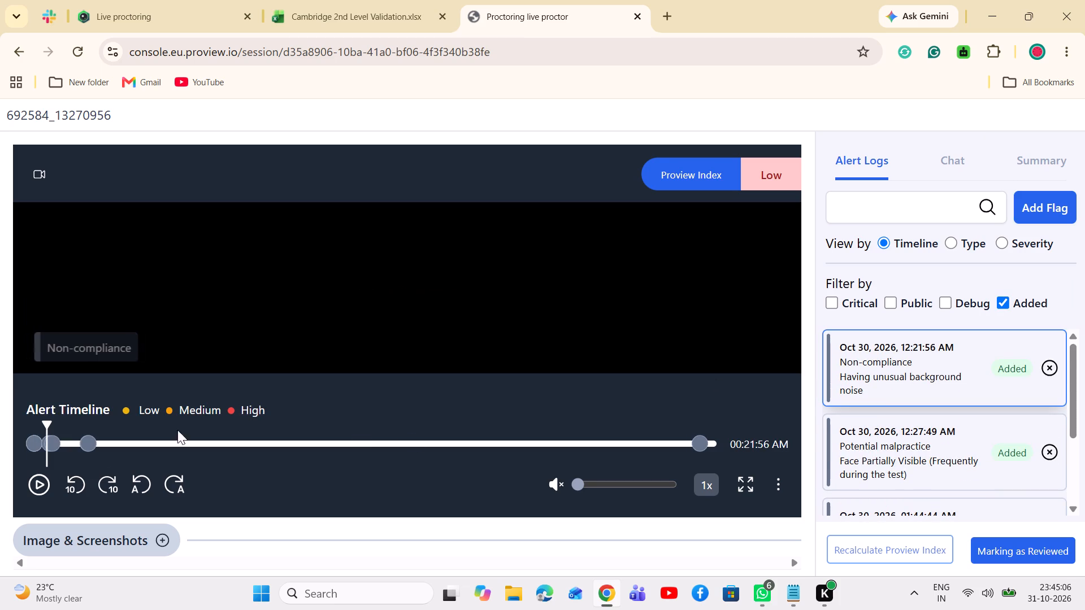
pyautogui.click(46, 482)
pyautogui.click(547, 480)
pyautogui.click(555, 481)
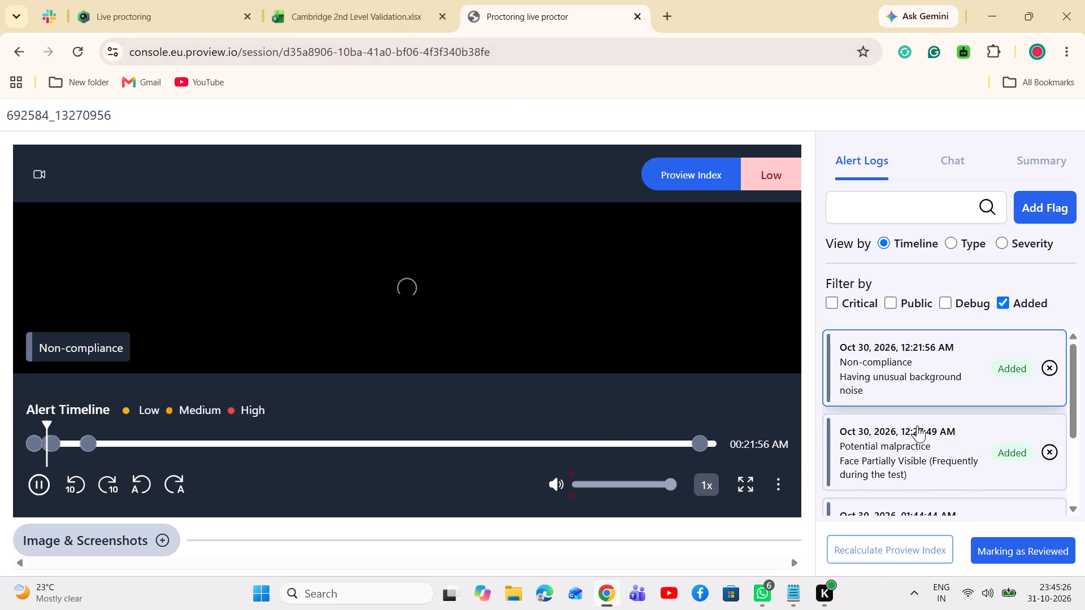
pyautogui.click(324, 0)
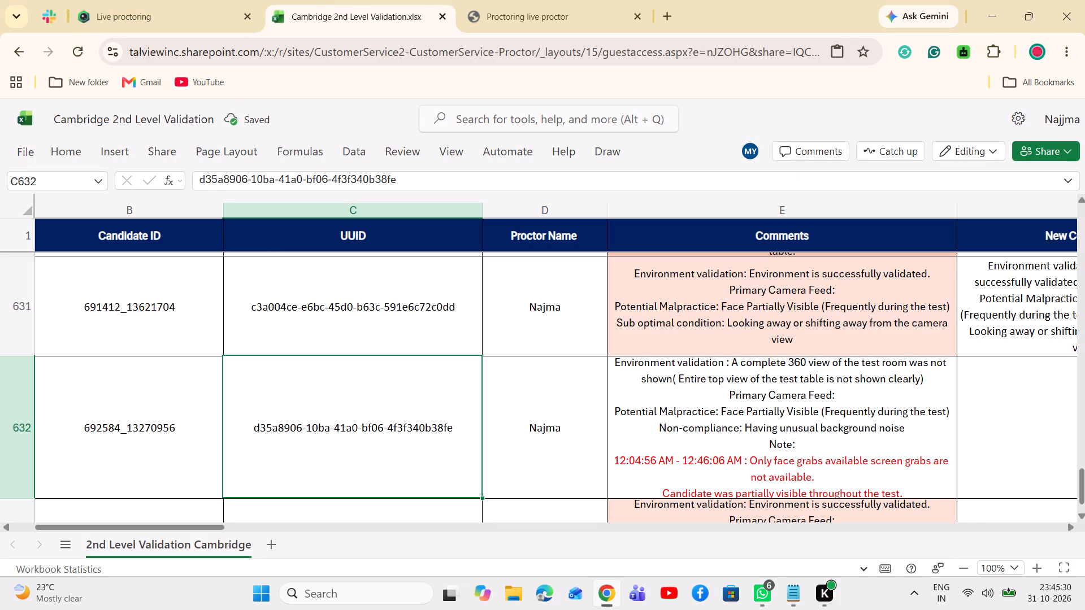
pyautogui.click(518, 6)
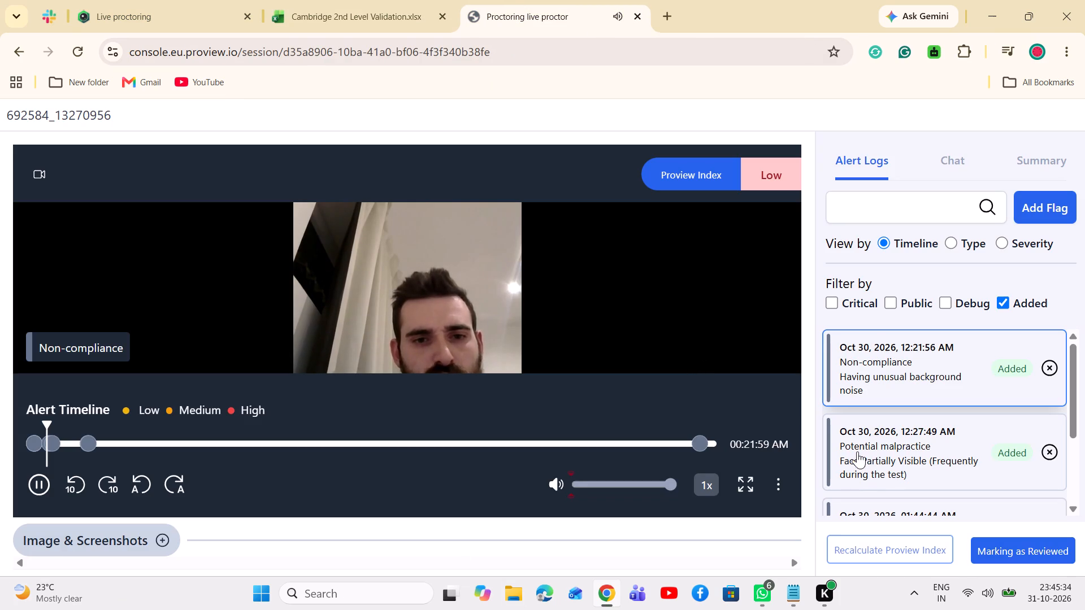
# Review the recording at the Potential malpractice, Face Partially Visible flag of 12:27:49 AM.
pyautogui.click(916, 461)
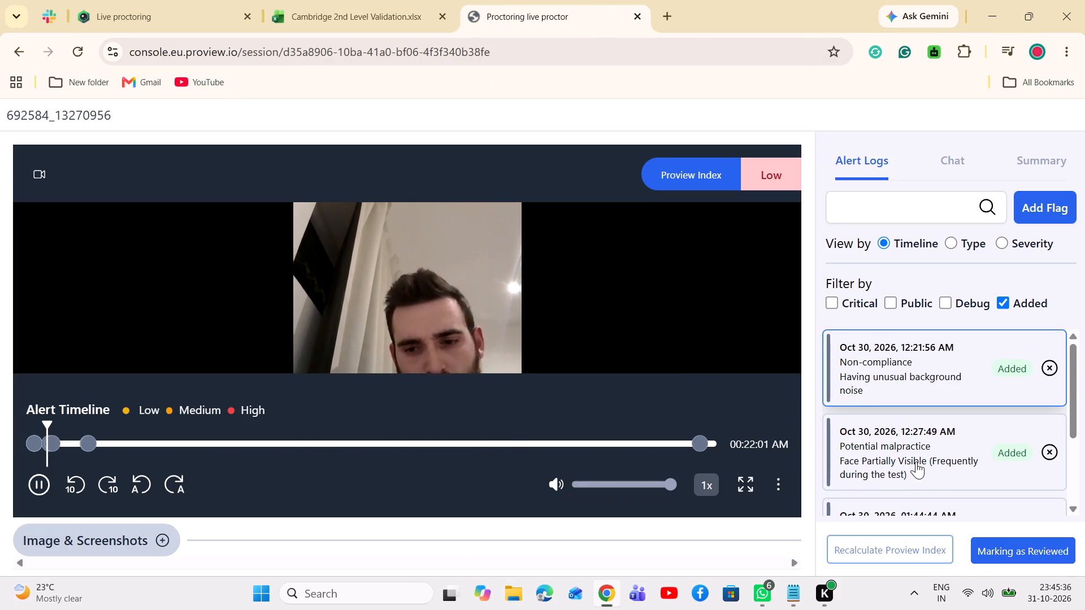
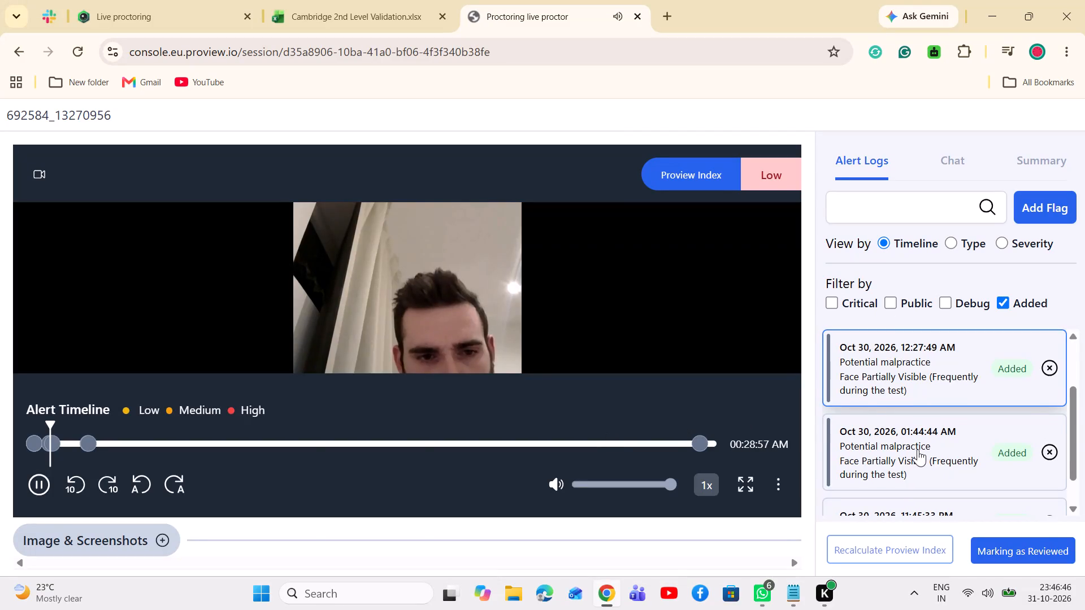
# Check the Proview Index details in the session's summary and mark the session as reviewed.
pyautogui.scroll(-4, 918, 448)
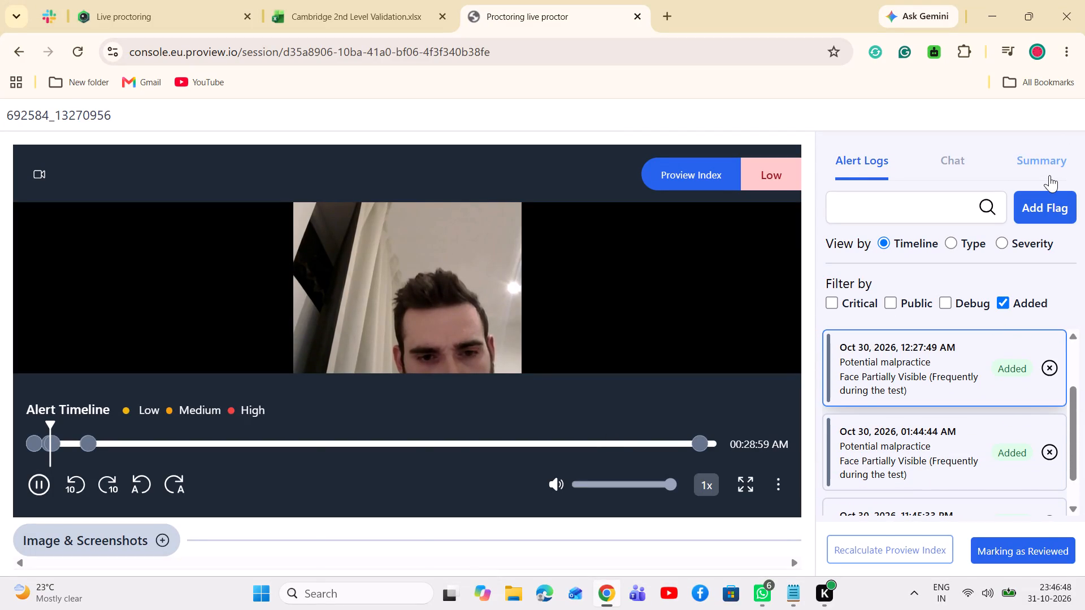
pyautogui.click(1049, 175)
pyautogui.click(901, 382)
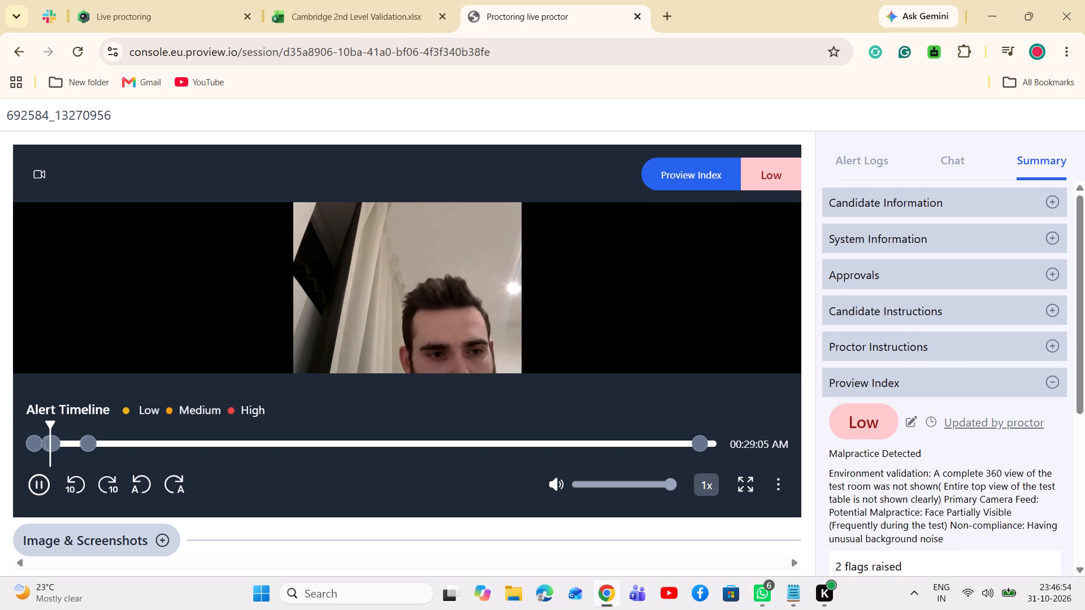
pyautogui.scroll(-2, 976, 486)
pyautogui.click(1036, 550)
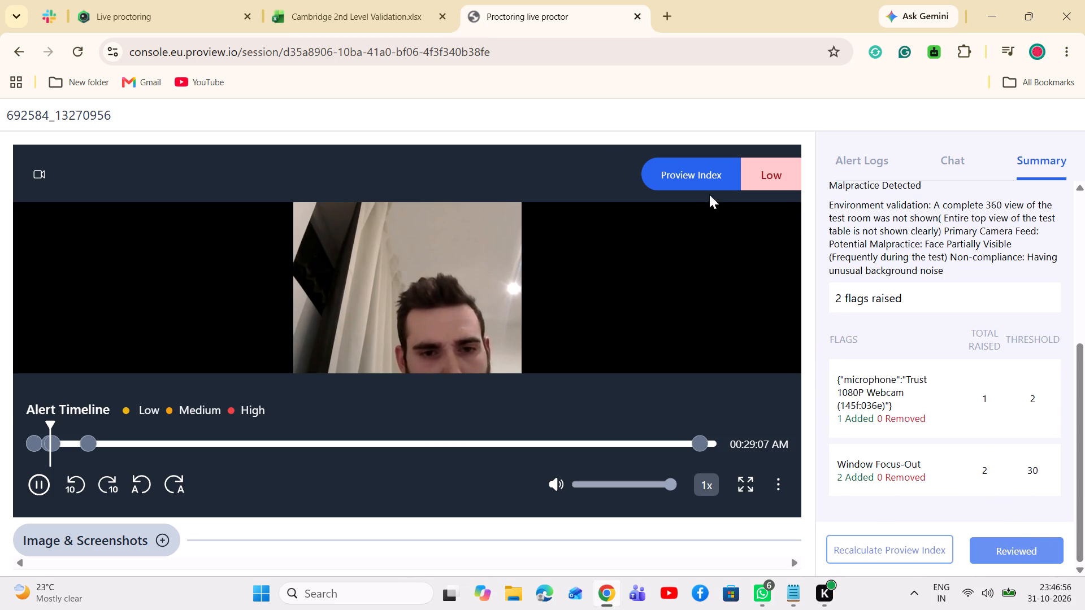
# Check row 632's comments and copy the proctor comment from the session summary into that row's New Comments cell.
pyautogui.click(366, 0)
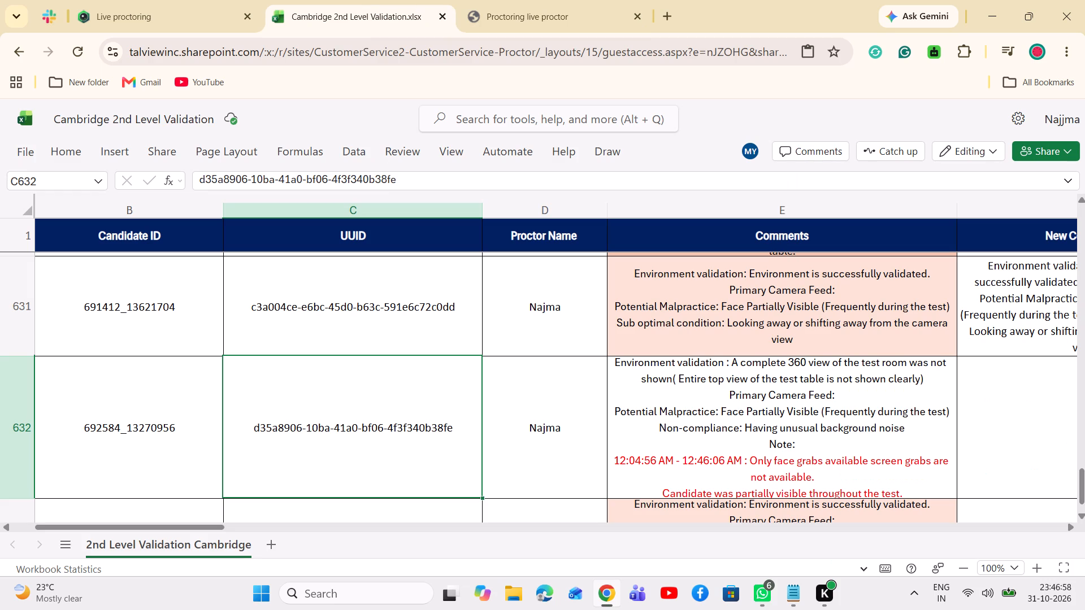
pyautogui.doubleClick(811, 455)
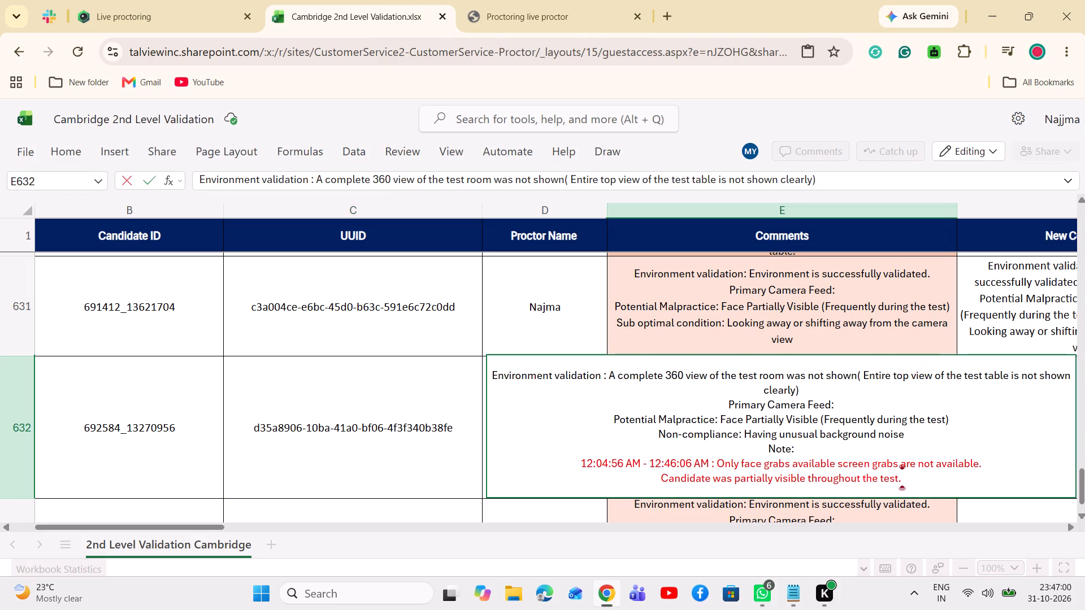
pyautogui.click(383, 440)
pyautogui.click(724, 435)
pyautogui.click(526, 0)
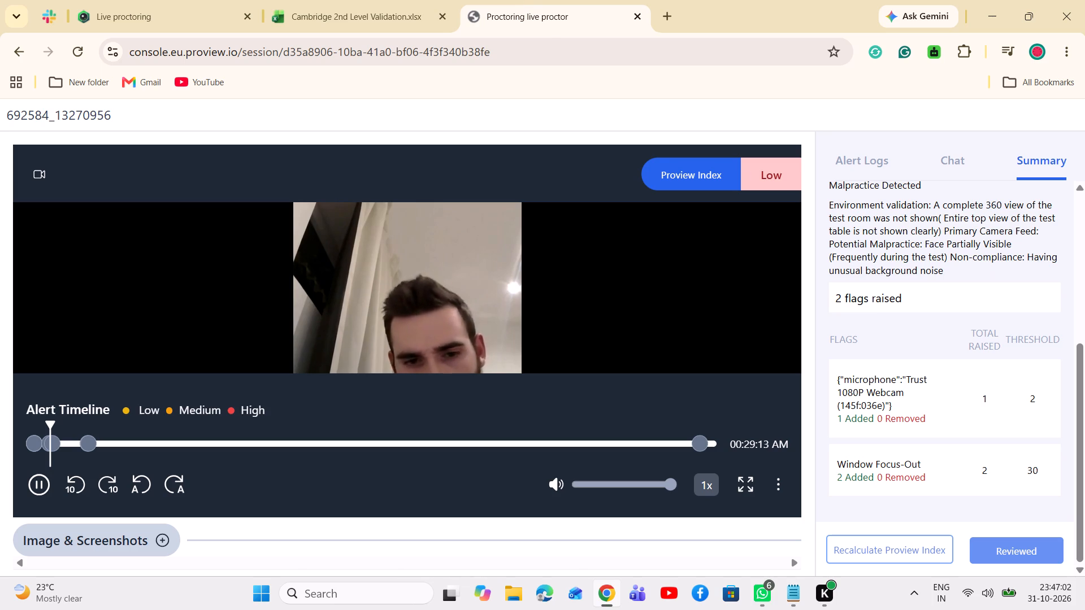
pyautogui.moveTo(945, 269); pyautogui.dragTo(824, 216)
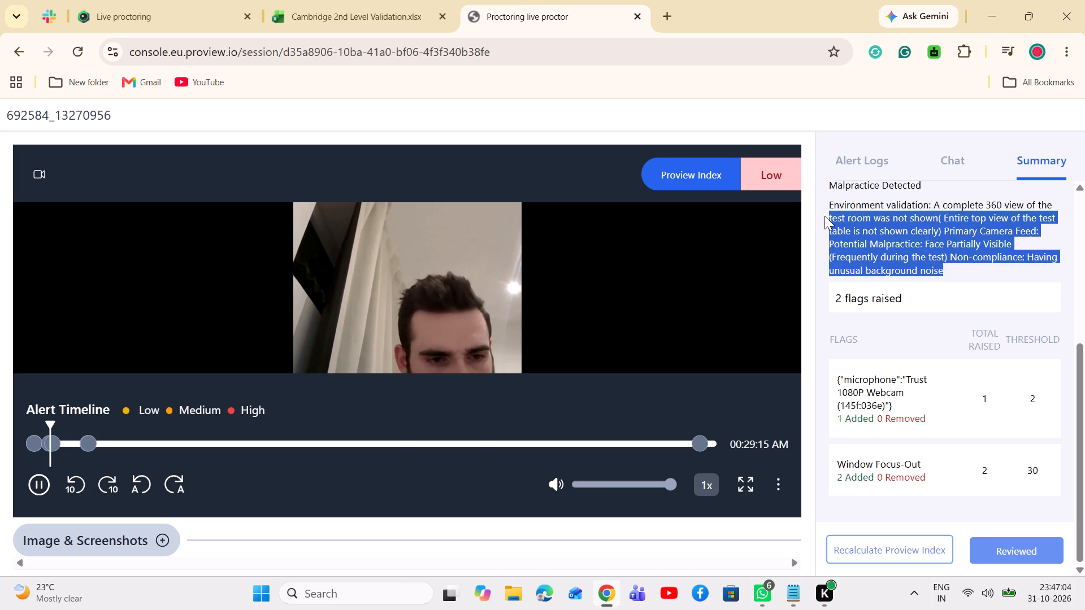
pyautogui.moveTo(824, 216); pyautogui.dragTo(828, 210)
pyautogui.hotkey('ctrl', 'c')
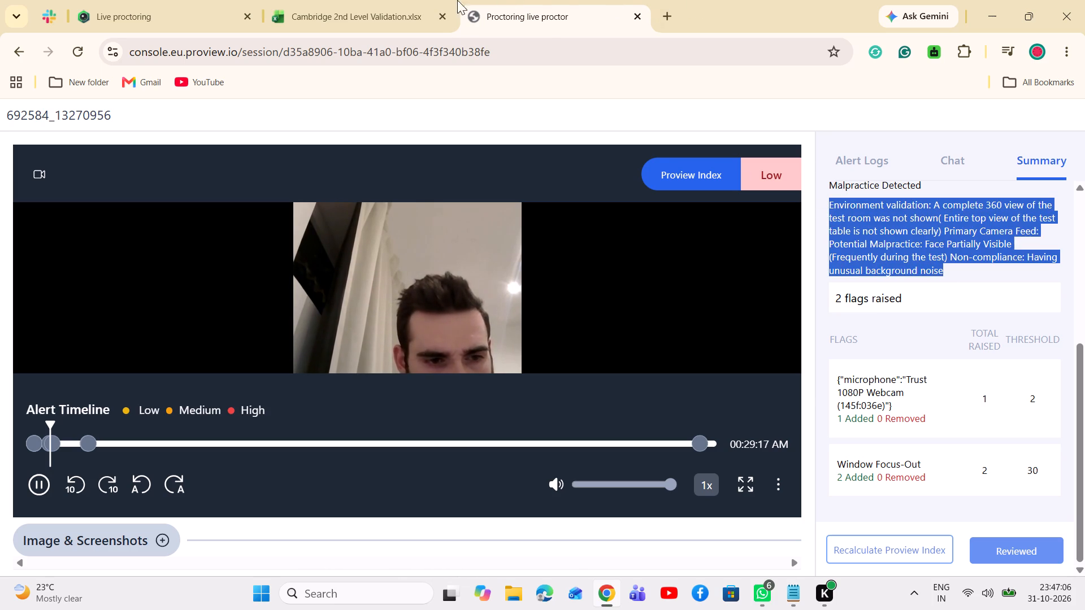
pyautogui.click(305, 0)
pyautogui.click(844, 451)
pyautogui.press('Right')
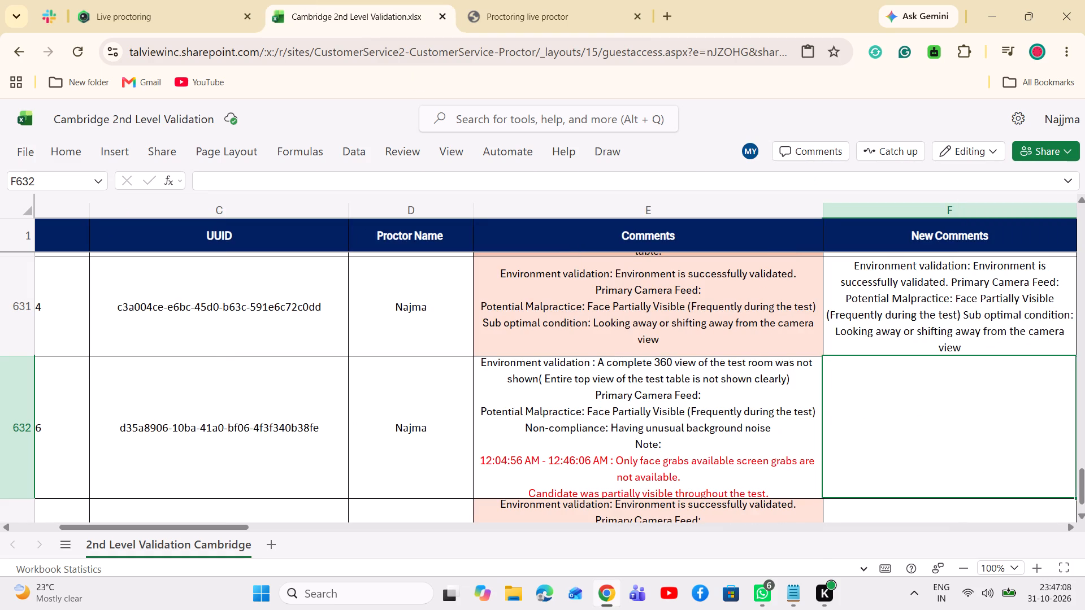
pyautogui.doubleClick(935, 466)
pyautogui.hotkey('ctrl', 'v')
pyautogui.click(697, 457)
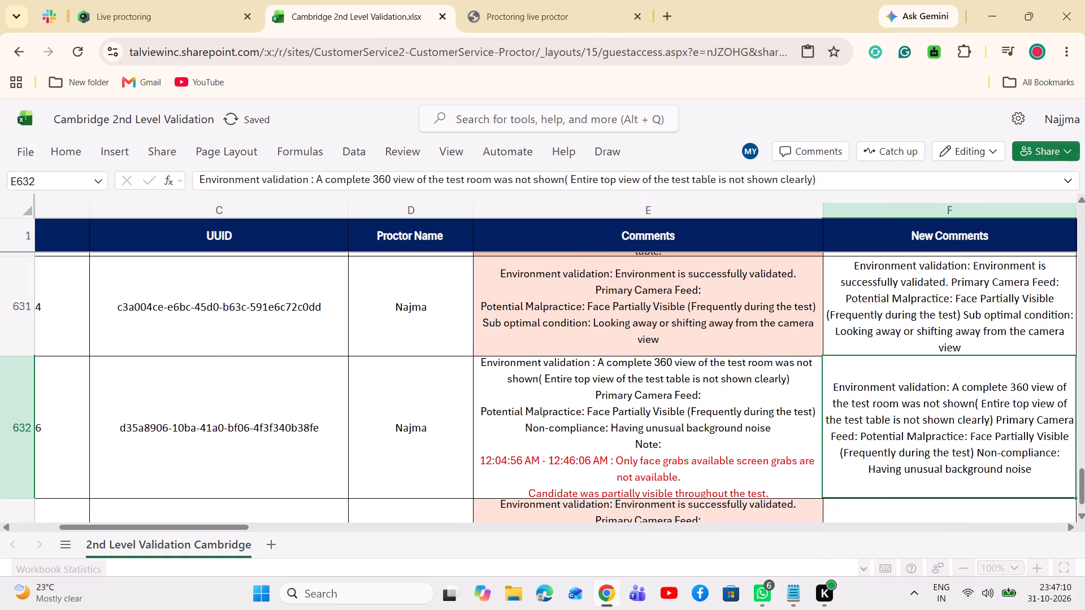
# Set both the Previous and Current Proview Description of row 632 to Malpractice Detected.
pyautogui.click(898, 455)
pyautogui.press('Right')
pyautogui.click(1004, 421)
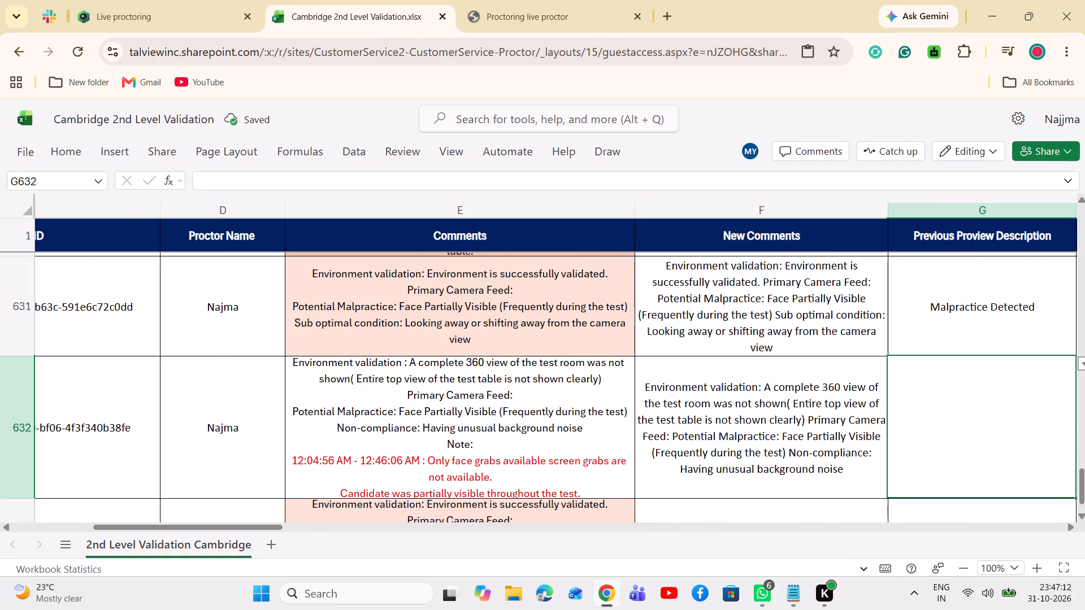
pyautogui.click(494, 0)
pyautogui.click(372, 7)
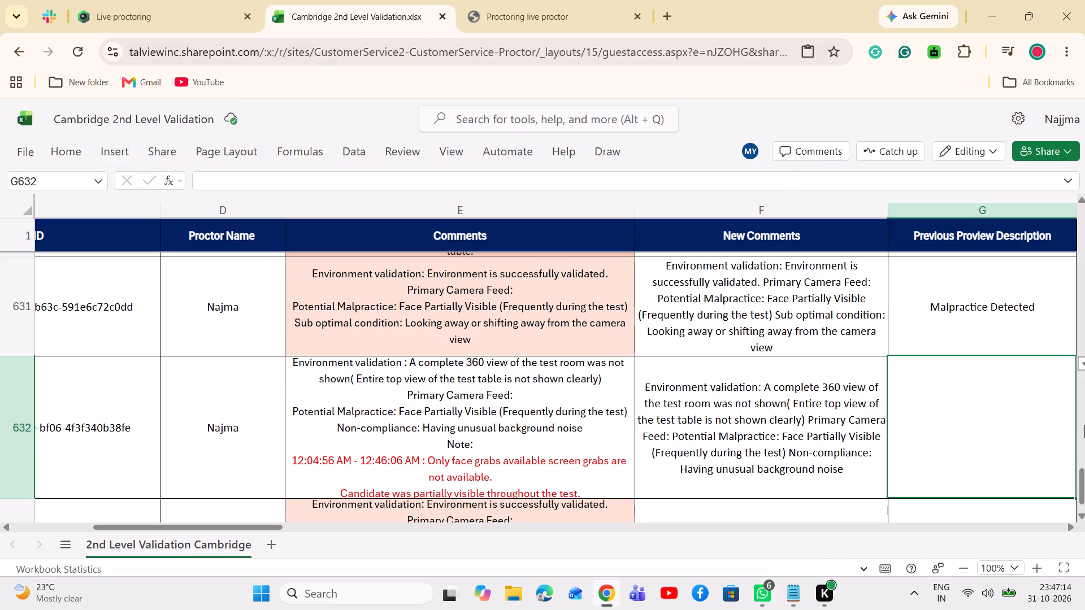
pyautogui.click(1084, 365)
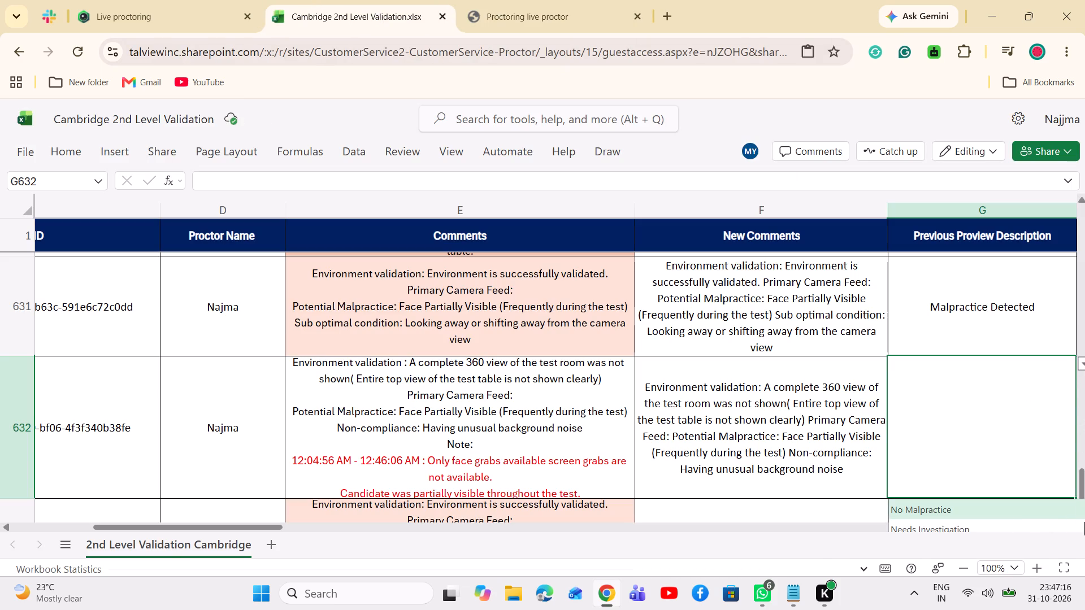
pyautogui.click(762, 449)
pyautogui.doubleClick(1084, 517)
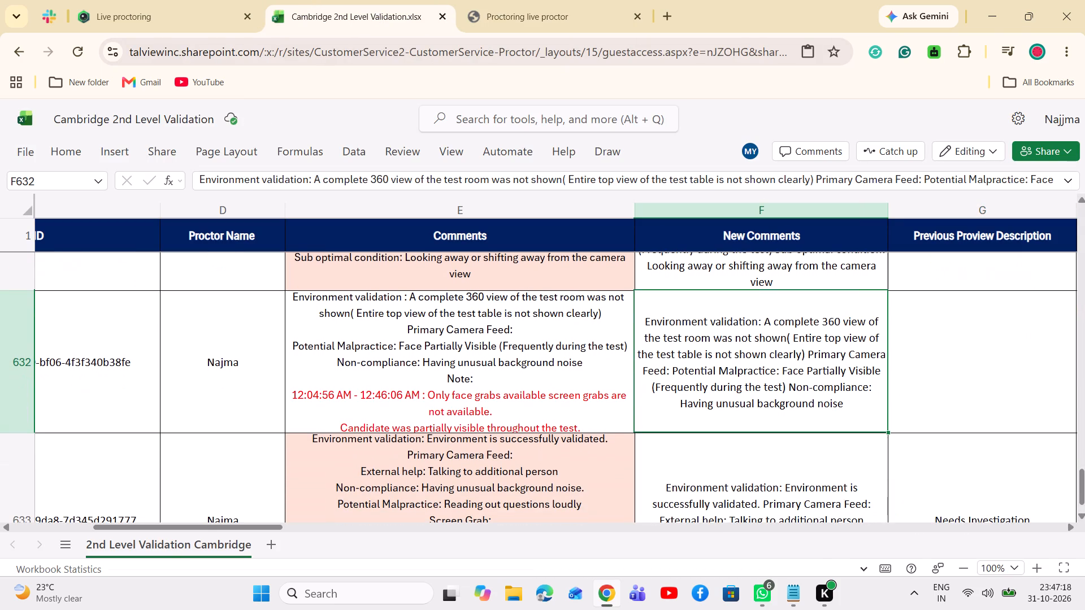
pyautogui.click(997, 386)
pyautogui.click(1084, 297)
pyautogui.click(944, 485)
pyautogui.press('Right')
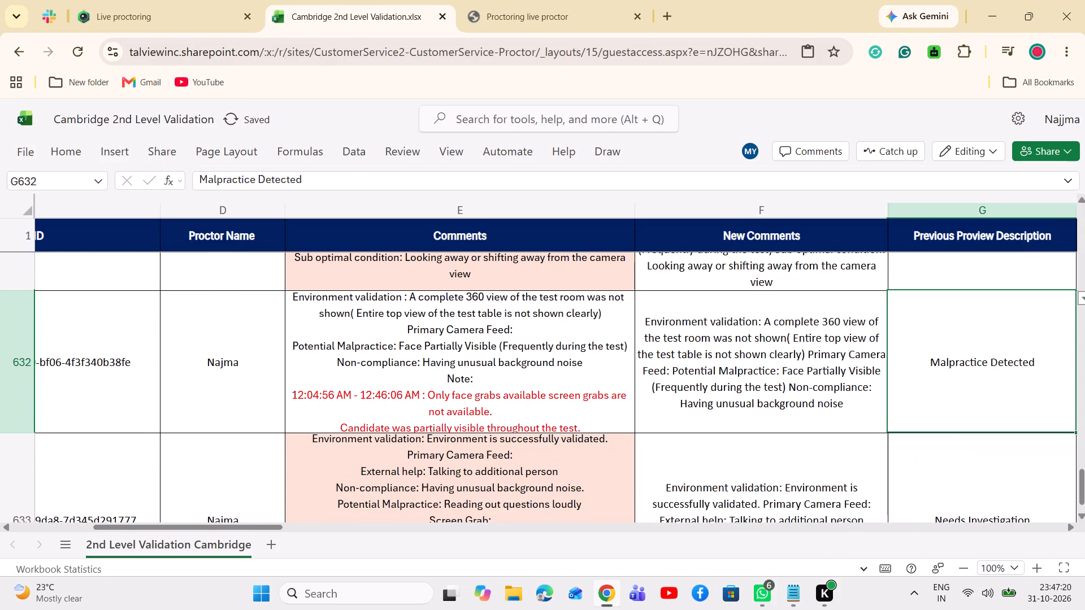
pyautogui.click(1084, 305)
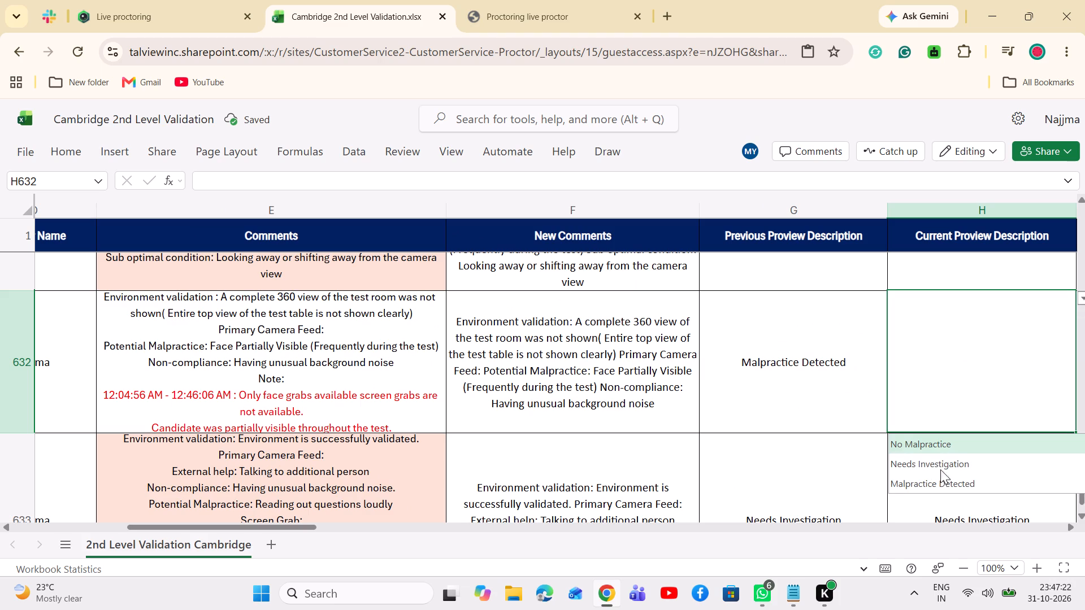
pyautogui.click(940, 487)
# Set both the Previous and Current Proview Index Rating of row 632 to Low.
pyautogui.press('Right')
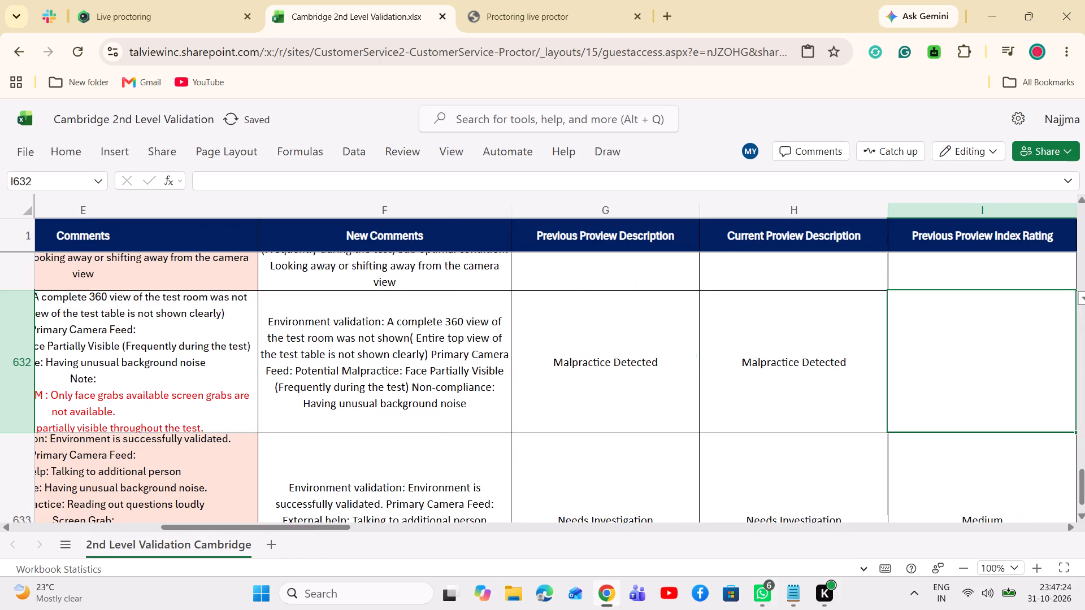
pyautogui.click(1084, 304)
pyautogui.click(914, 486)
pyautogui.press('Right')
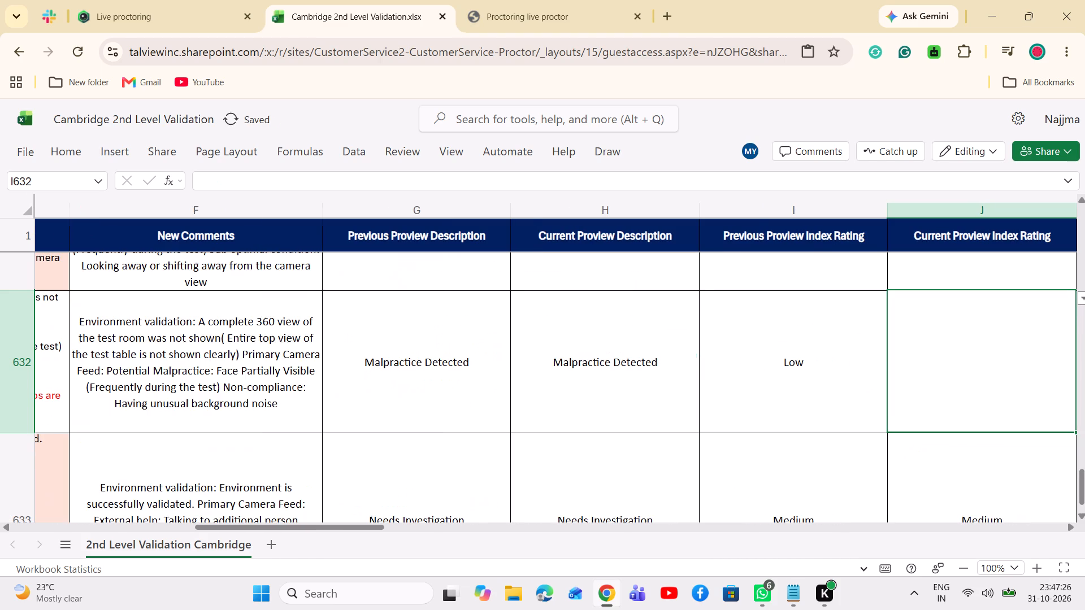
pyautogui.click(1084, 301)
pyautogui.click(944, 486)
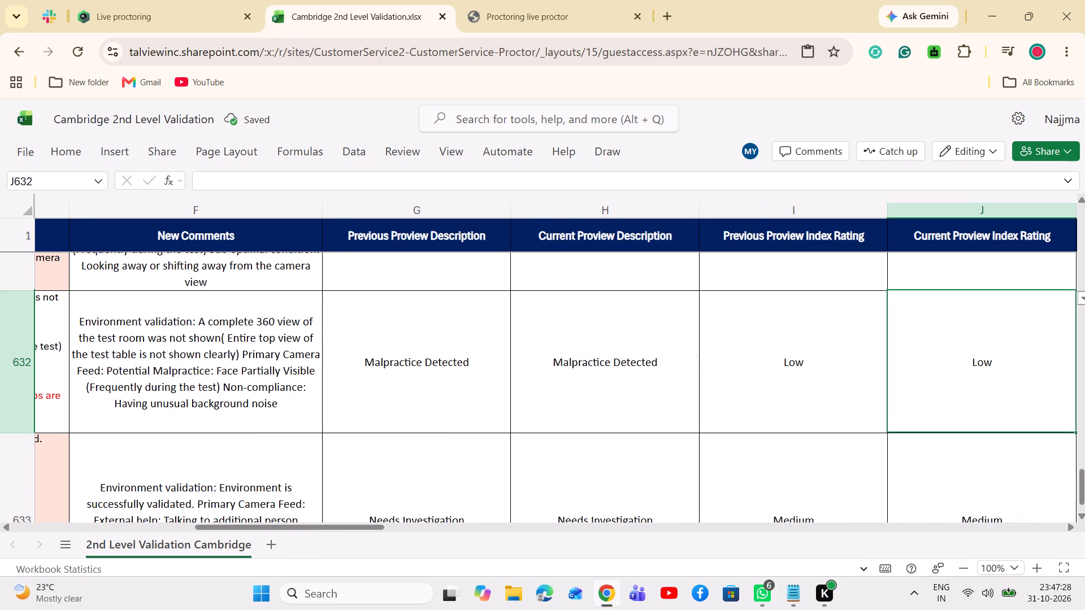
# Set row 632's review status to Marked as reviewed.
pyautogui.press('Right')
pyautogui.click(1084, 304)
pyautogui.click(960, 443)
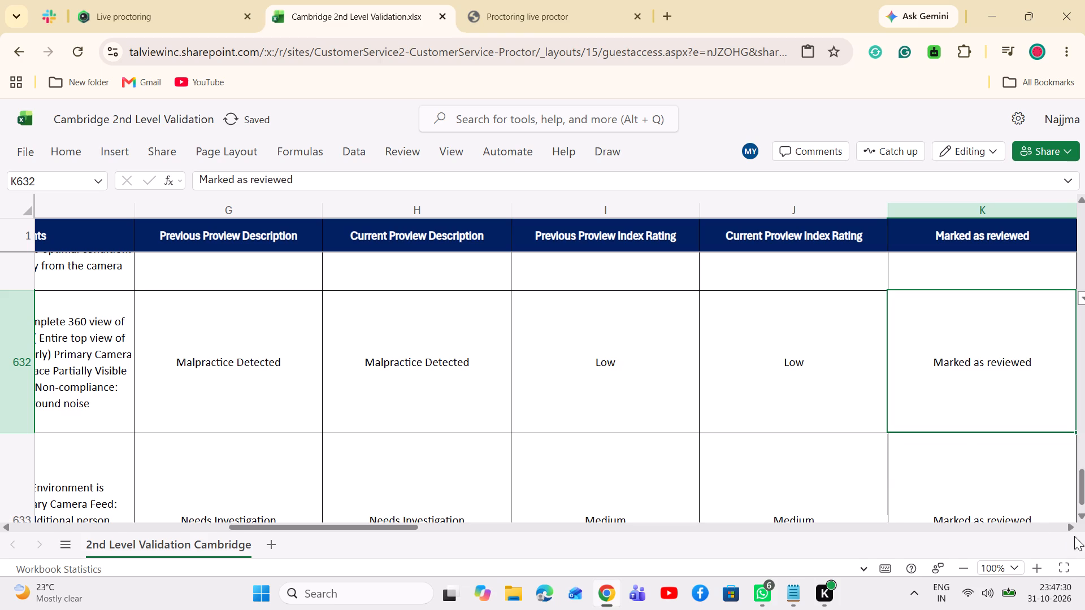
# Look through the rows below and above for ones without validation results, and select row 607's New Comments cell.
pyautogui.tripleClick(1084, 521)
pyautogui.doubleClick(1084, 520)
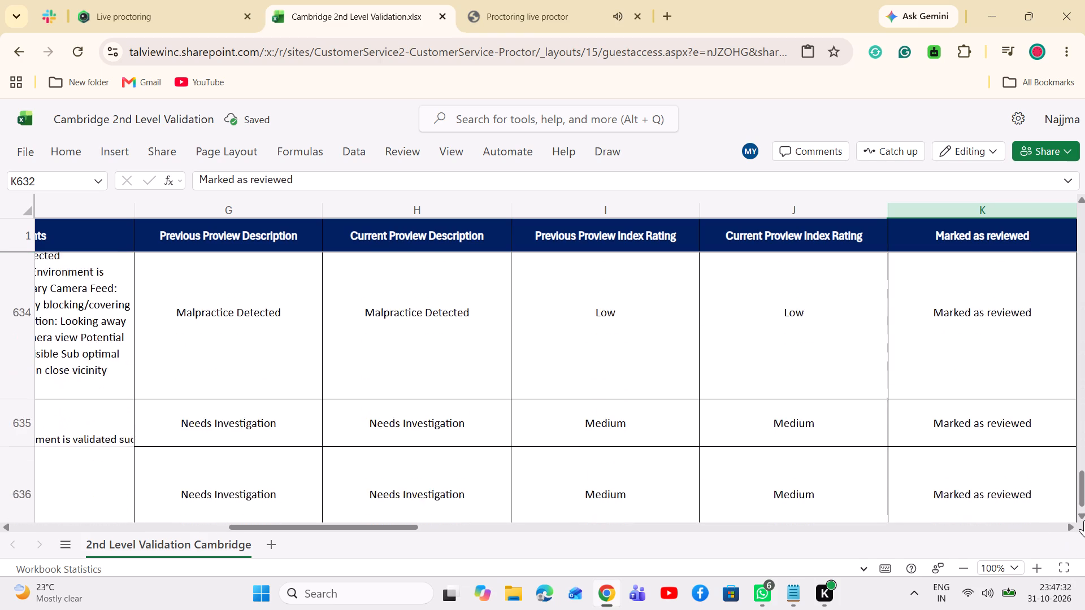
pyautogui.click(1084, 520)
pyautogui.click(1084, 520)
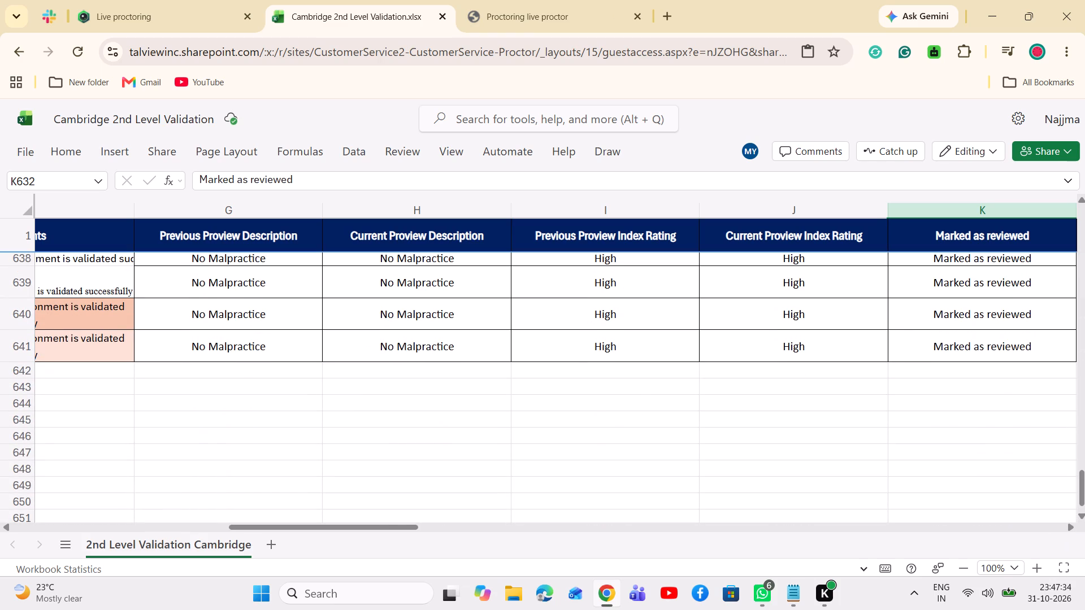
pyautogui.click(1082, 207)
pyautogui.tripleClick(1082, 207)
pyautogui.click(1082, 207)
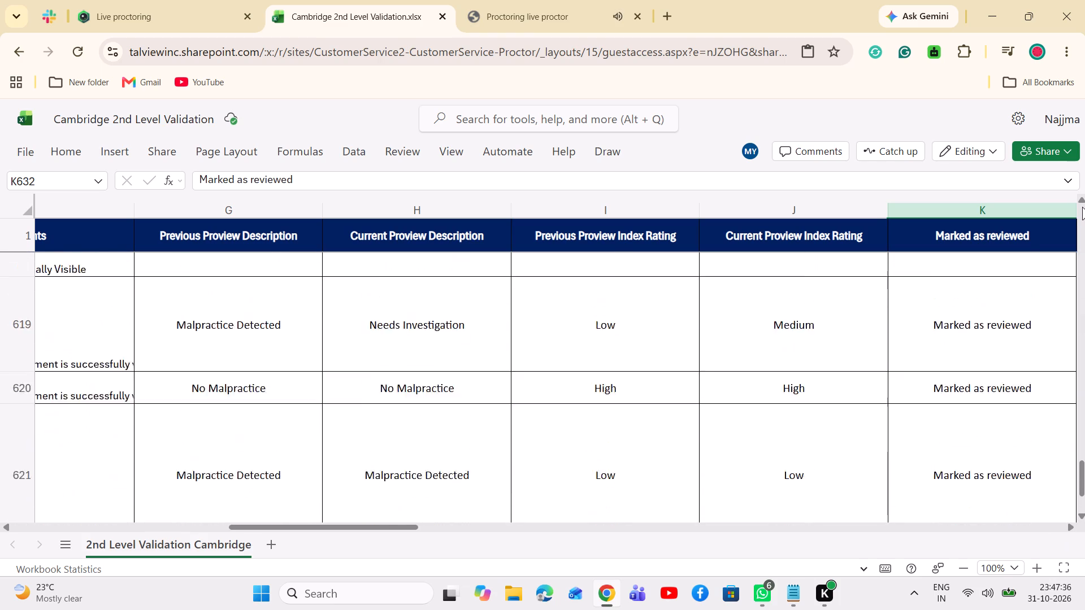
pyautogui.doubleClick(1082, 207)
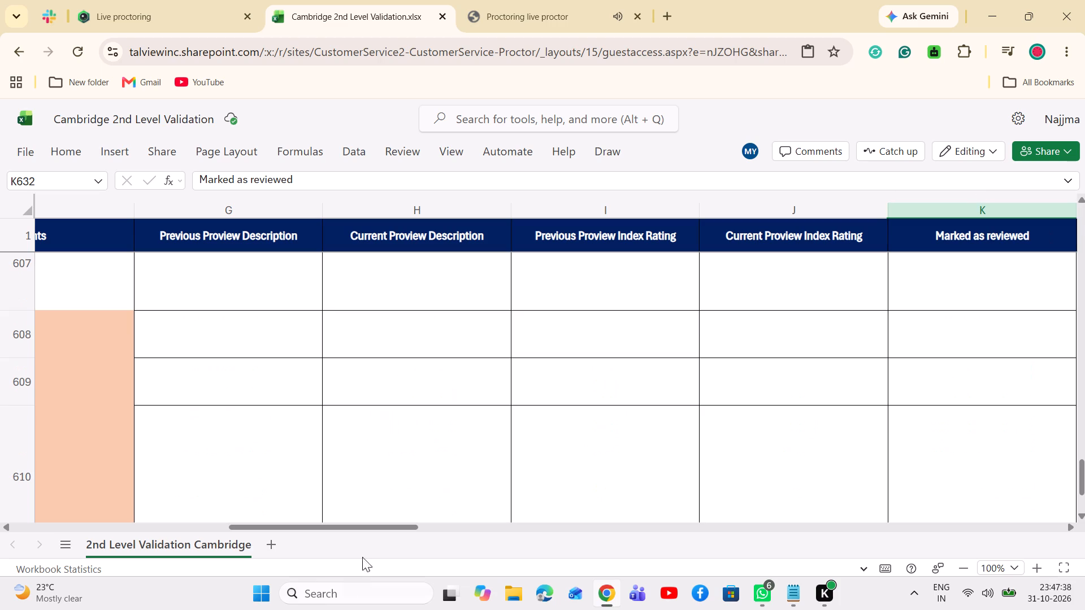
pyautogui.moveTo(381, 526); pyautogui.dragTo(285, 547)
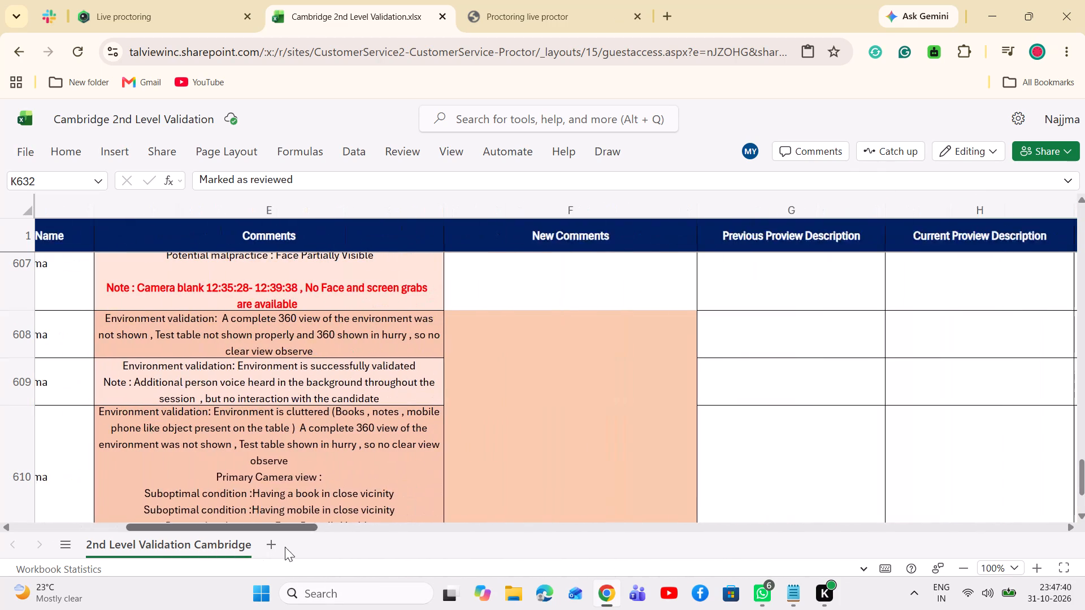
pyautogui.moveTo(285, 547); pyautogui.dragTo(287, 547)
pyautogui.tripleClick(1084, 206)
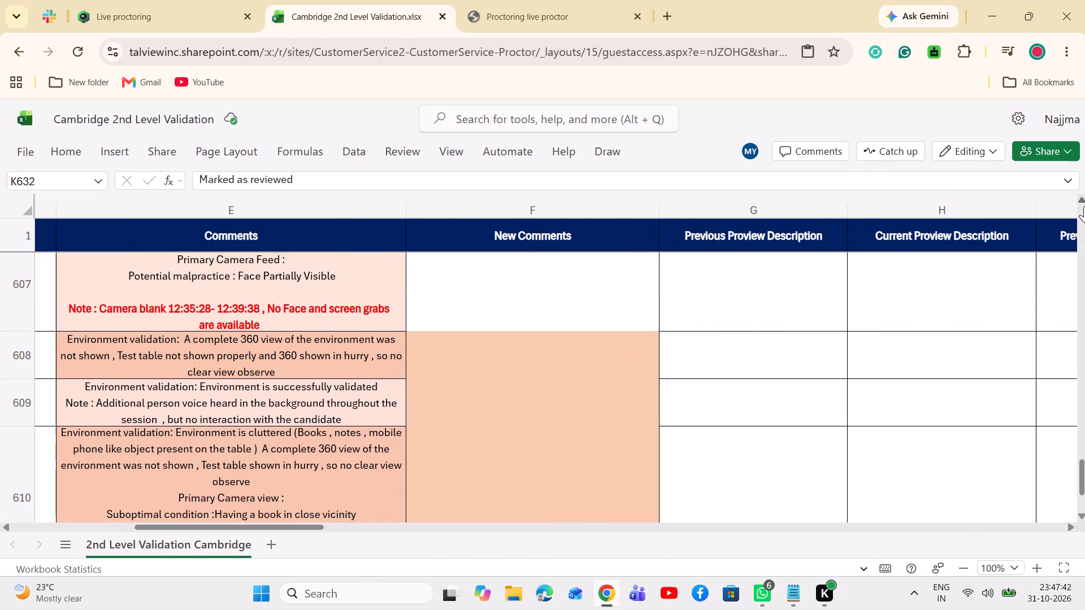
pyautogui.tripleClick(1084, 206)
pyautogui.click(1084, 206)
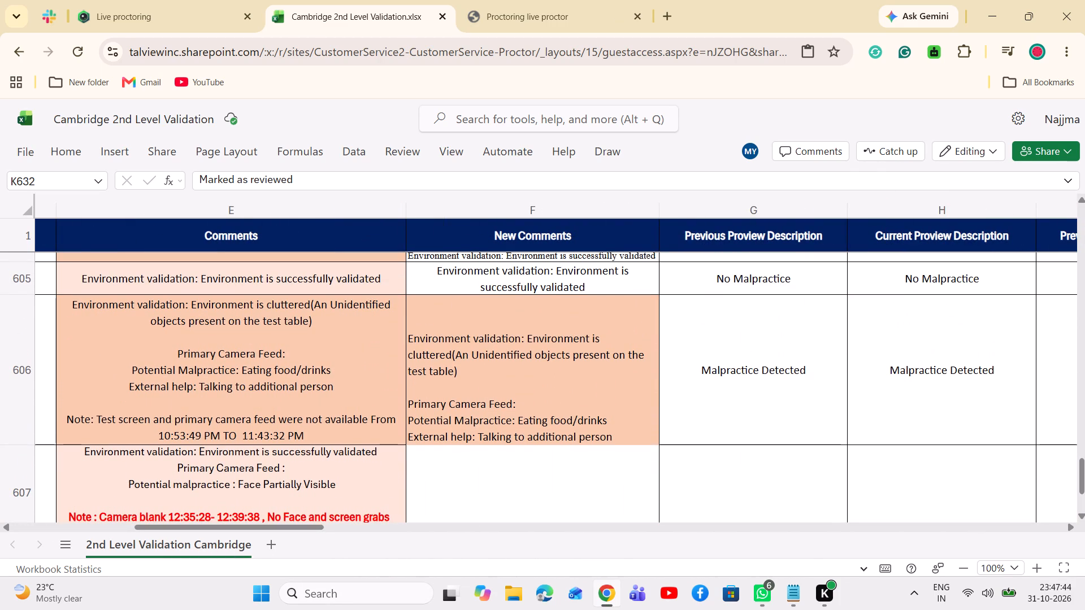
pyautogui.click(600, 494)
# Copy the UUID of row 607 from the validation workbook.
pyautogui.doubleClick(1083, 516)
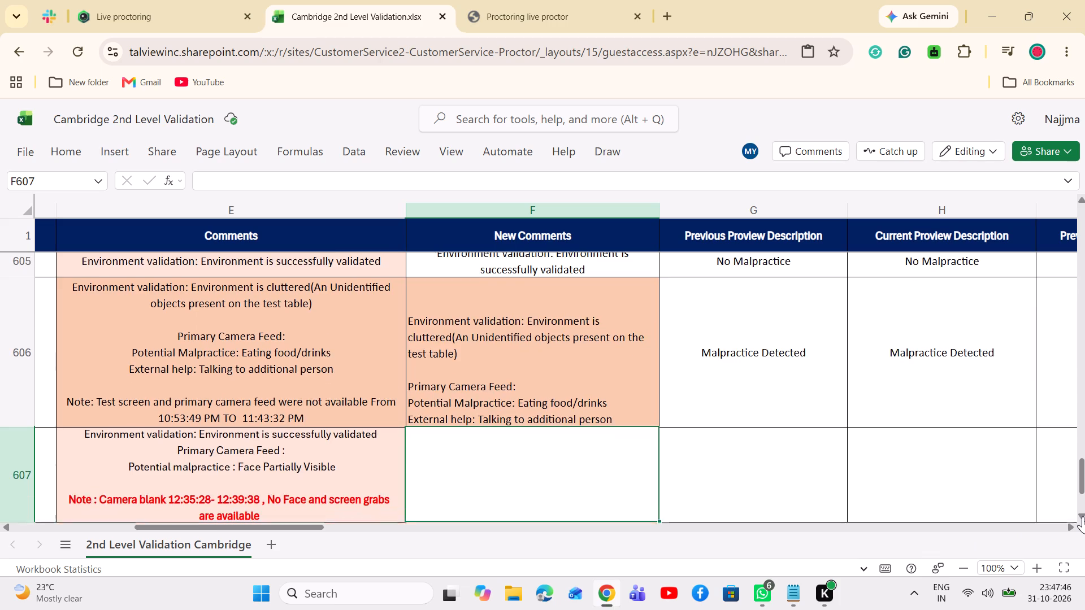
pyautogui.click(516, 437)
pyautogui.press('Left')
pyautogui.press('Left')
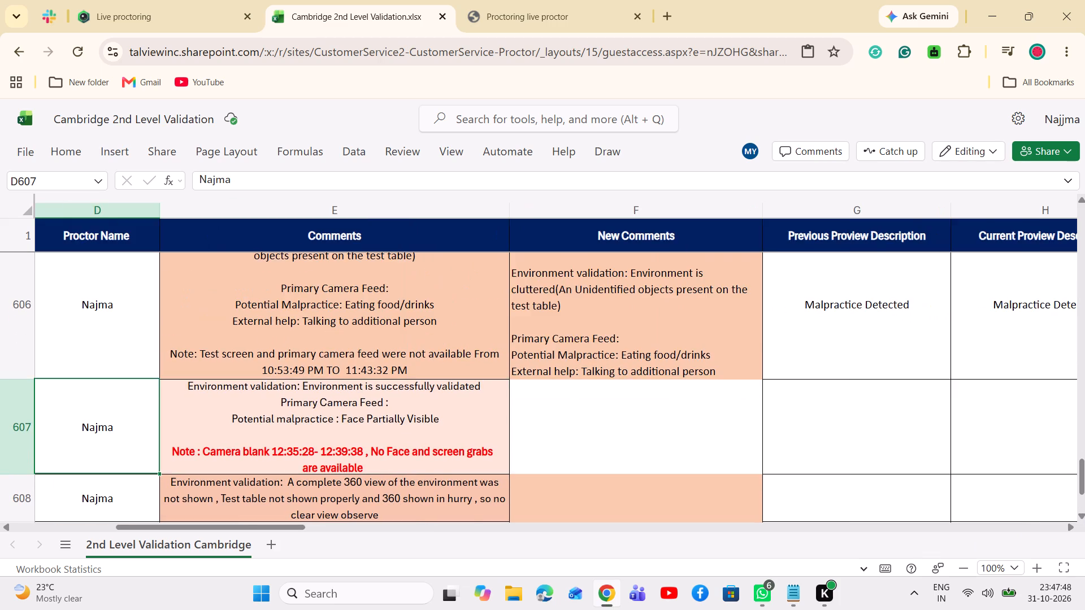
pyautogui.press('Left')
pyautogui.click(584, 0)
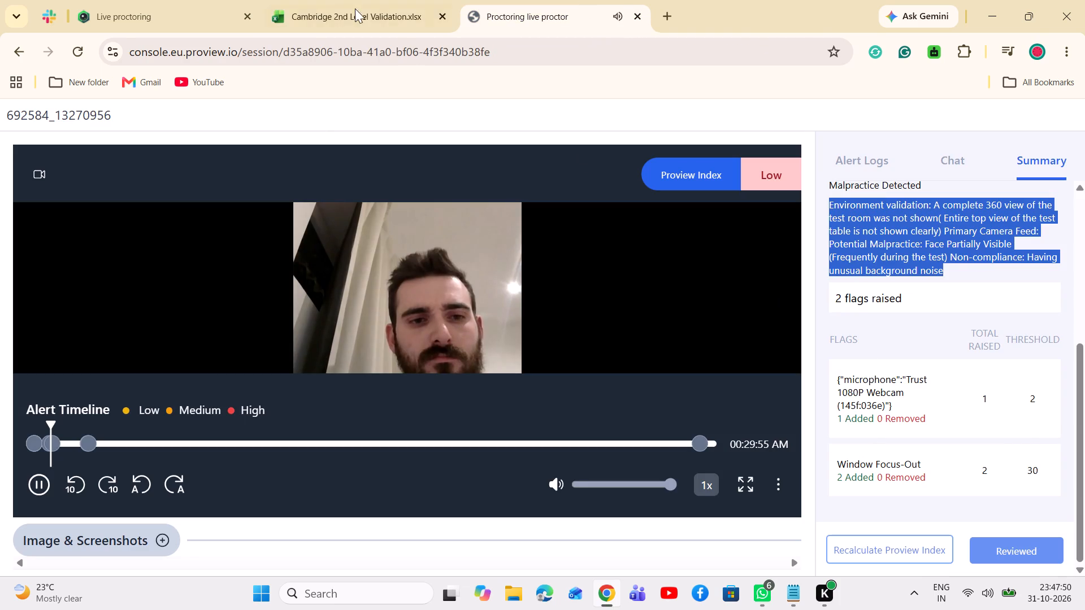
pyautogui.click(340, 0)
pyautogui.press('Left')
pyautogui.doubleClick(402, 448)
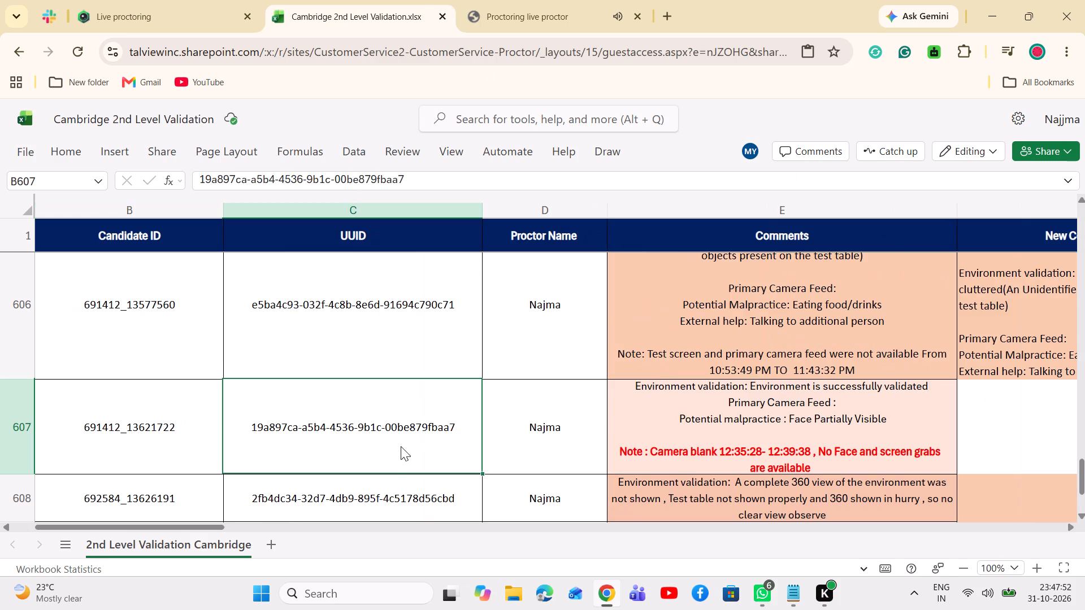
pyautogui.moveTo(245, 429); pyautogui.dragTo(483, 426)
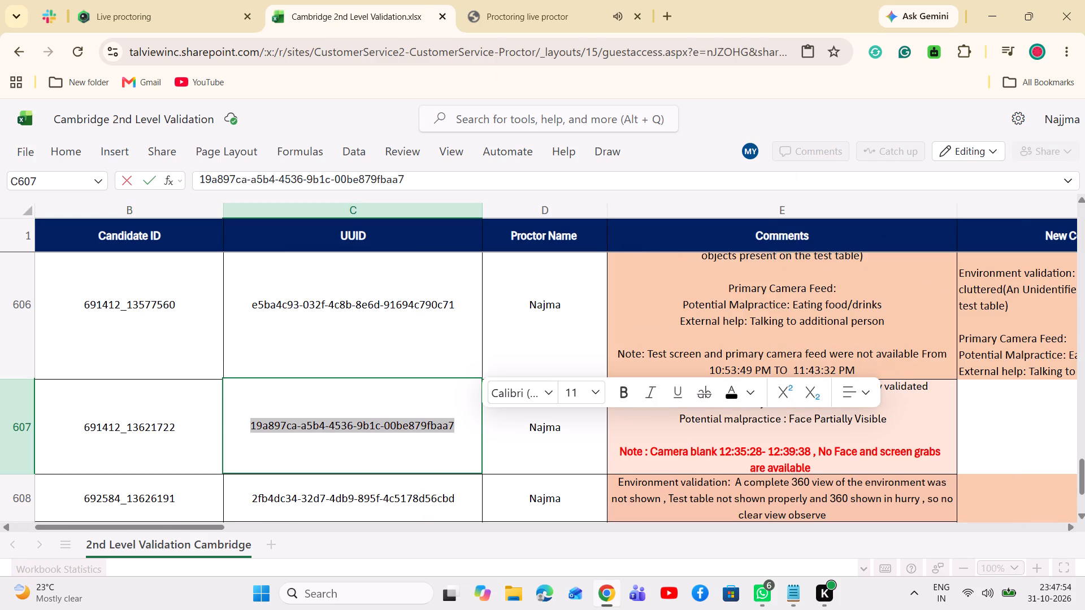
pyautogui.hotkey('ctrl', 'c')
# Open row 607's proctoring session in the console by replacing the session ID in the address with the copied UUID.
pyautogui.click(527, 2)
pyautogui.moveTo(526, 58); pyautogui.dragTo(300, 82)
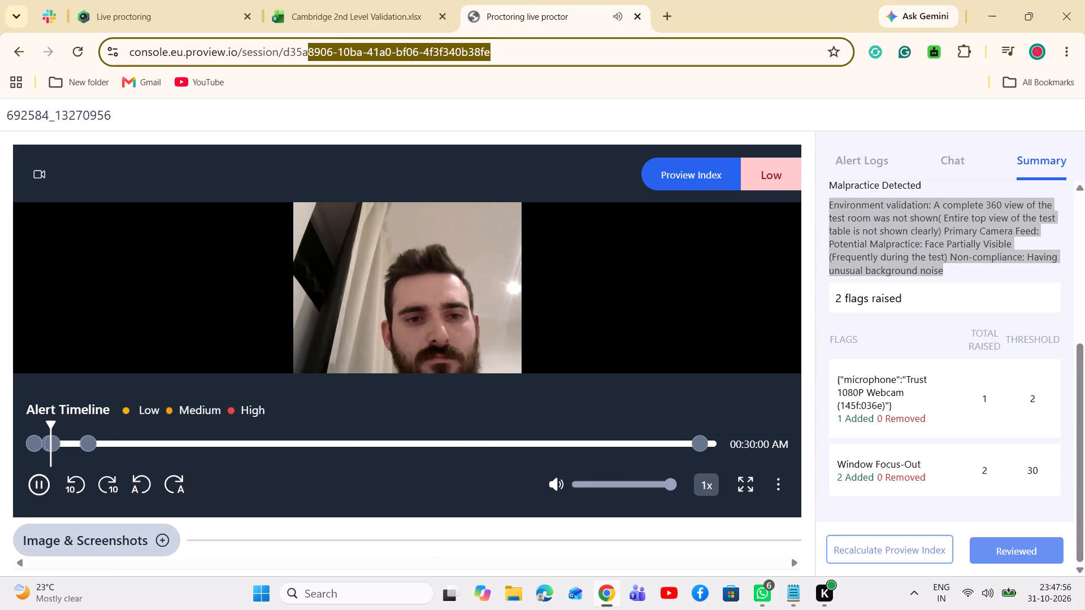
pyautogui.moveTo(300, 82); pyautogui.dragTo(290, 82)
pyautogui.press('BackSpace')
pyautogui.press('BackSpace')
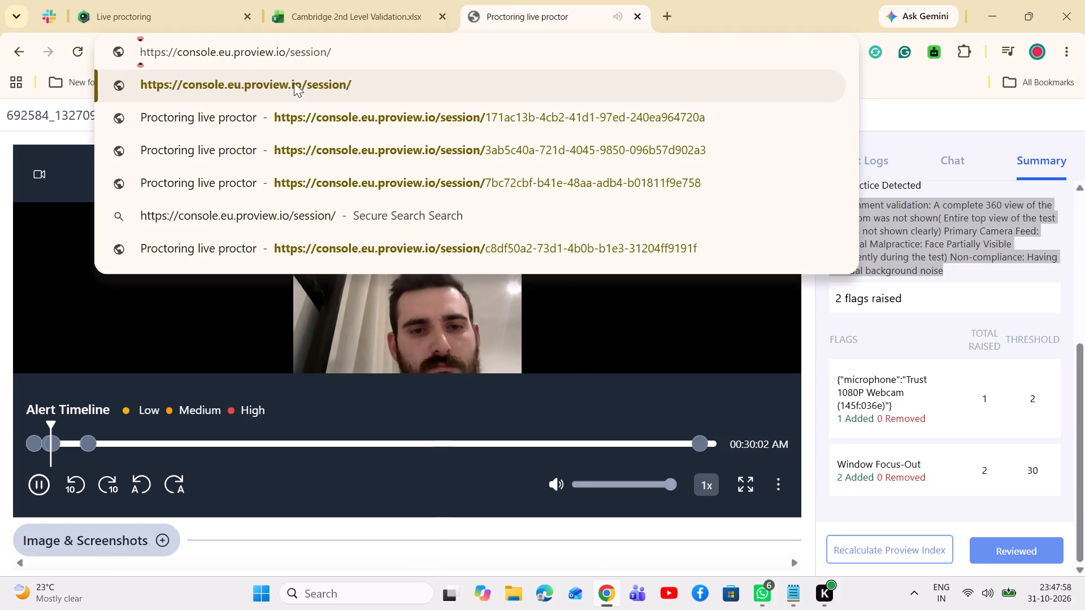
pyautogui.hotkey('ctrl', 'v')
pyautogui.press('Return')
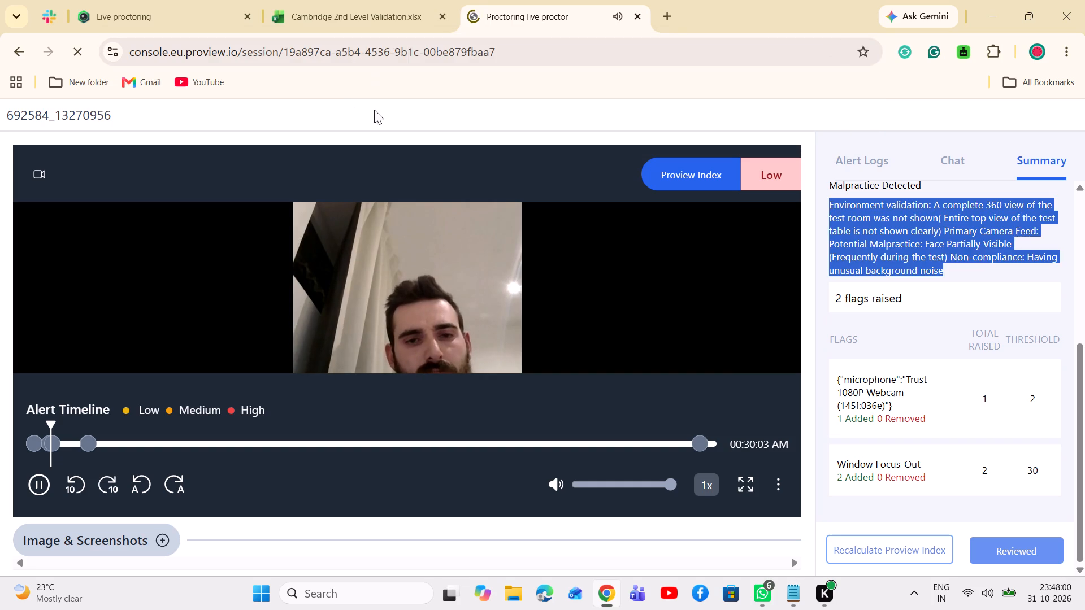
# Check row 607's comments, limit the session's alerts to added ones, and play the 11:24:53 PM Face Partially Visible alert with sound.
pyautogui.click(355, 1)
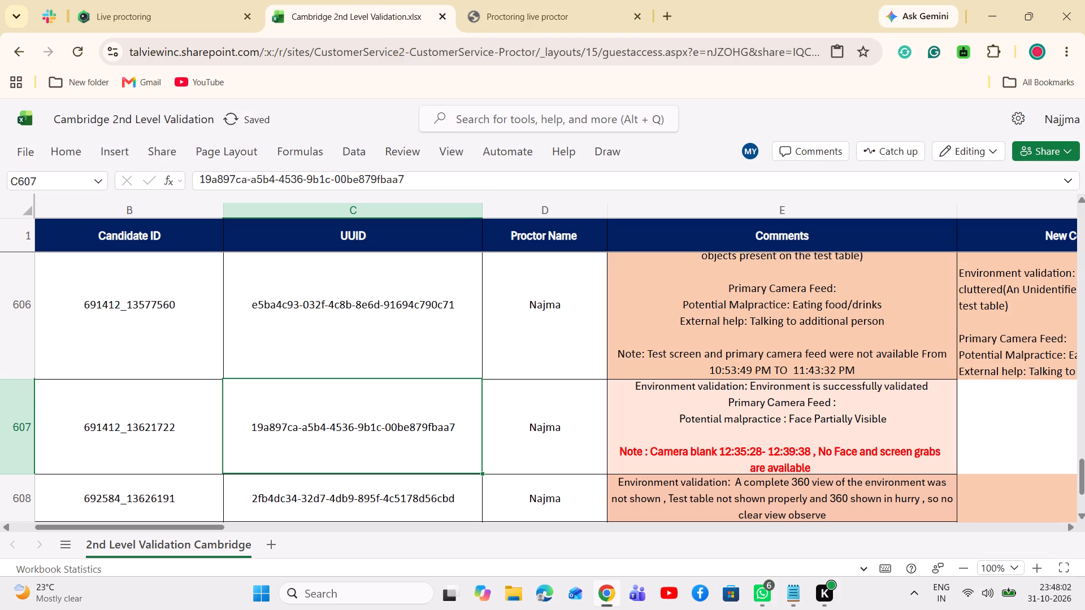
pyautogui.click(591, 419)
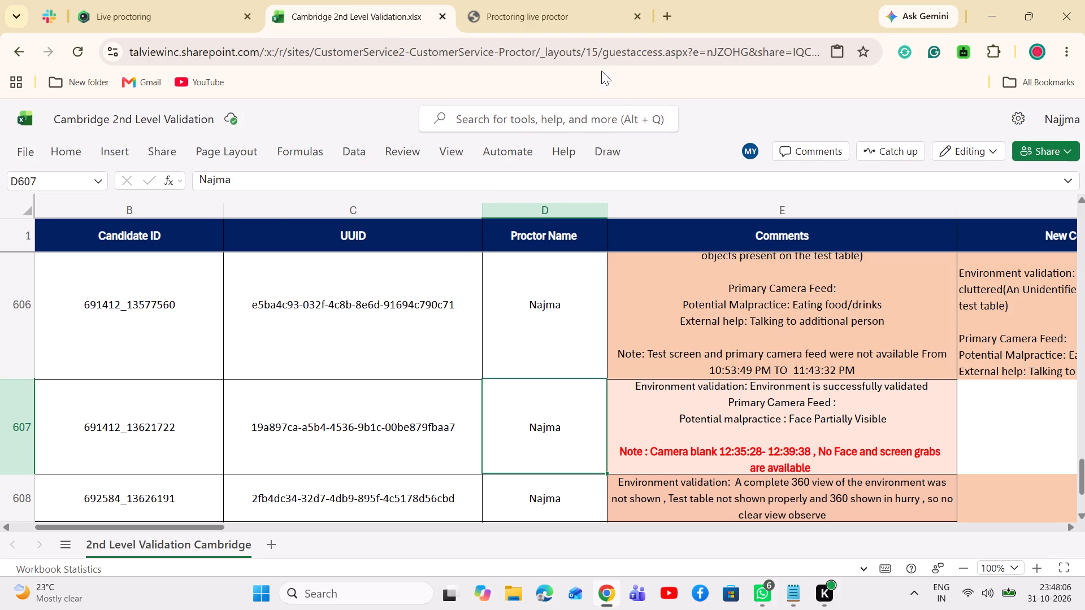
pyautogui.click(566, 32)
pyautogui.click(1028, 306)
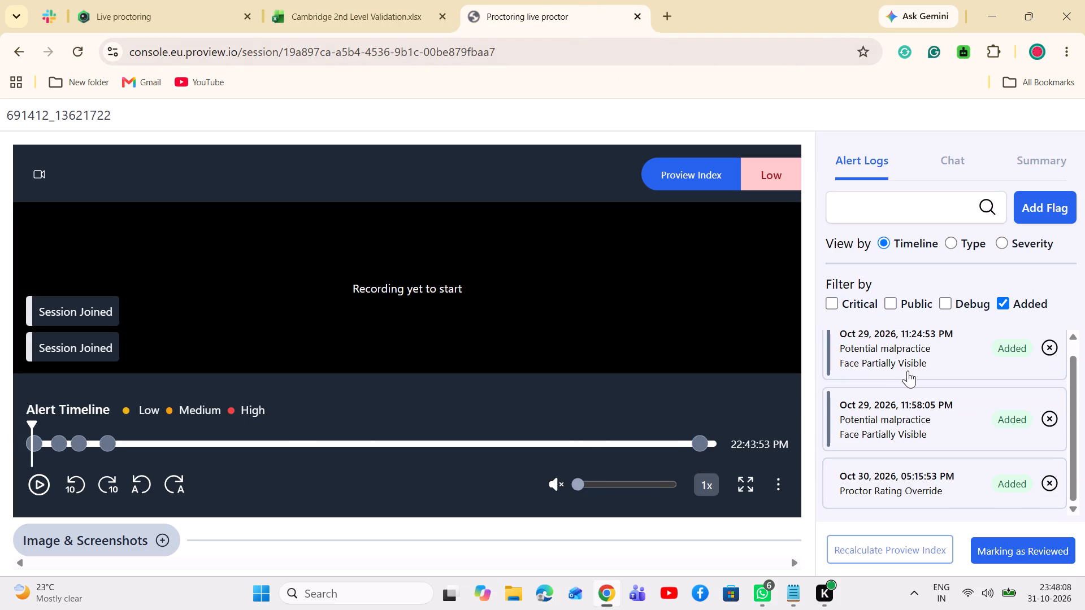
pyautogui.click(926, 367)
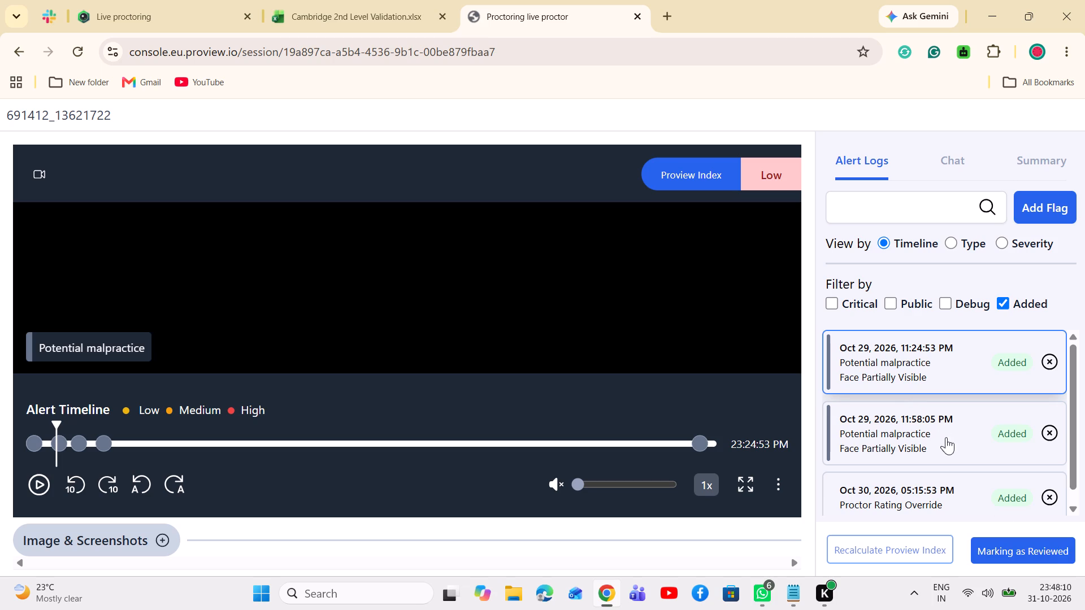
pyautogui.click(45, 485)
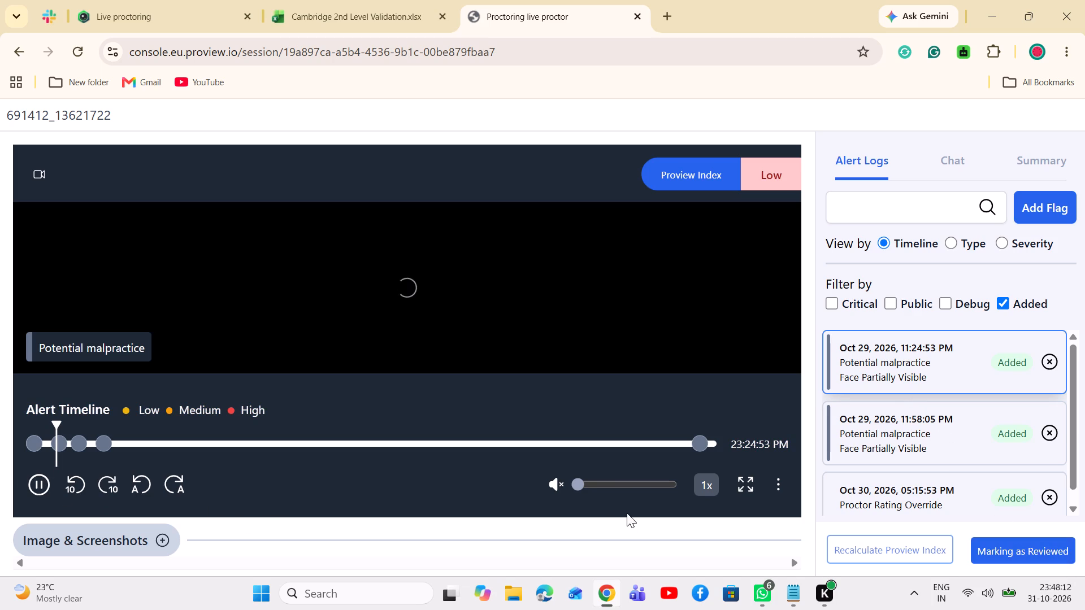
pyautogui.click(556, 491)
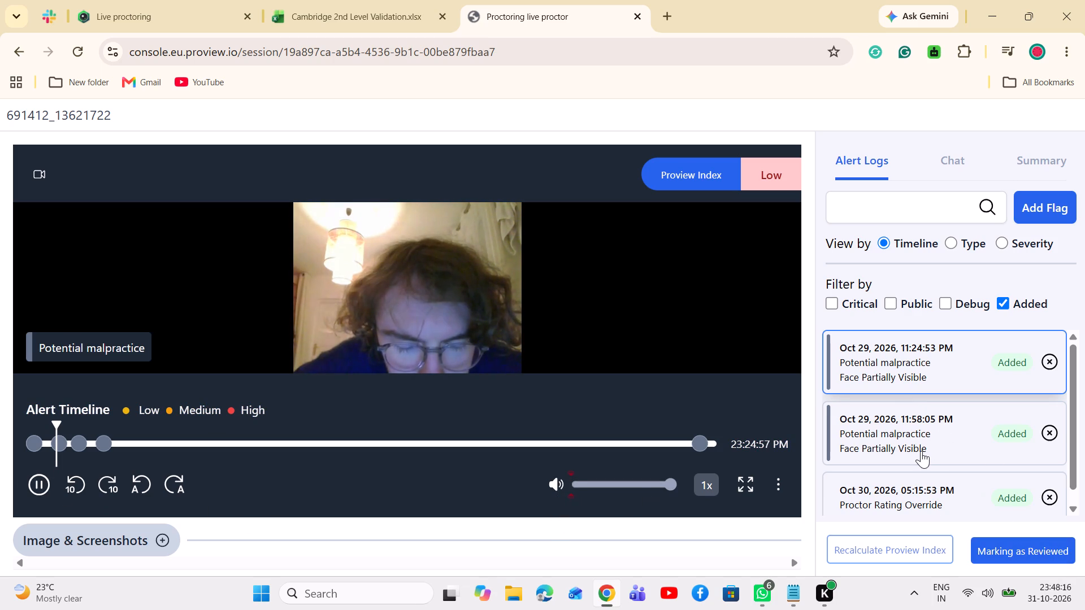
pyautogui.scroll(-2, 983, 436)
pyautogui.scroll(1, 982, 417)
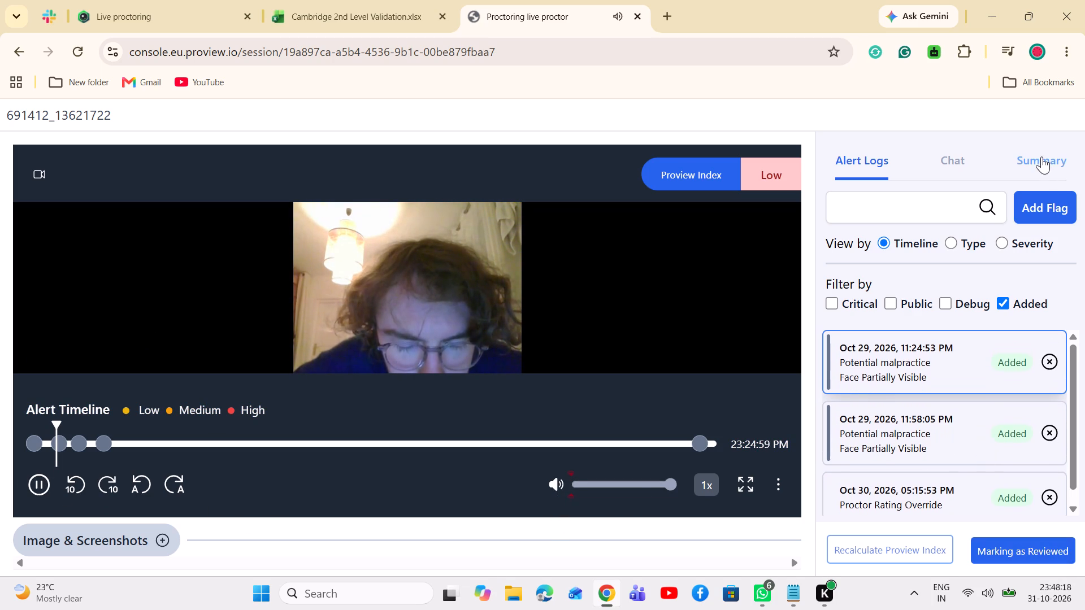
# Examine the session summary's approvals and environment check, and read the comments under Proview Index.
pyautogui.click(1041, 158)
pyautogui.click(905, 276)
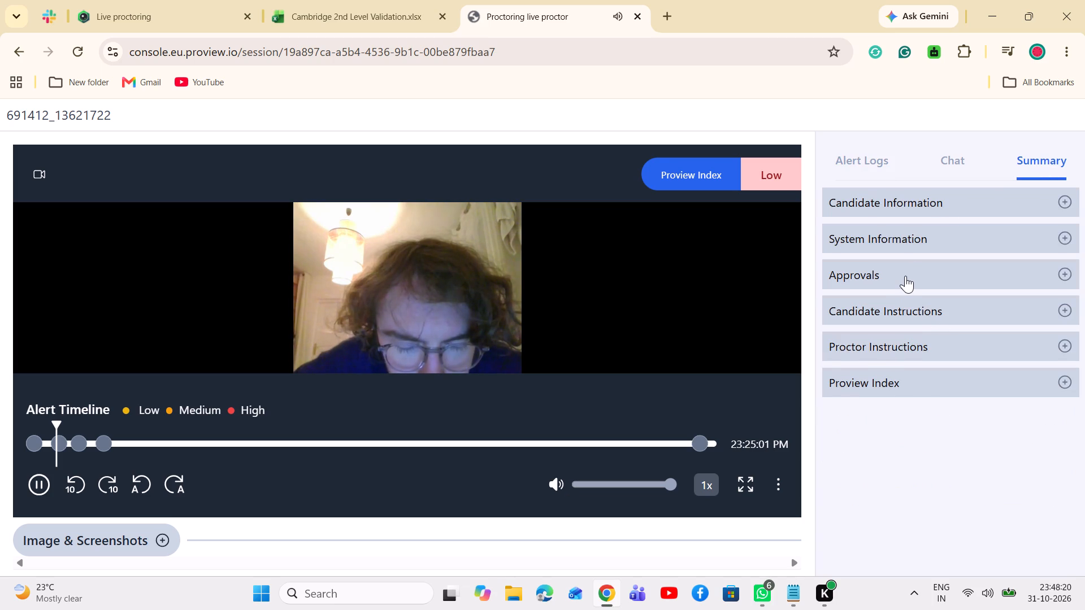
pyautogui.scroll(-2, 995, 385)
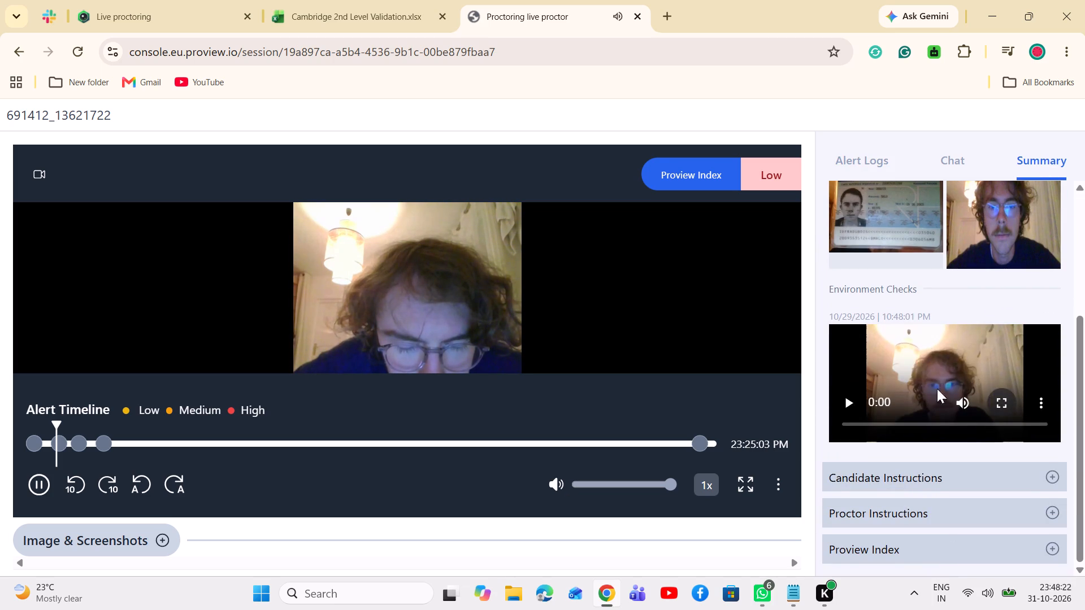
pyautogui.click(916, 542)
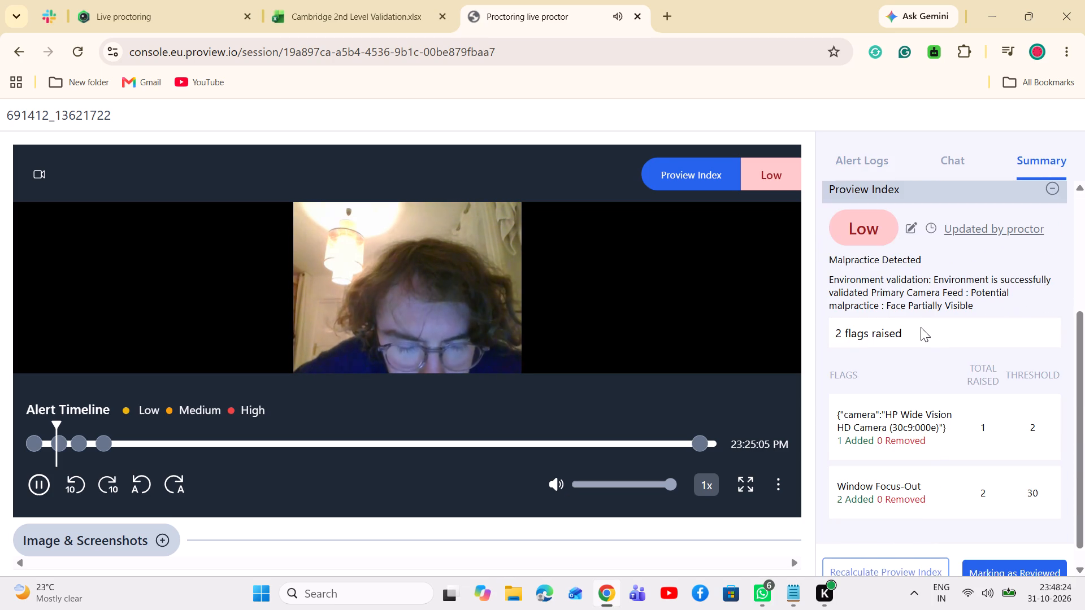
pyautogui.scroll(-2, 947, 326)
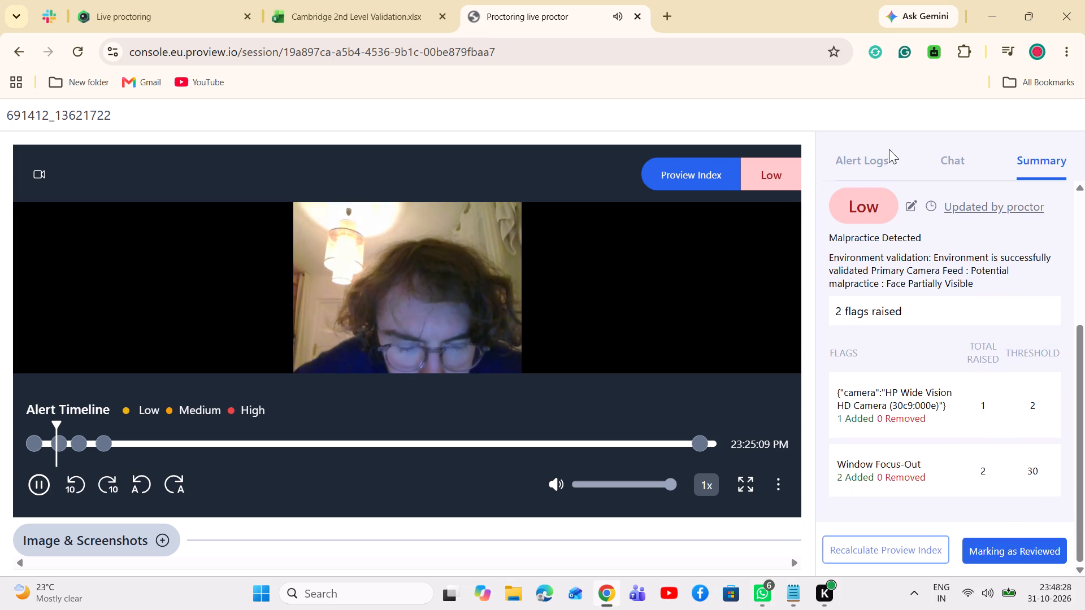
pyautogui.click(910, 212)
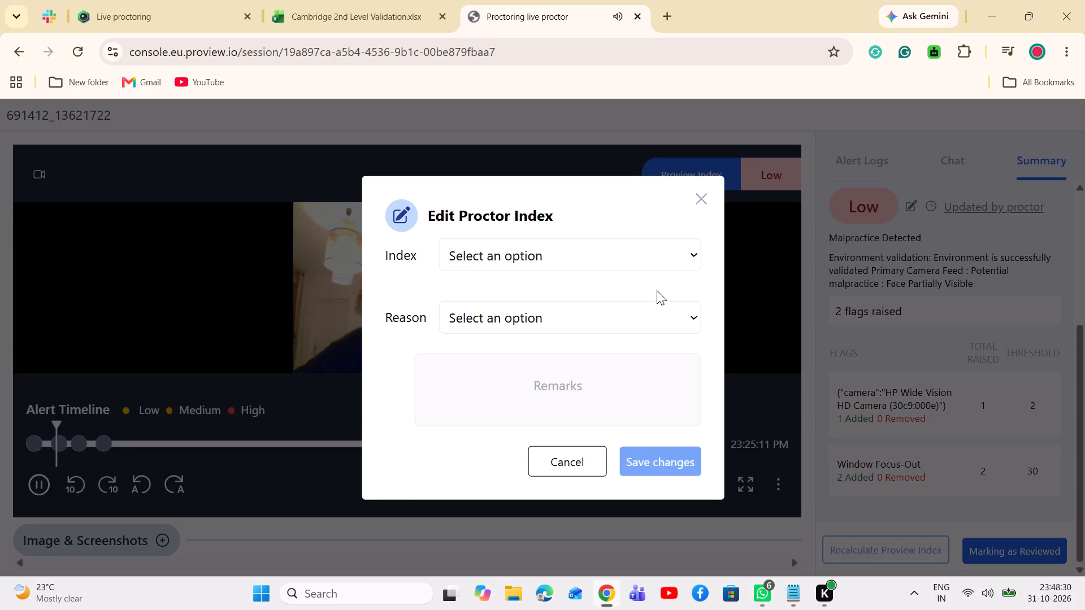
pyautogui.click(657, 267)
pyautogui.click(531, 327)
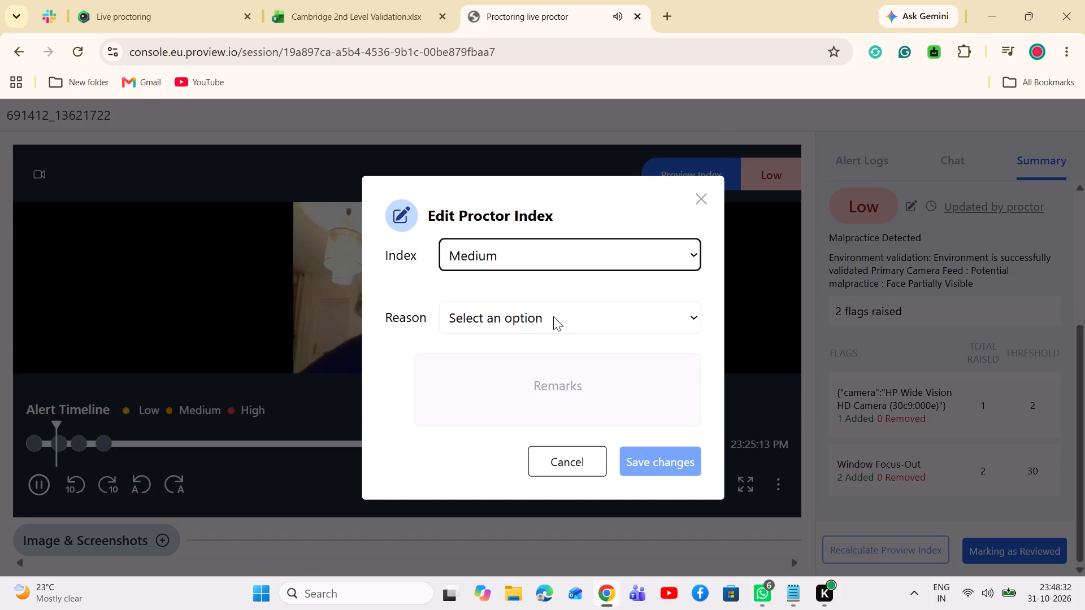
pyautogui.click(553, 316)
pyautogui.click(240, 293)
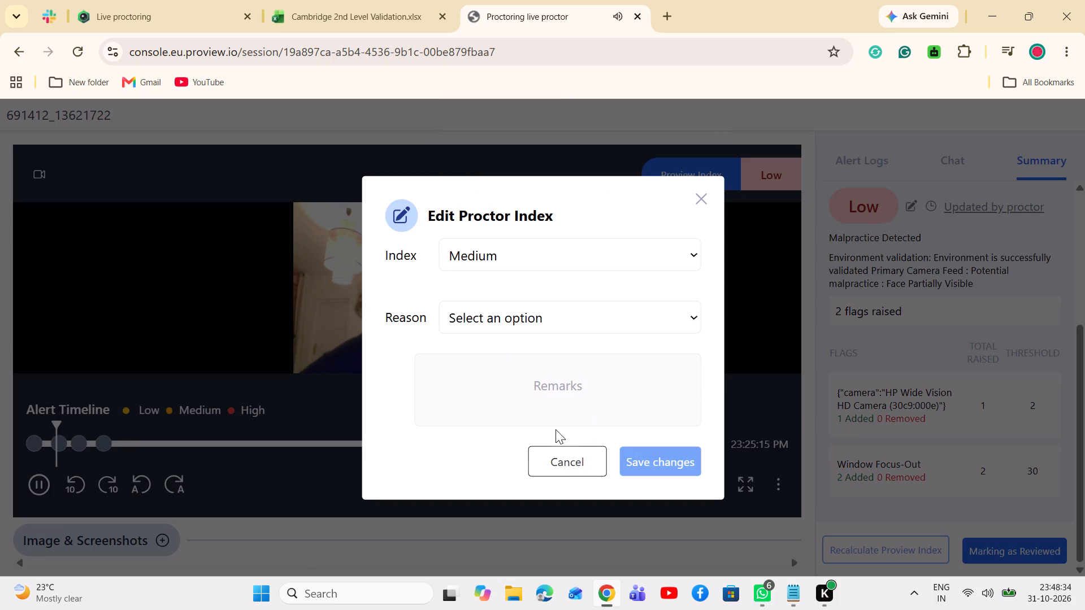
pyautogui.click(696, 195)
# Mark row 607's proctoring session as reviewed in the console.
pyautogui.scroll(-2, 934, 358)
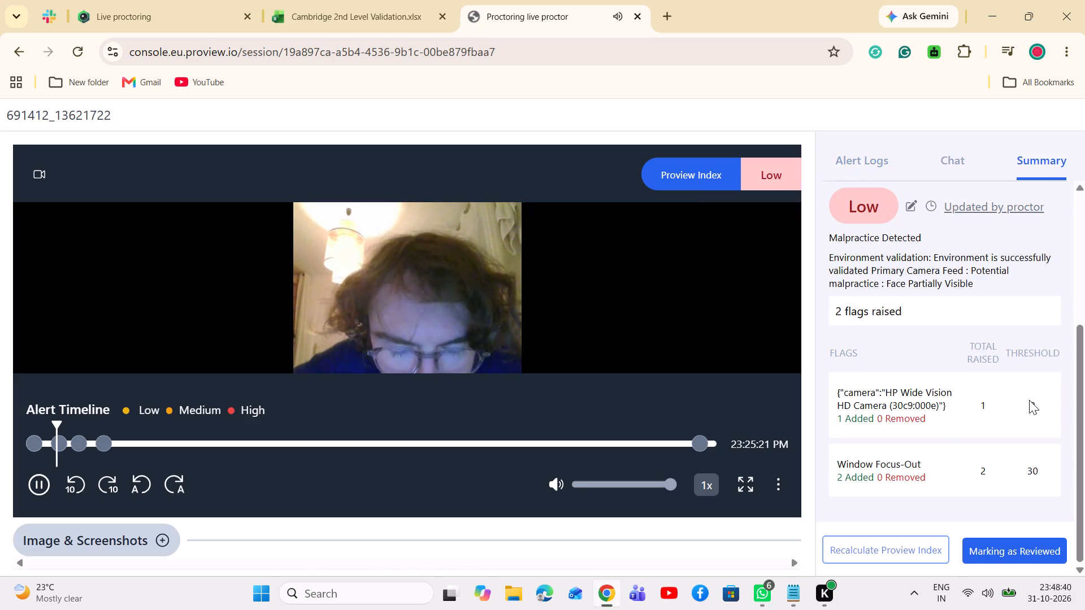
pyautogui.click(995, 553)
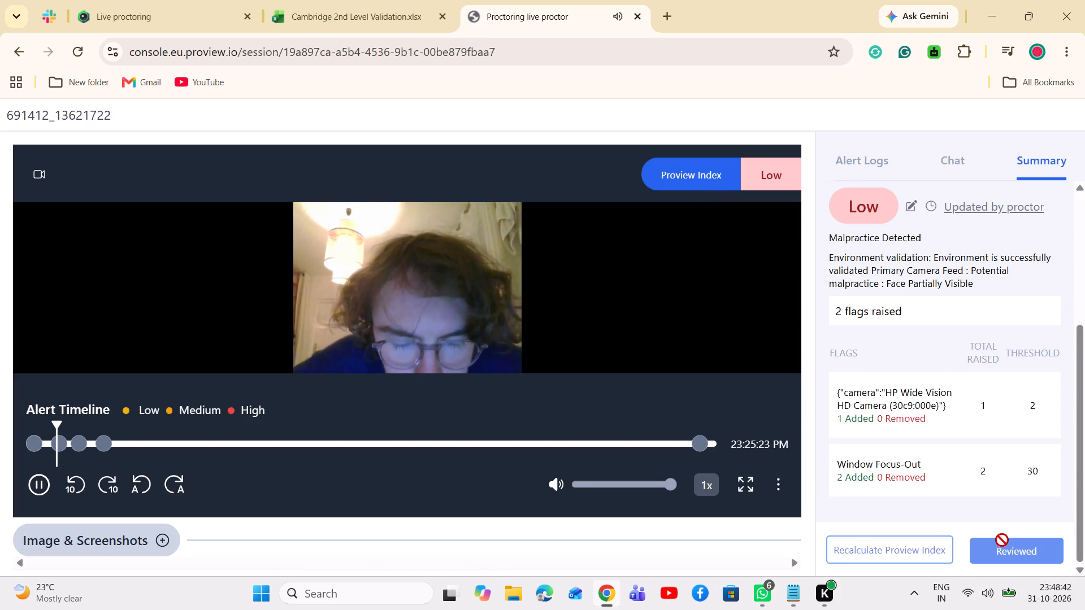
# Copy the full malpractice comment from the session summary into row 607's New Comments cell in the validation workbook.
pyautogui.click(348, 0)
pyautogui.doubleClick(749, 413)
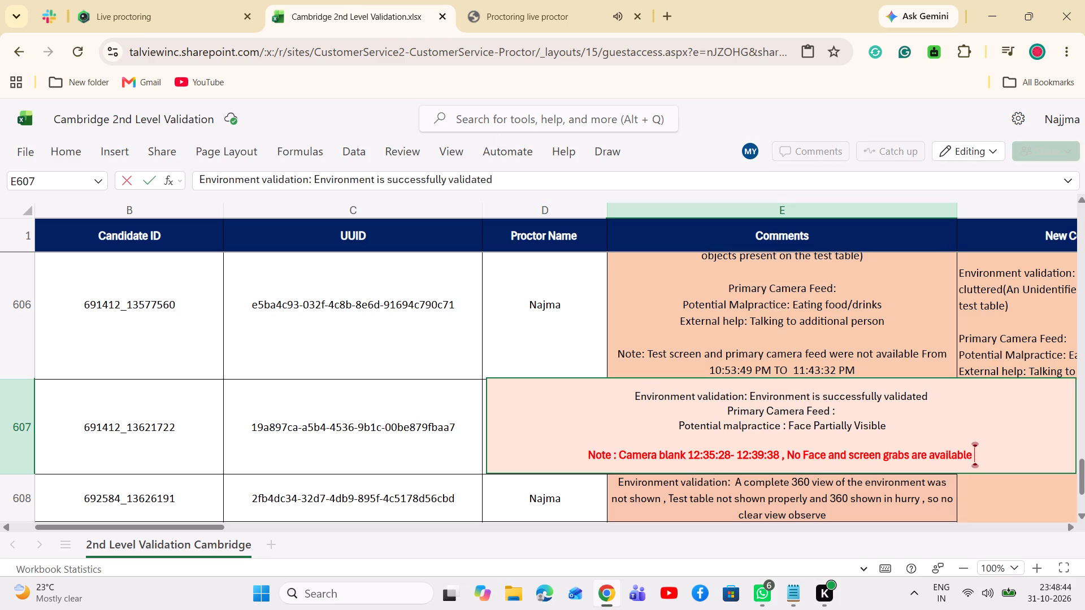
pyautogui.click(527, 0)
pyautogui.moveTo(990, 284); pyautogui.dragTo(840, 269)
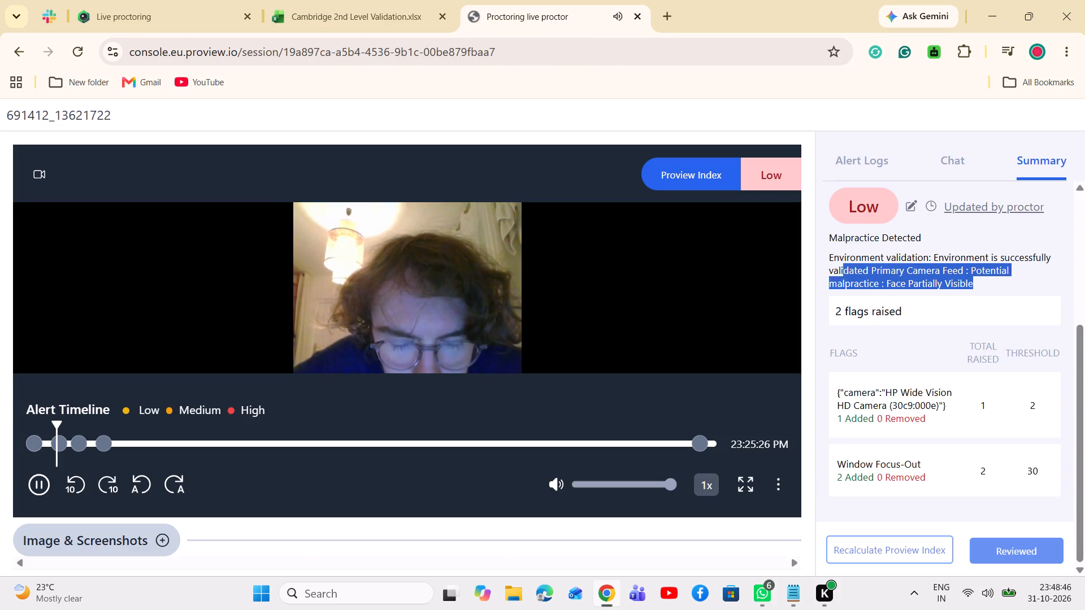
pyautogui.moveTo(840, 269); pyautogui.dragTo(821, 256)
pyautogui.hotkey('ctrl', 'c')
pyautogui.click(378, 7)
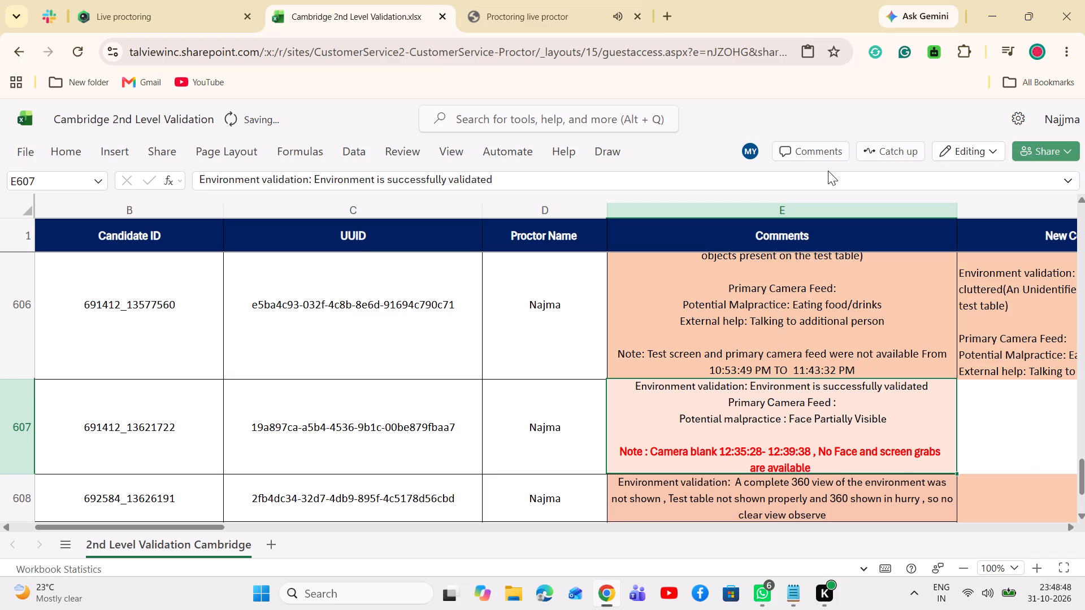
pyautogui.doubleClick(1004, 436)
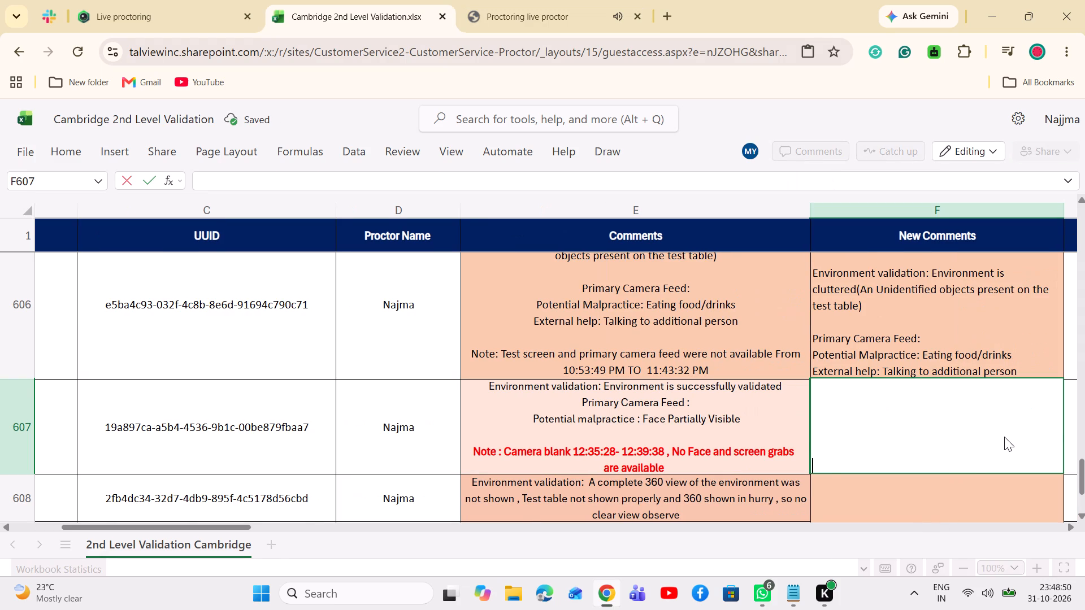
pyautogui.hotkey('ctrl', 'v')
pyautogui.click(737, 432)
pyautogui.click(951, 432)
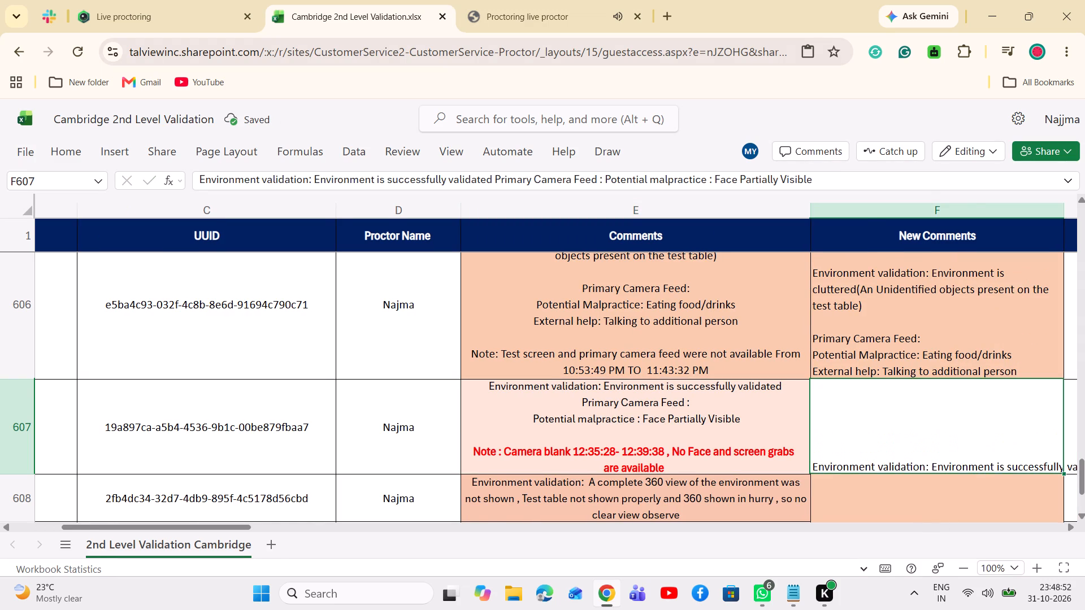
# Set row 607's Previous and Current Proview Description to Malpractice Detected.
pyautogui.press('Right')
pyautogui.click(978, 433)
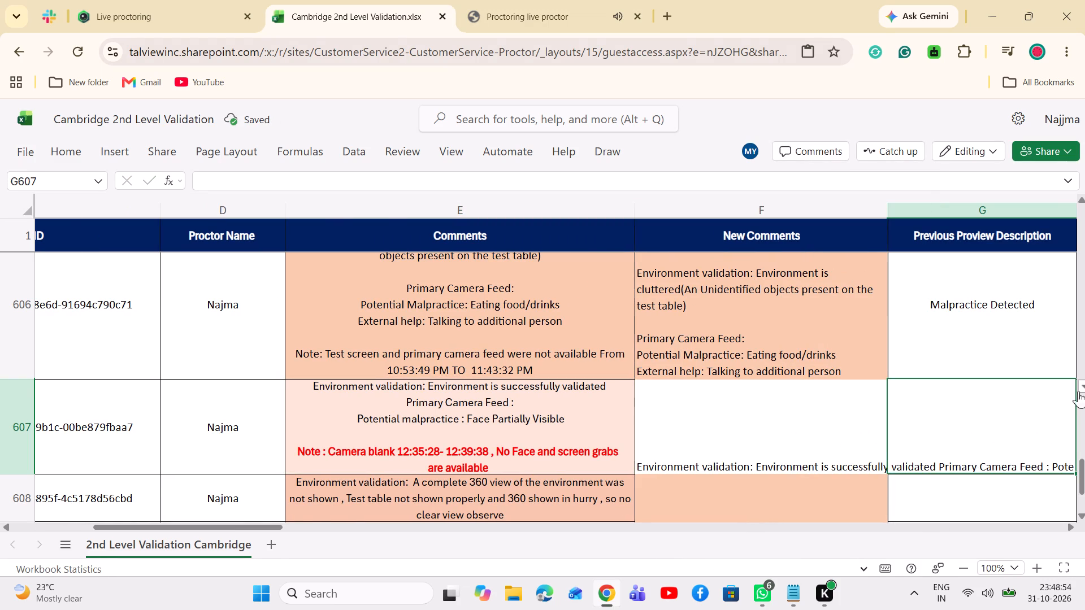
pyautogui.click(1084, 389)
pyautogui.click(952, 528)
pyautogui.press('Right')
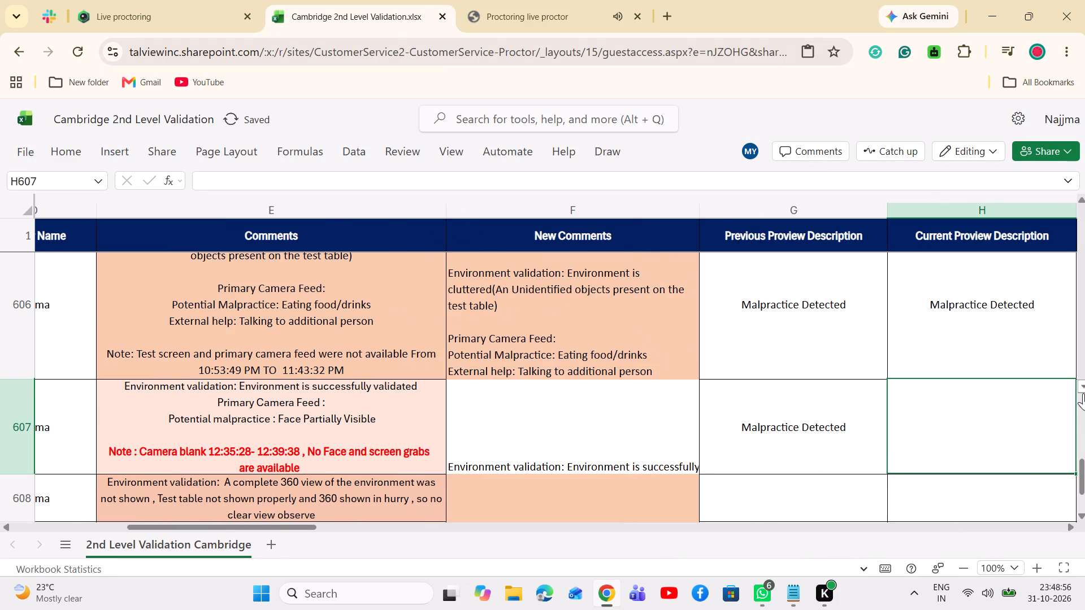
pyautogui.click(1079, 393)
pyautogui.click(953, 521)
# Set row 607's Previous and Current Proview Index Rating to Low.
pyautogui.press('Right')
pyautogui.click(1084, 377)
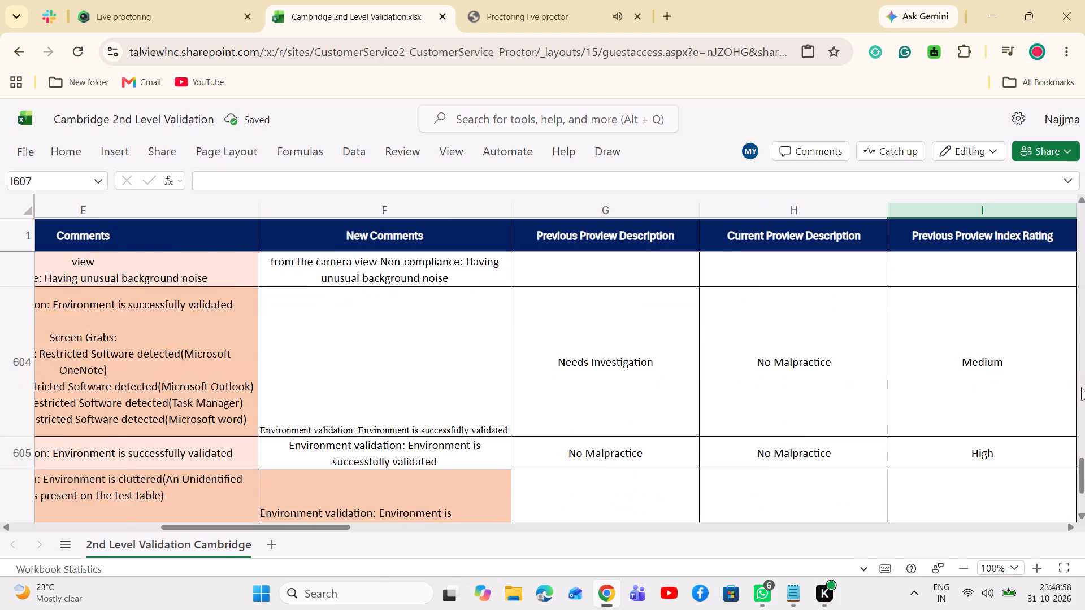
pyautogui.tripleClick(1084, 517)
pyautogui.tripleClick(1084, 517)
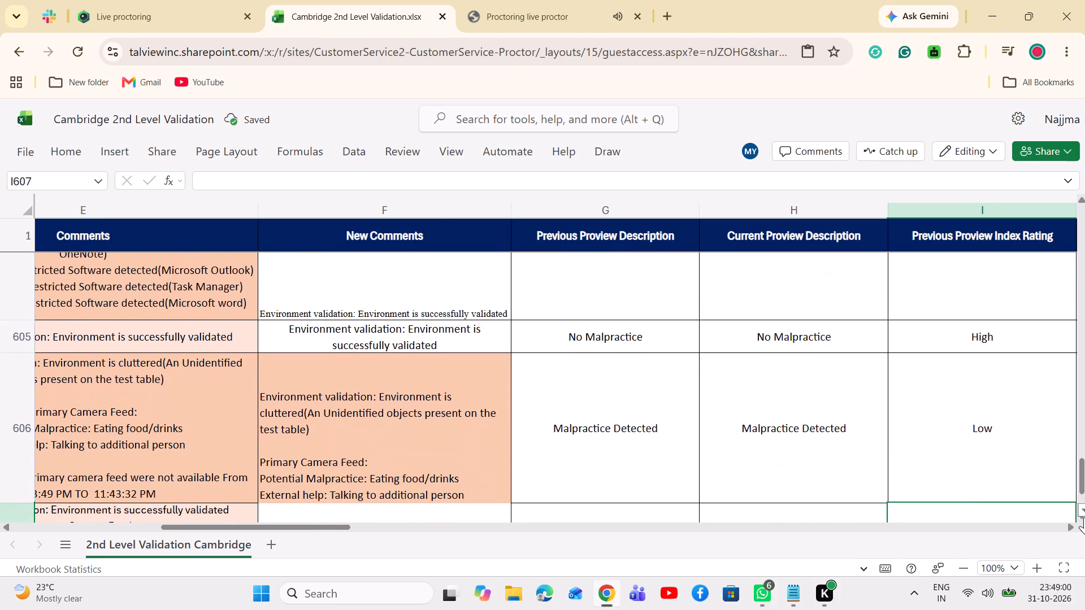
pyautogui.tripleClick(1081, 512)
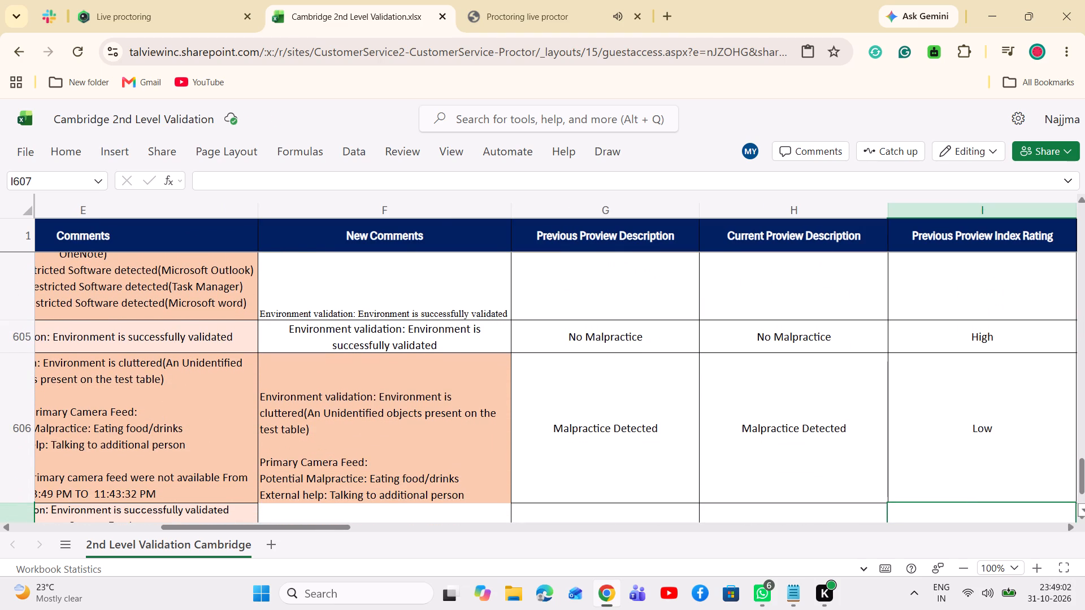
pyautogui.click(992, 515)
pyautogui.click(746, 509)
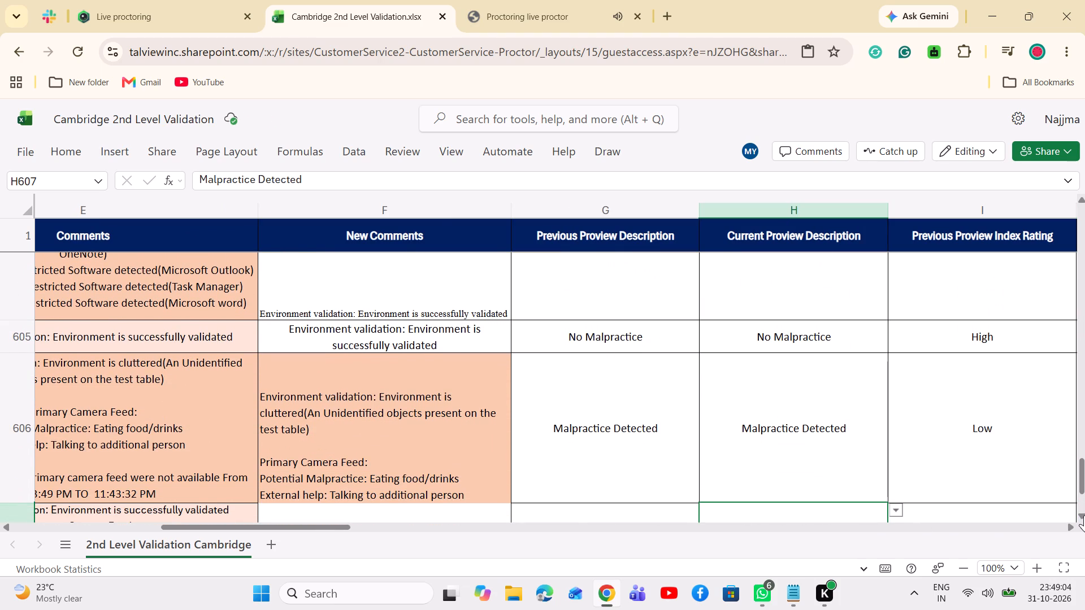
pyautogui.tripleClick(1084, 515)
pyautogui.click(1083, 517)
pyautogui.click(949, 458)
pyautogui.click(1084, 376)
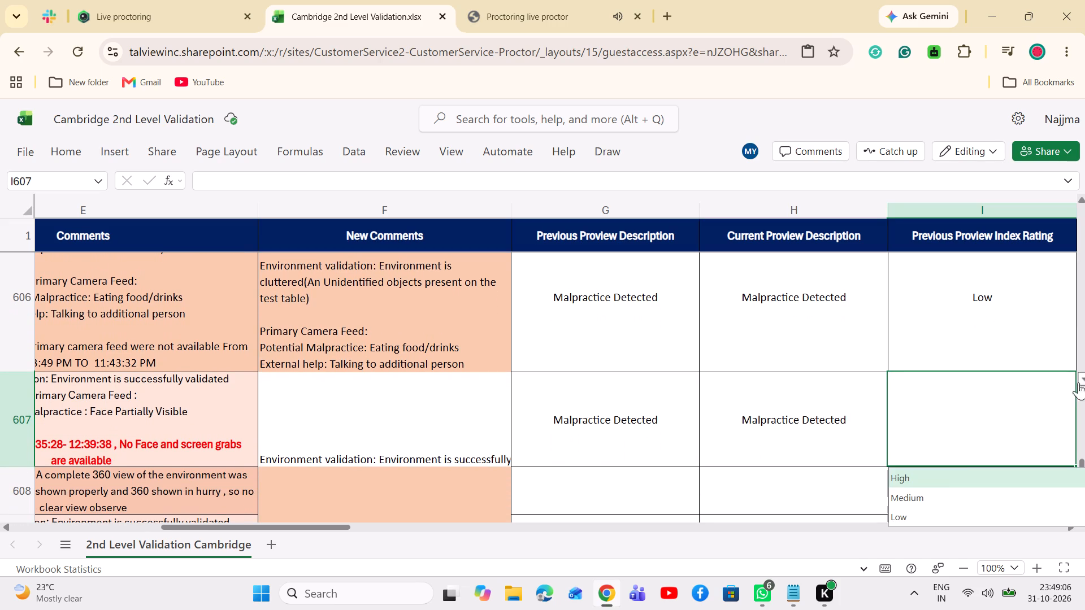
pyautogui.click(941, 523)
pyautogui.press('Right')
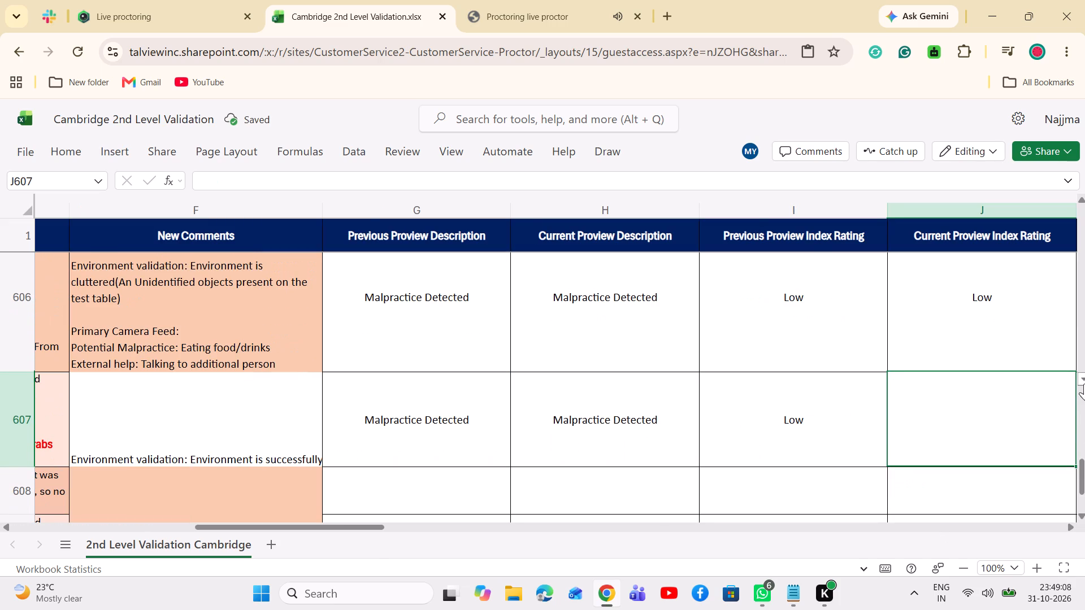
pyautogui.click(1084, 381)
pyautogui.click(931, 520)
# Set row 607's review status to Marked as reviewed.
pyautogui.press('Right')
pyautogui.click(1084, 384)
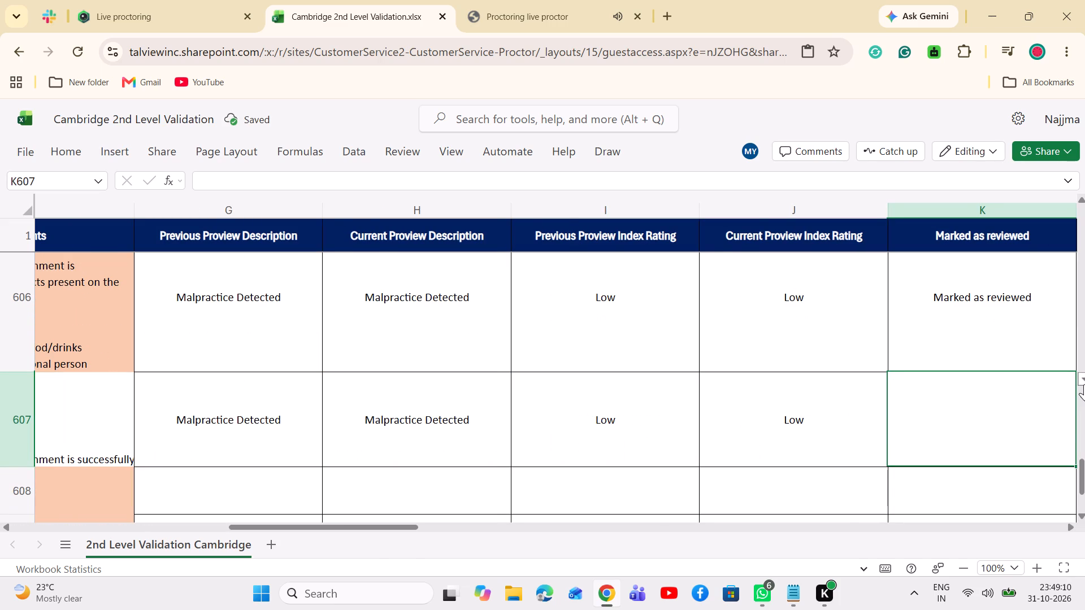
pyautogui.click(960, 478)
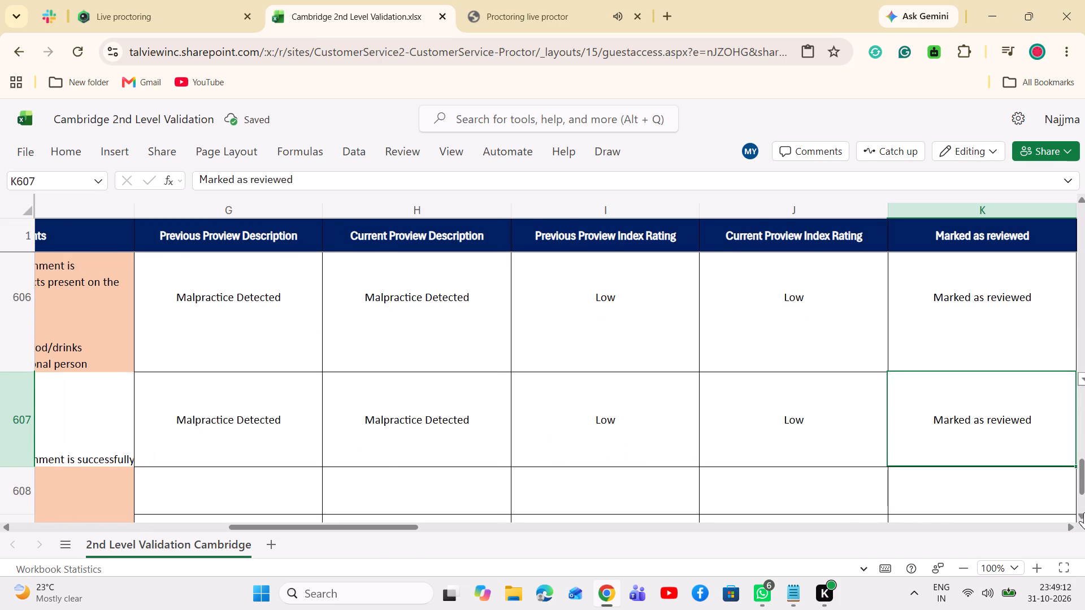
# Copy the UUID of row 608 from the validation workbook.
pyautogui.doubleClick(1084, 515)
pyautogui.click(995, 442)
pyautogui.press('Left')
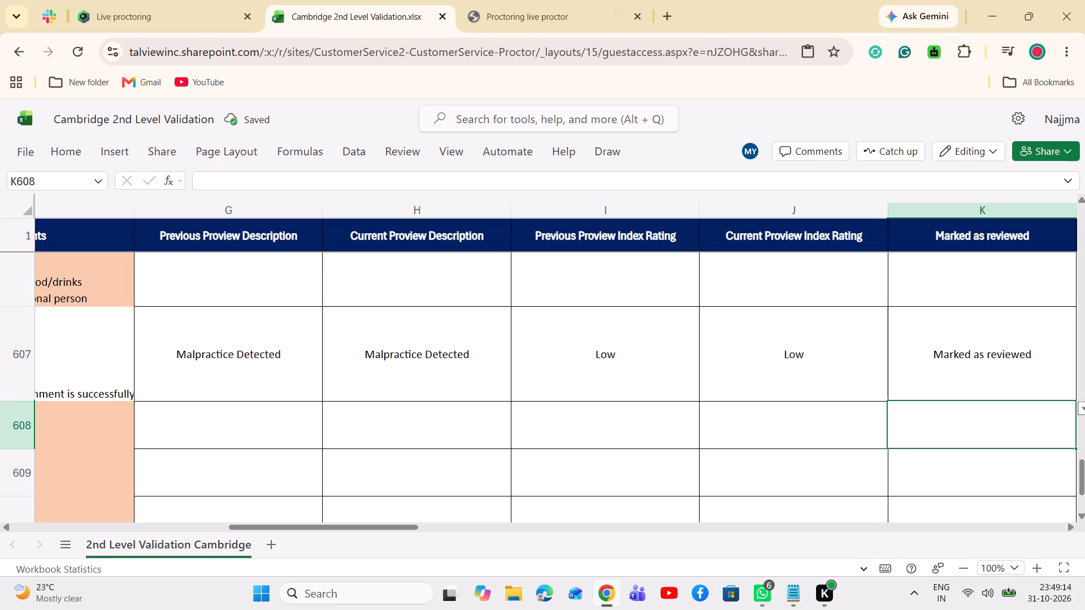
pyautogui.press('Left')
pyautogui.click(515, 0)
pyautogui.press('Left')
pyautogui.click(355, 11)
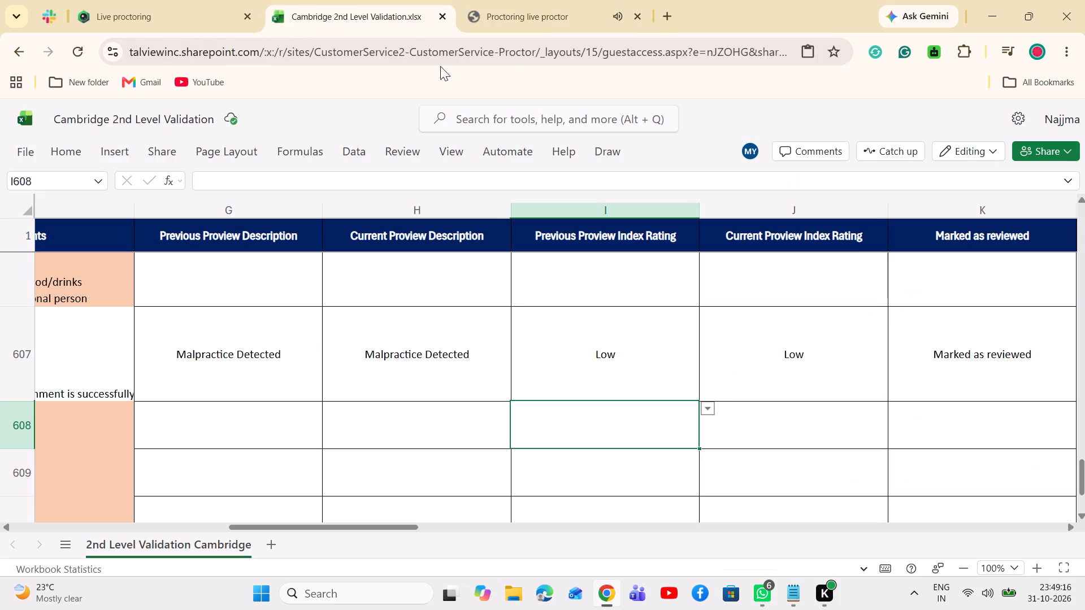
pyautogui.press('Left')
pyautogui.press('Left')
pyautogui.press('Left')
pyautogui.press('Left')
pyautogui.press('Left')
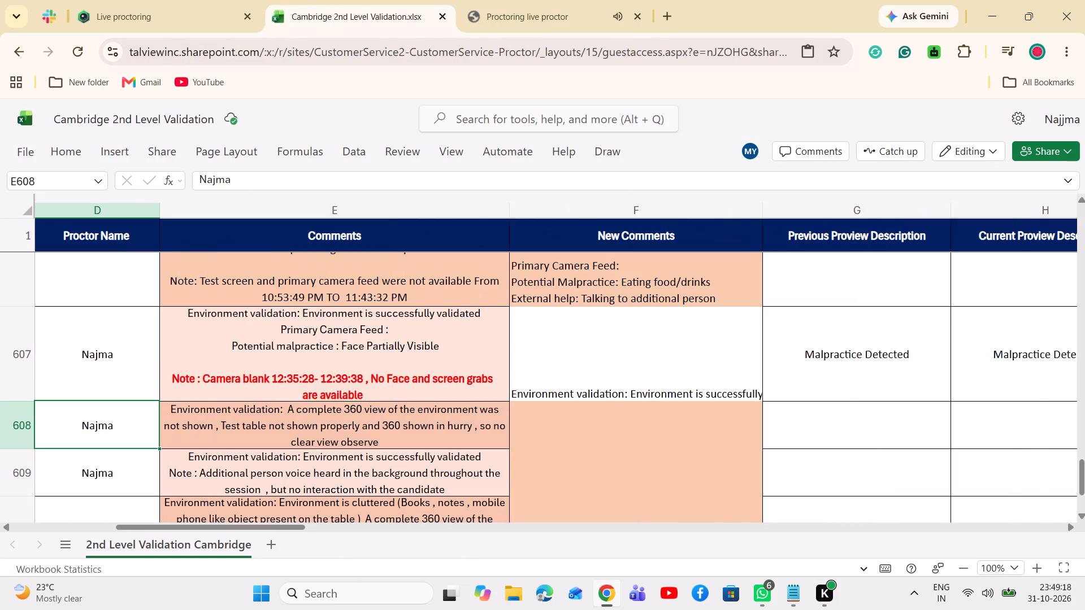
pyautogui.press('Left')
pyautogui.doubleClick(172, 442)
pyautogui.moveTo(58, 422); pyautogui.dragTo(325, 423)
pyautogui.hotkey('ctrl', 'c')
# Open row 608's session in the proctoring console using the copied UUID.
pyautogui.click(534, 0)
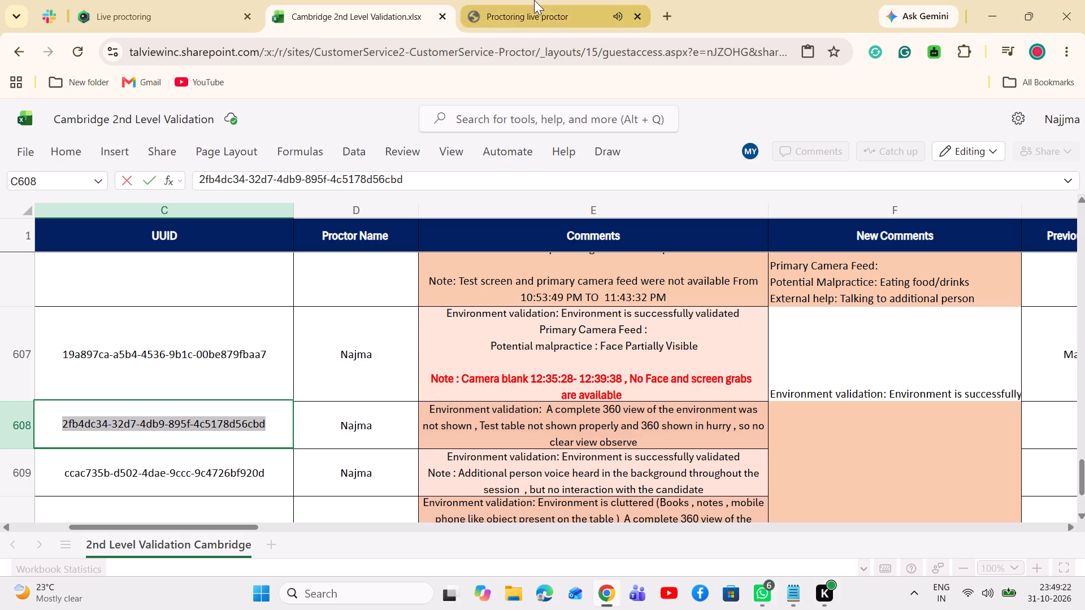
pyautogui.moveTo(513, 59); pyautogui.dragTo(289, 68)
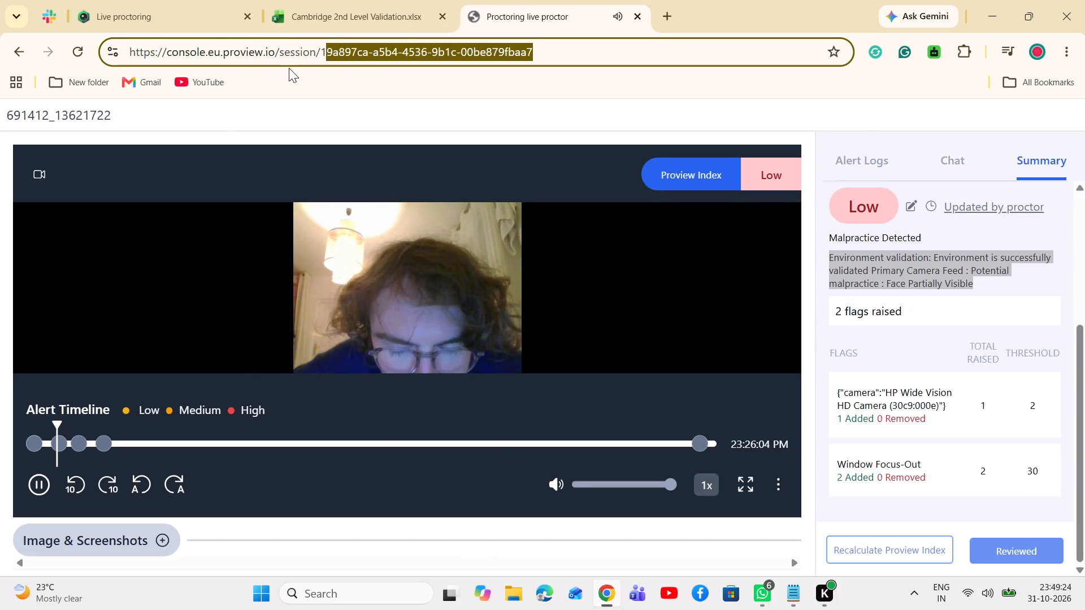
pyautogui.press('BackSpace')
pyautogui.press('BackSpace')
pyautogui.hotkey('ctrl', 'v')
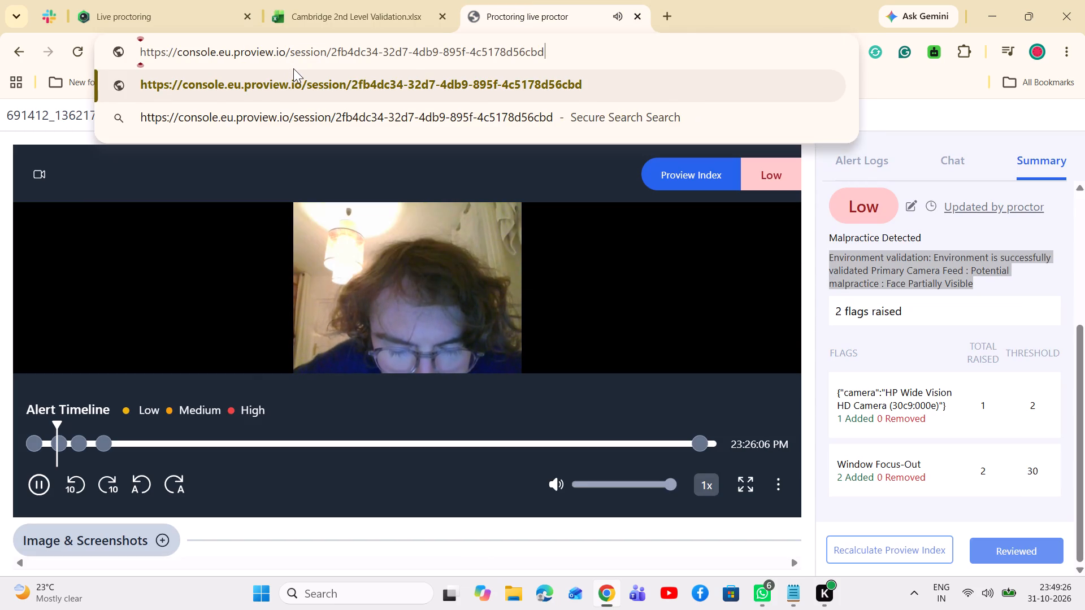
pyautogui.press('Return')
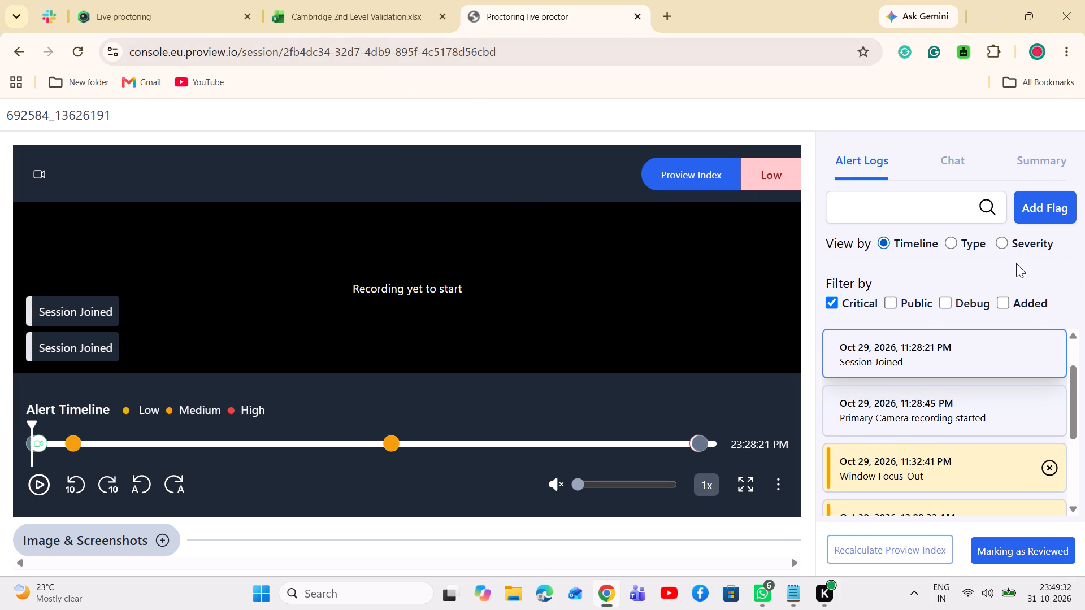
# Filter the session's alert logs to show only Added flags, excluding Critical ones.
pyautogui.click(1009, 299)
pyautogui.click(836, 312)
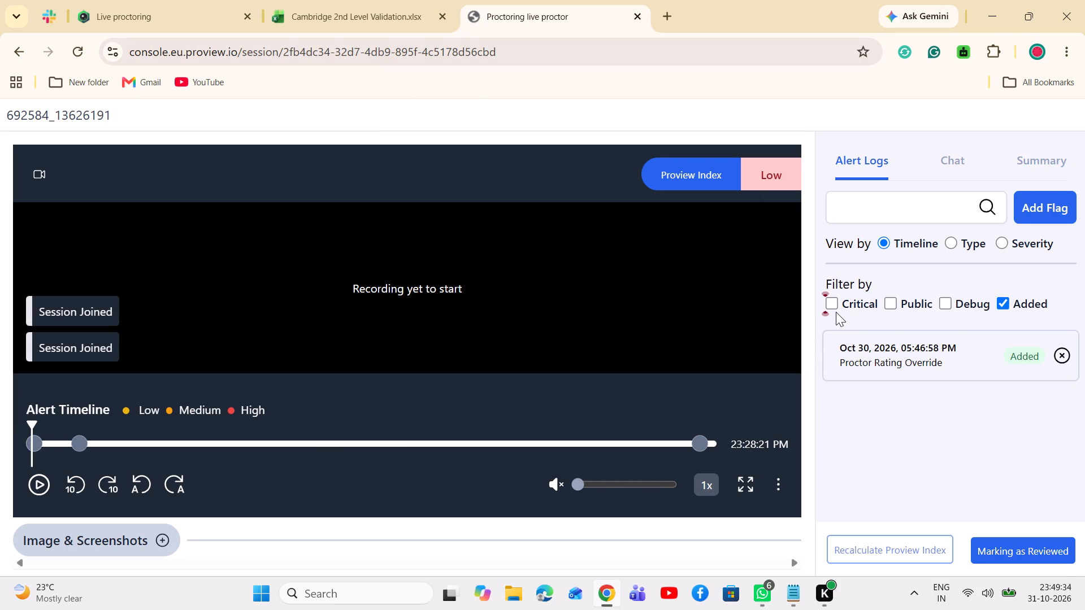
# Expand the Proview Index details in the session summary to check the proctor's rating and comment.
pyautogui.click(1047, 160)
pyautogui.click(919, 380)
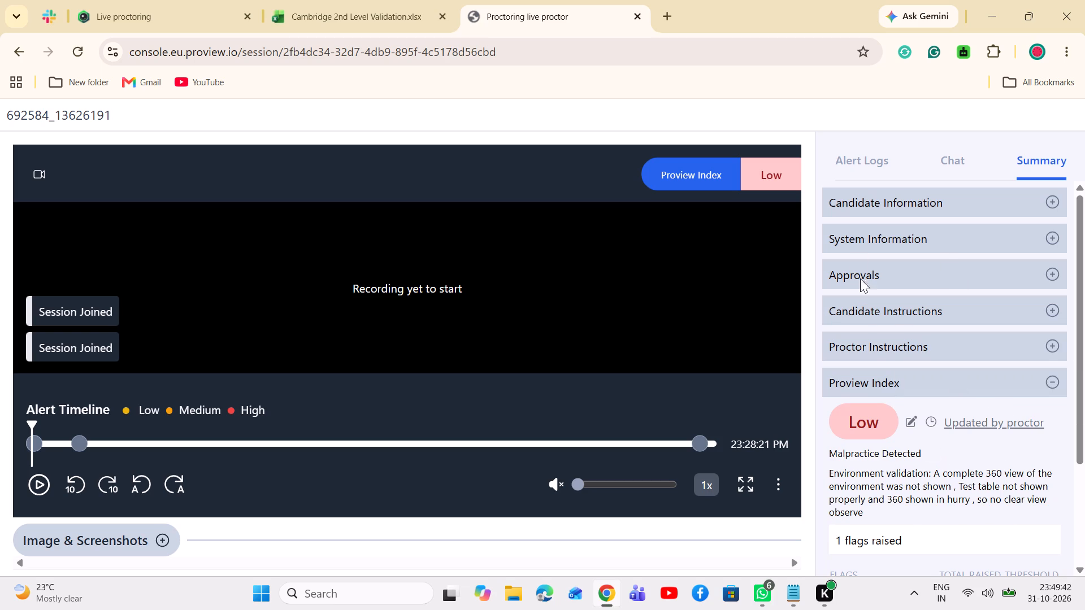
# Switch to Notepad and look through the 1411 note for a comment template about an incomplete 360 view.
pyautogui.click(788, 602)
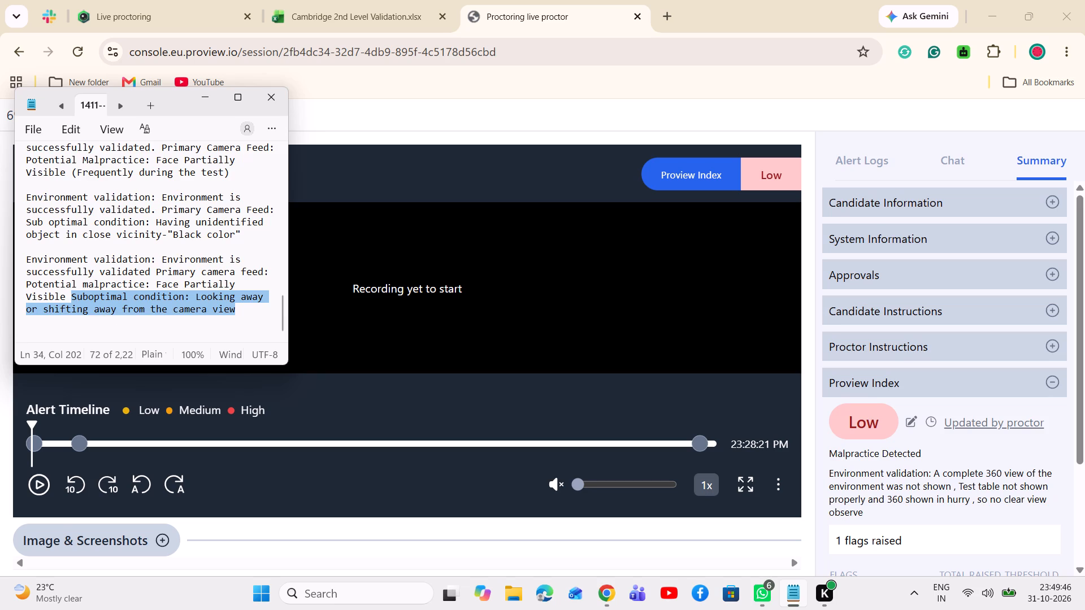
pyautogui.scroll(7, 145, 284)
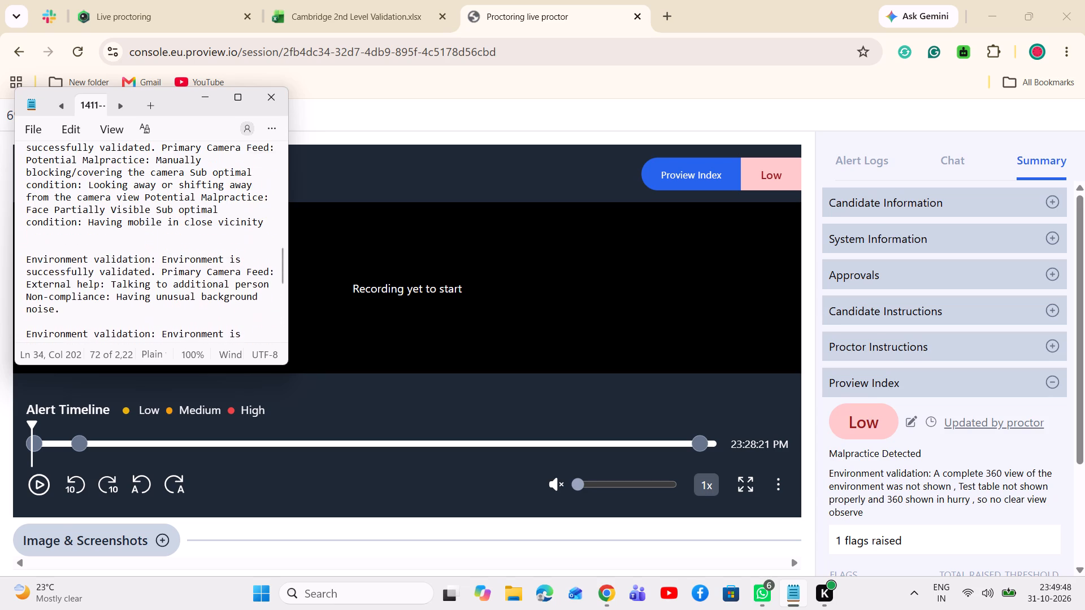
pyautogui.scroll(3, 145, 284)
pyautogui.click(60, 104)
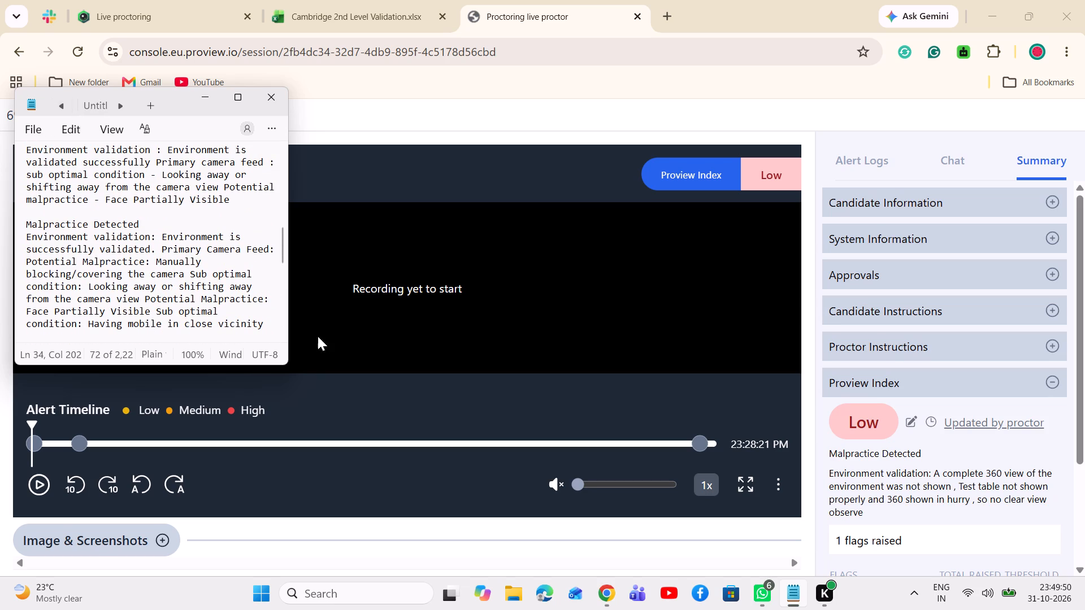
pyautogui.scroll(1, 203, 298)
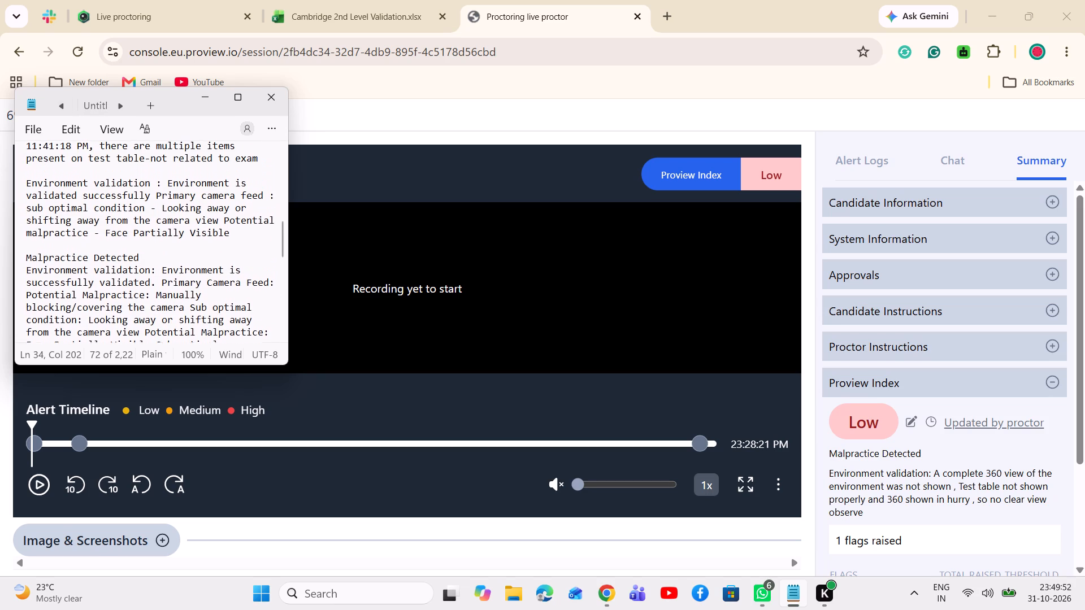
pyautogui.scroll(7, 203, 298)
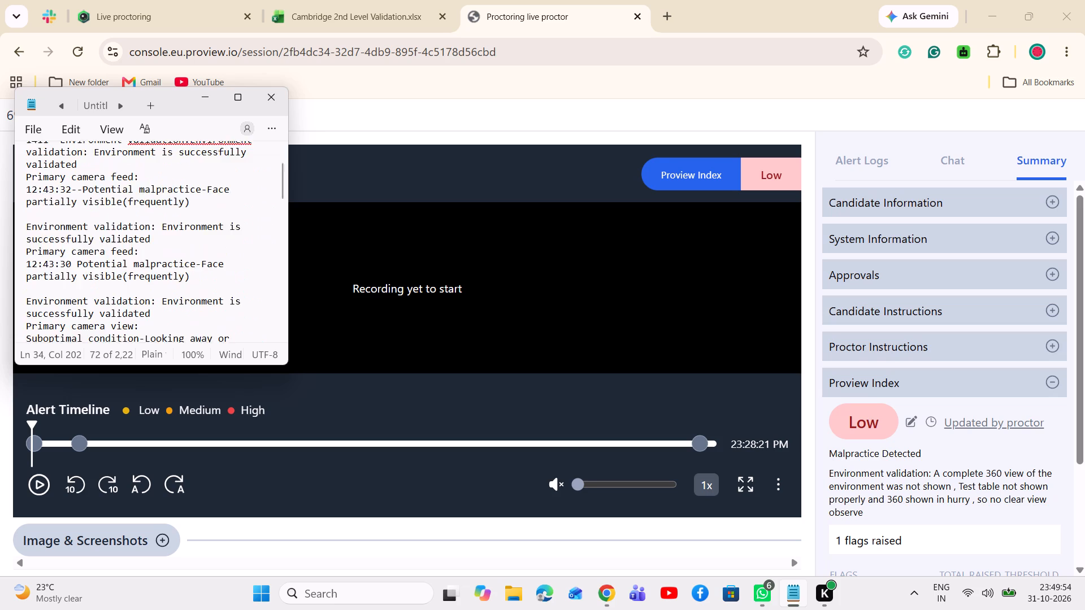
pyautogui.scroll(3, 205, 297)
pyautogui.scroll(-2, 203, 242)
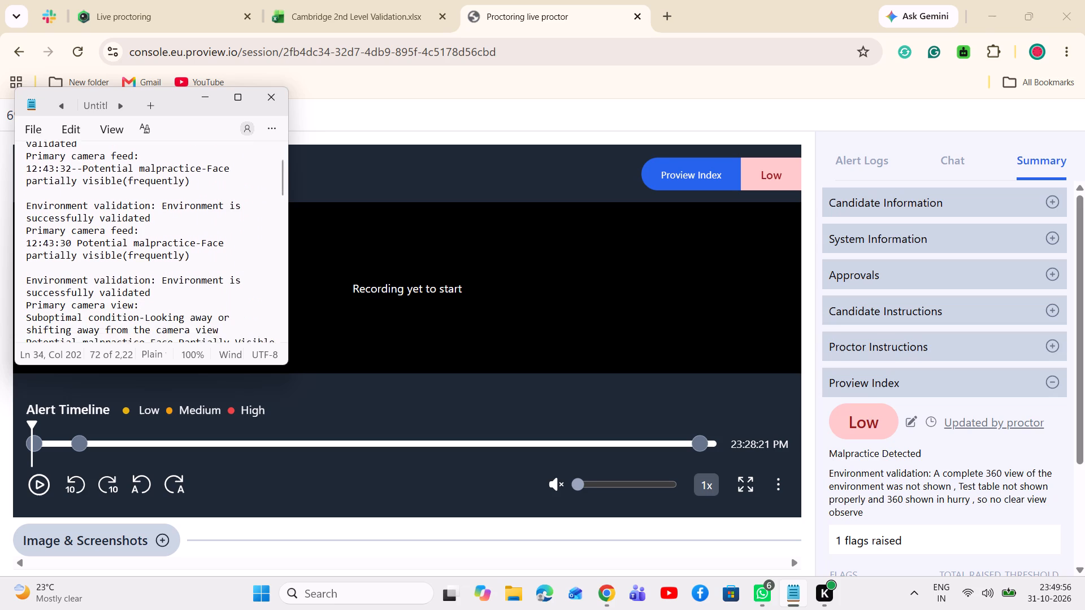
pyautogui.scroll(-8, 203, 242)
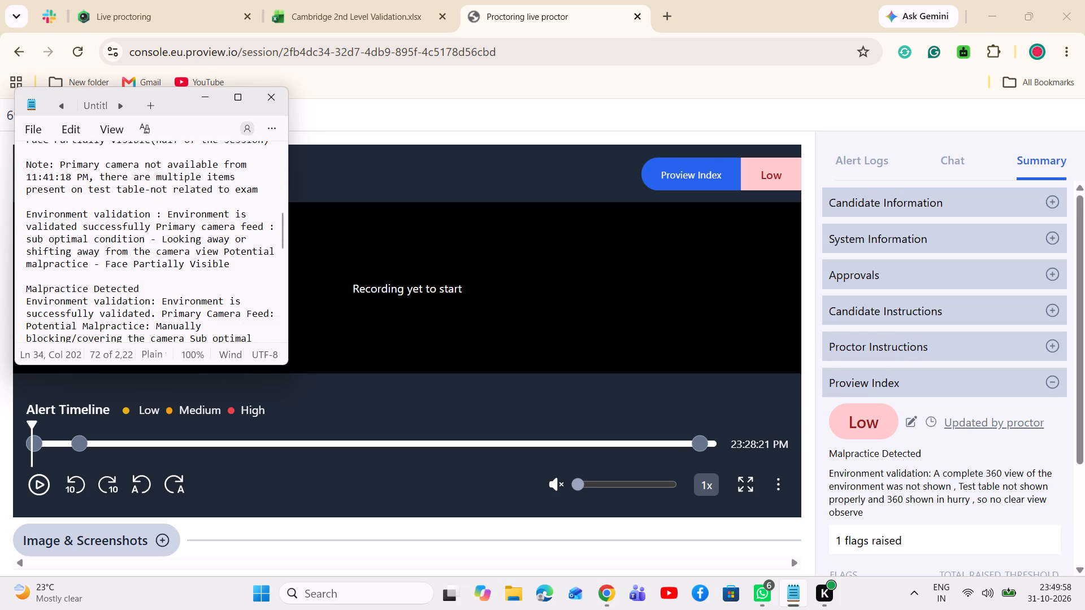
pyautogui.scroll(-7, 202, 242)
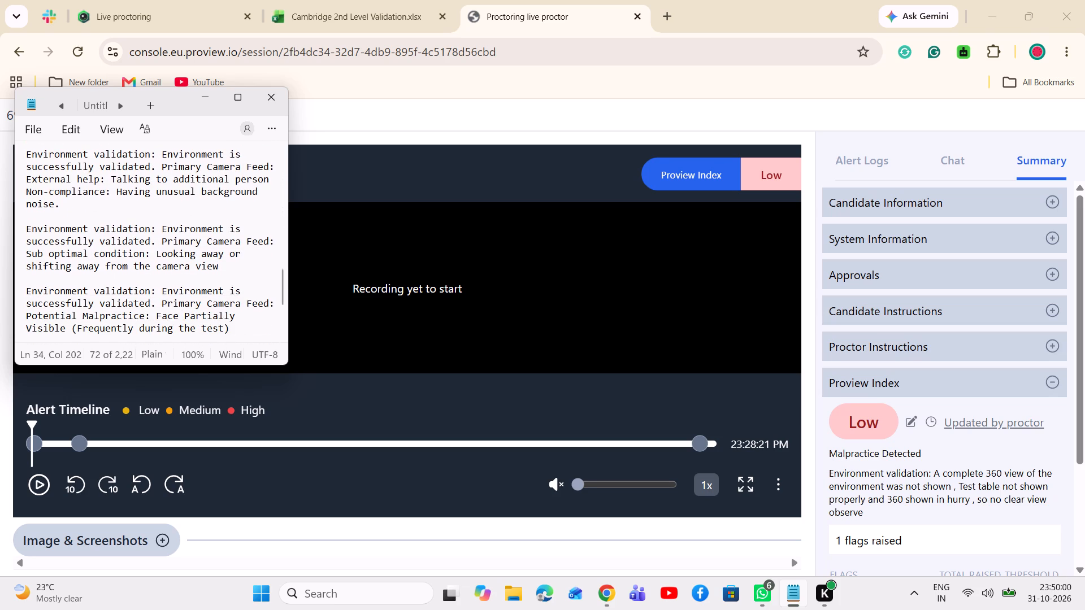
pyautogui.scroll(-6, 205, 243)
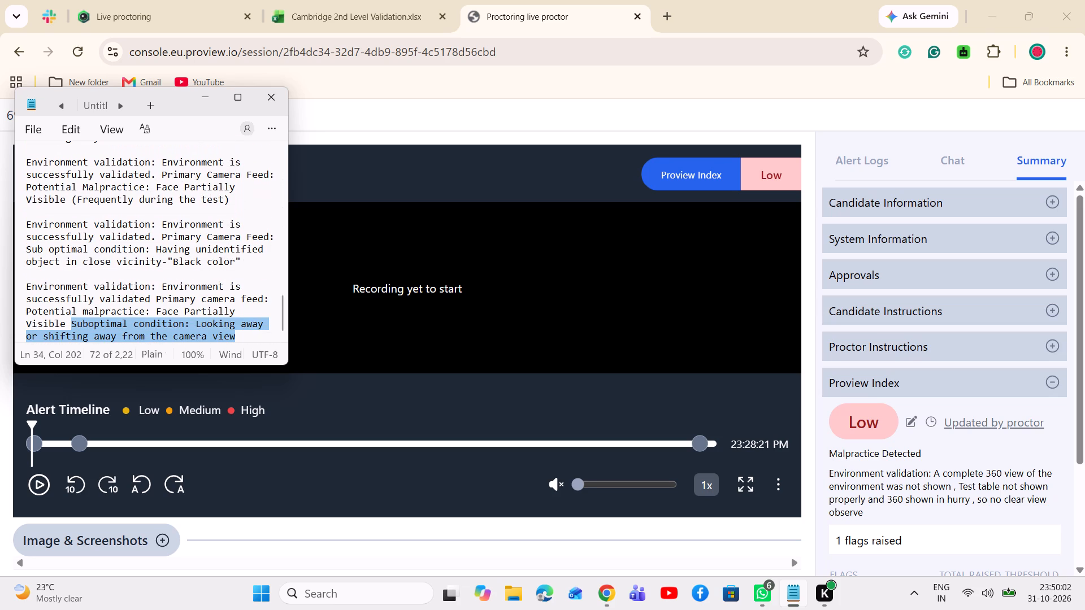
pyautogui.scroll(-7, 206, 246)
pyautogui.click(57, 108)
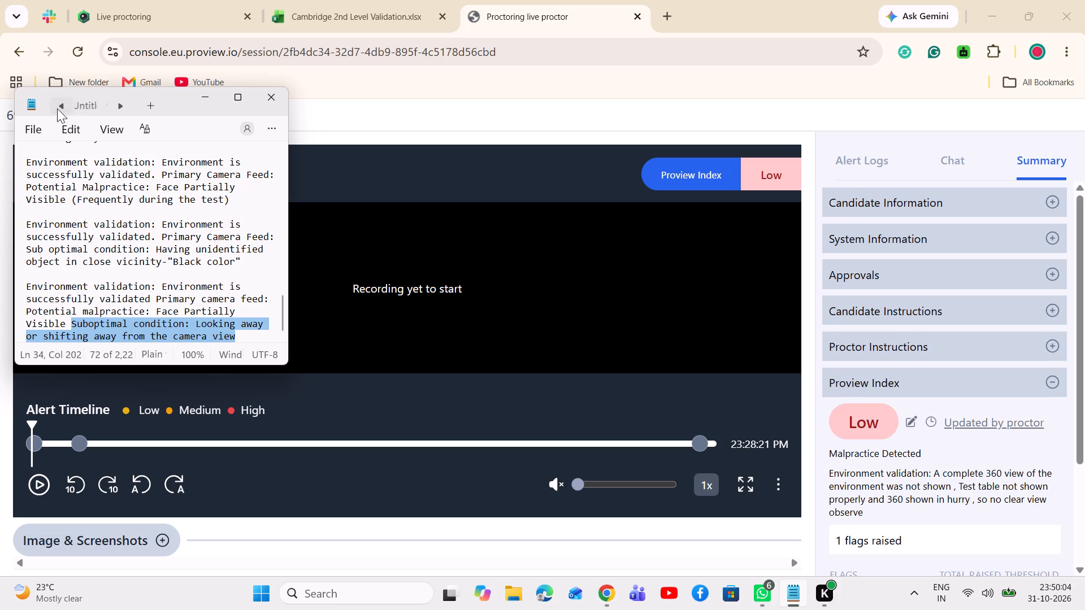
pyautogui.scroll(15, 160, 294)
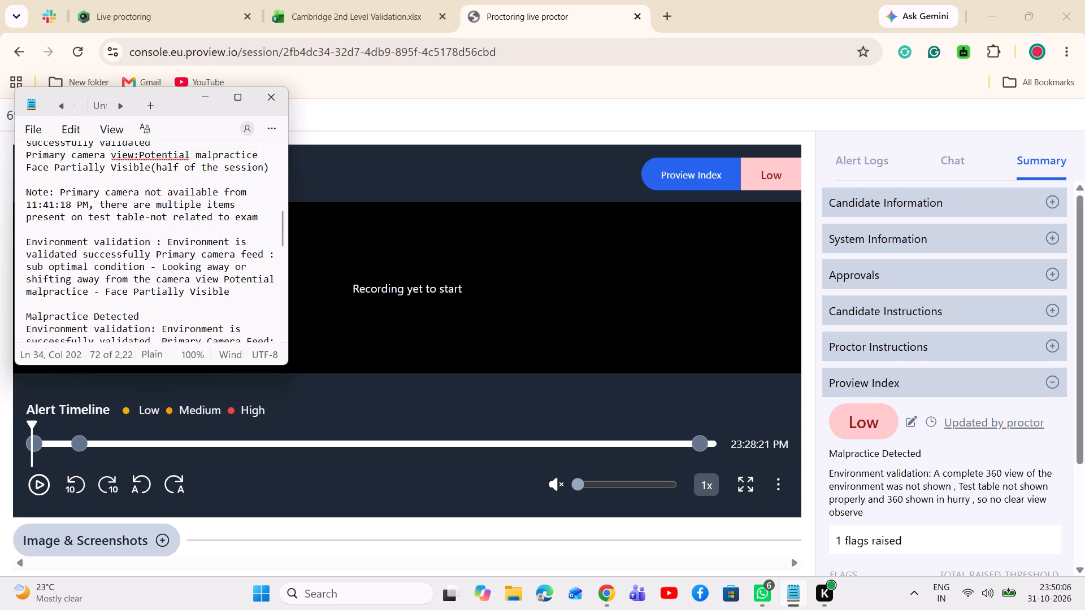
pyautogui.scroll(7, 173, 275)
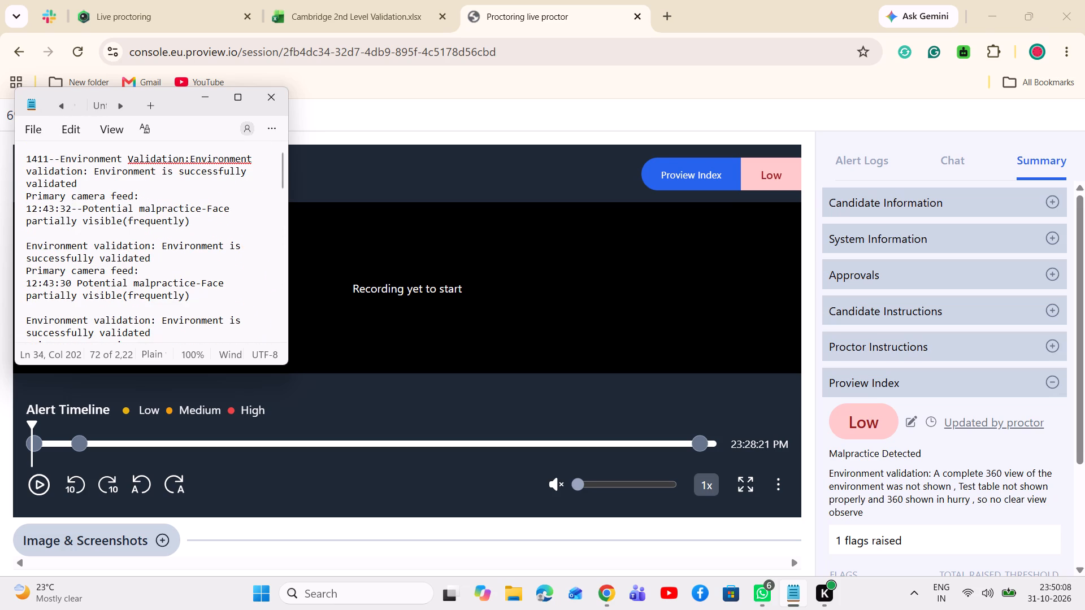
pyautogui.moveTo(281, 165); pyautogui.dragTo(285, 197)
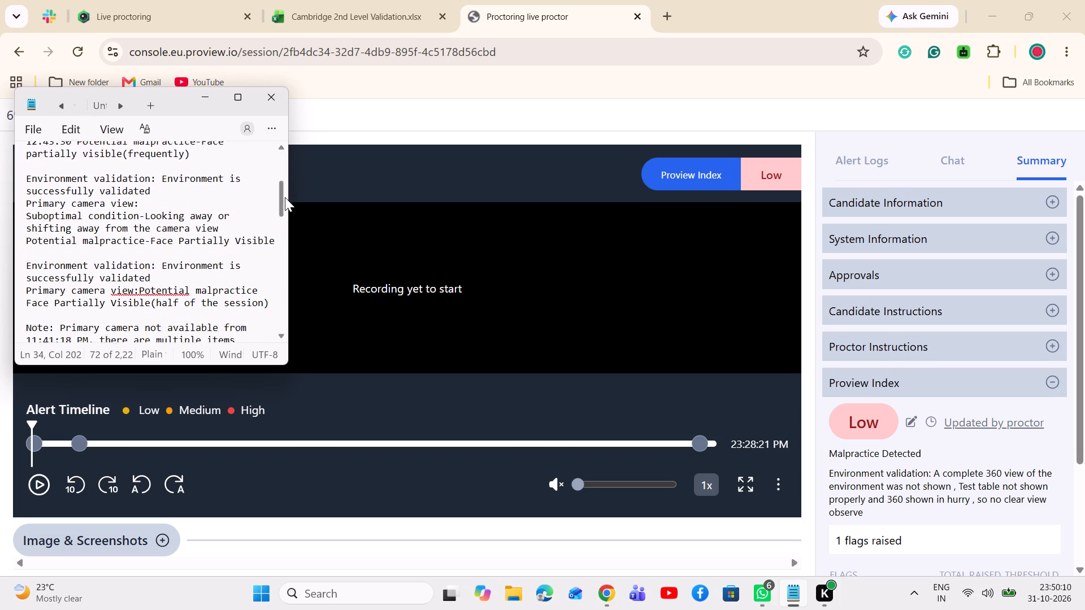
pyautogui.moveTo(285, 197); pyautogui.dragTo(289, 216)
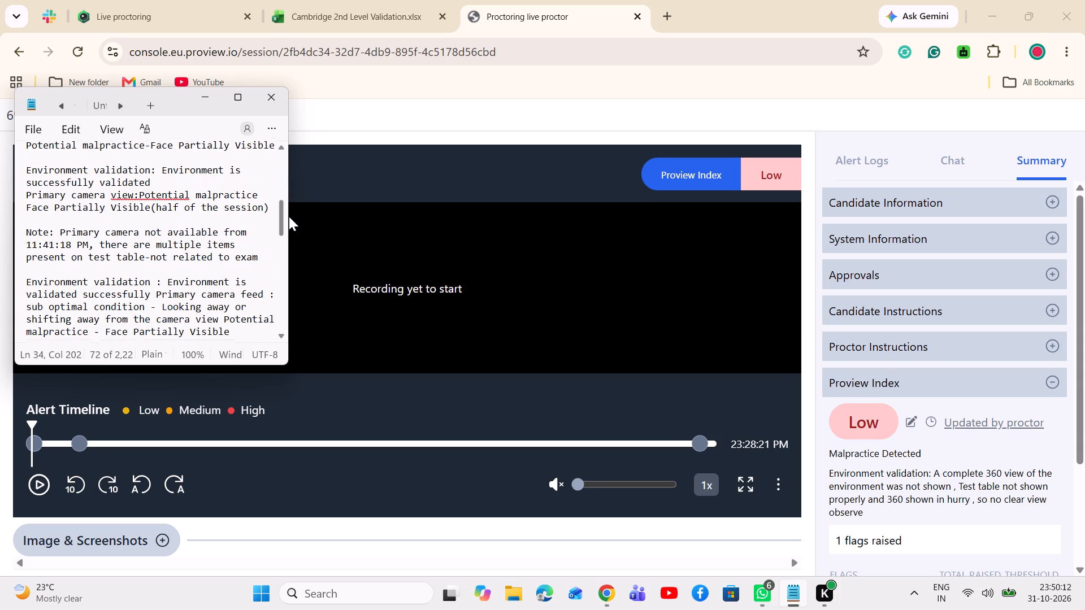
pyautogui.moveTo(289, 216); pyautogui.dragTo(290, 269)
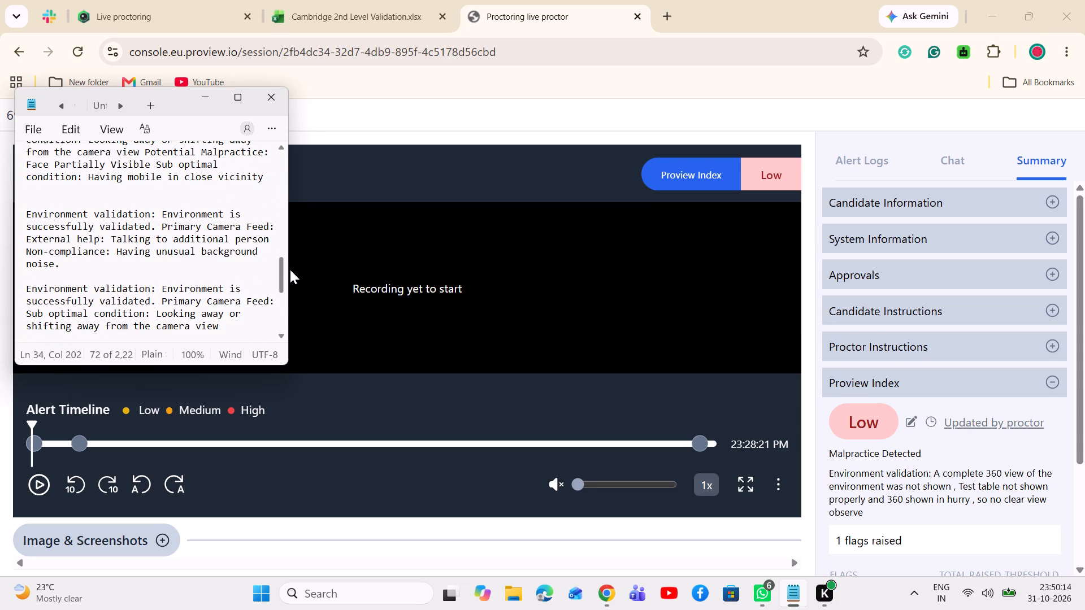
pyautogui.moveTo(290, 269); pyautogui.dragTo(290, 306)
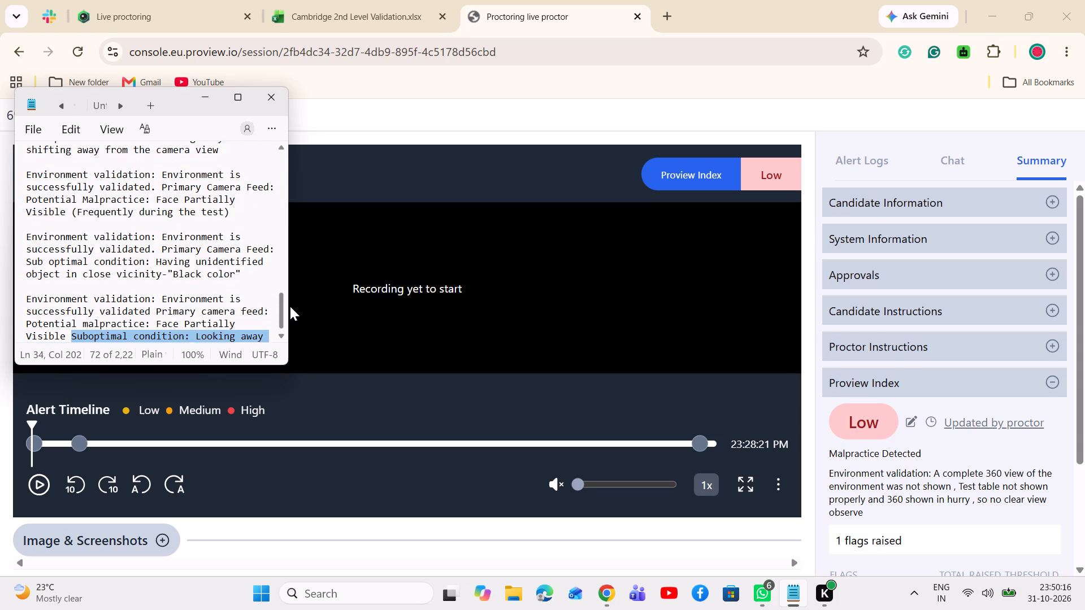
pyautogui.moveTo(290, 306); pyautogui.dragTo(290, 315)
pyautogui.scroll(2, 120, 313)
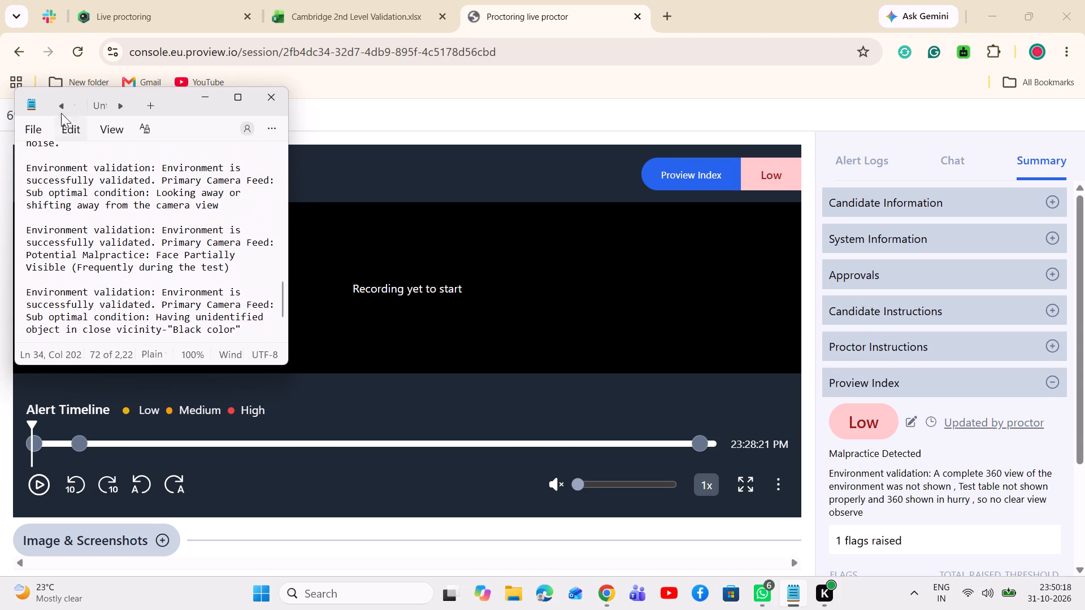
pyautogui.click(58, 106)
pyautogui.scroll(-7, 149, 228)
pyautogui.click(233, 103)
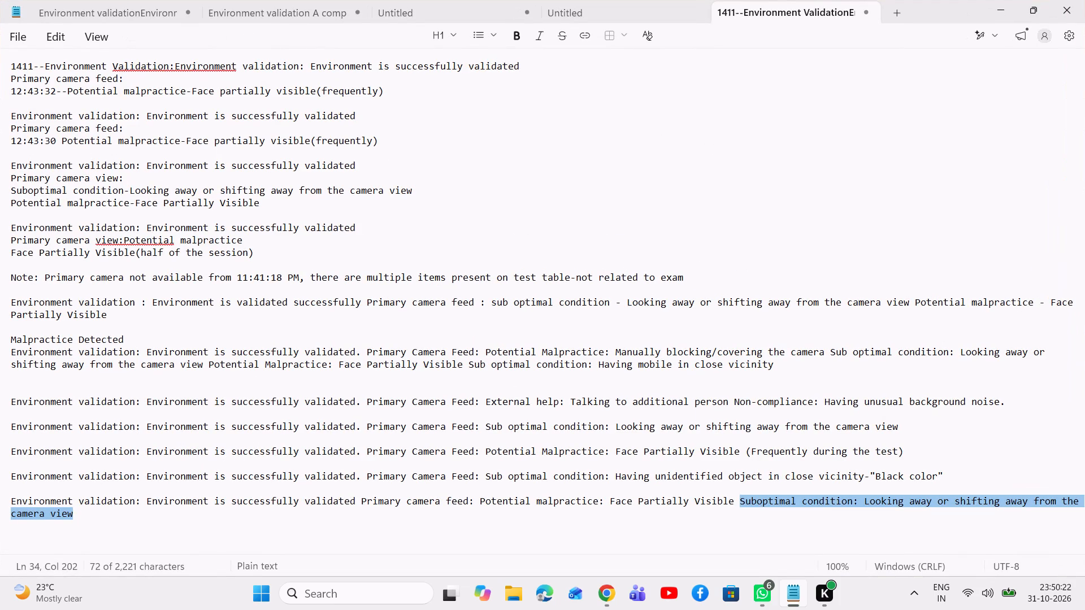
pyautogui.scroll(3, 319, 360)
pyautogui.scroll(-7, 503, 359)
pyautogui.scroll(1, 363, 300)
# Search the long Environment validation note in Notepad for a comment template about an incomplete 360 view of the test room.
pyautogui.click(260, 6)
pyautogui.scroll(-1, 257, 277)
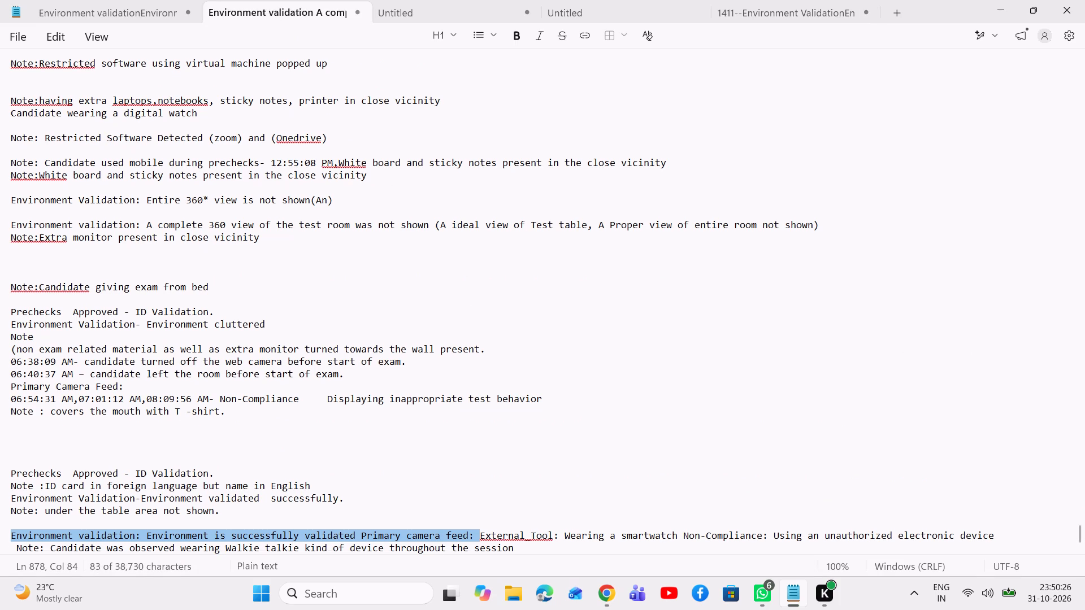
pyautogui.scroll(-4, 260, 304)
pyautogui.scroll(4, 322, 384)
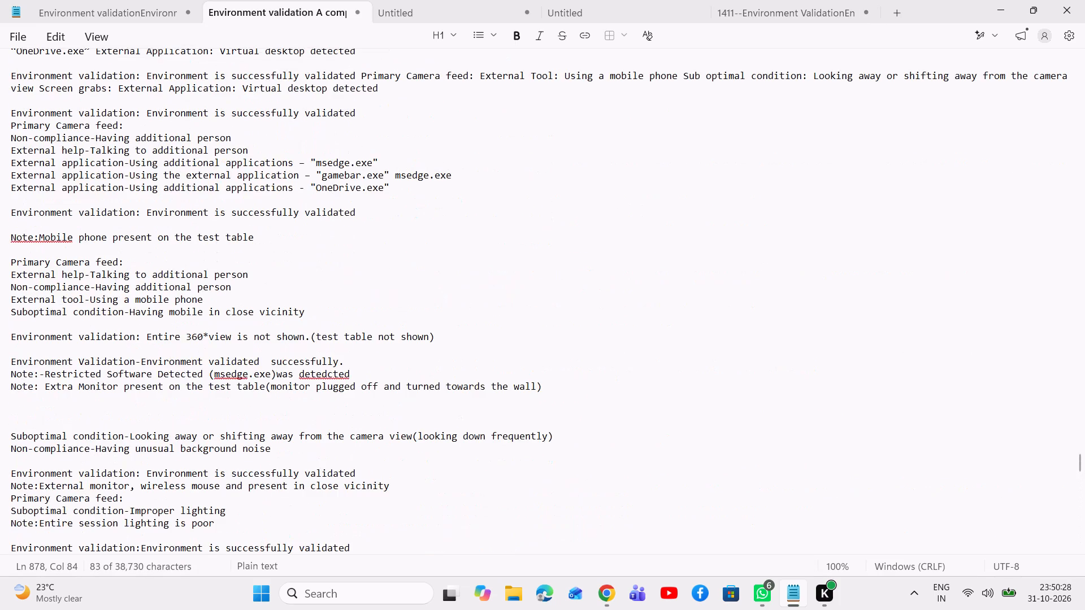
pyautogui.scroll(-1, 321, 334)
pyautogui.scroll(1, 805, 155)
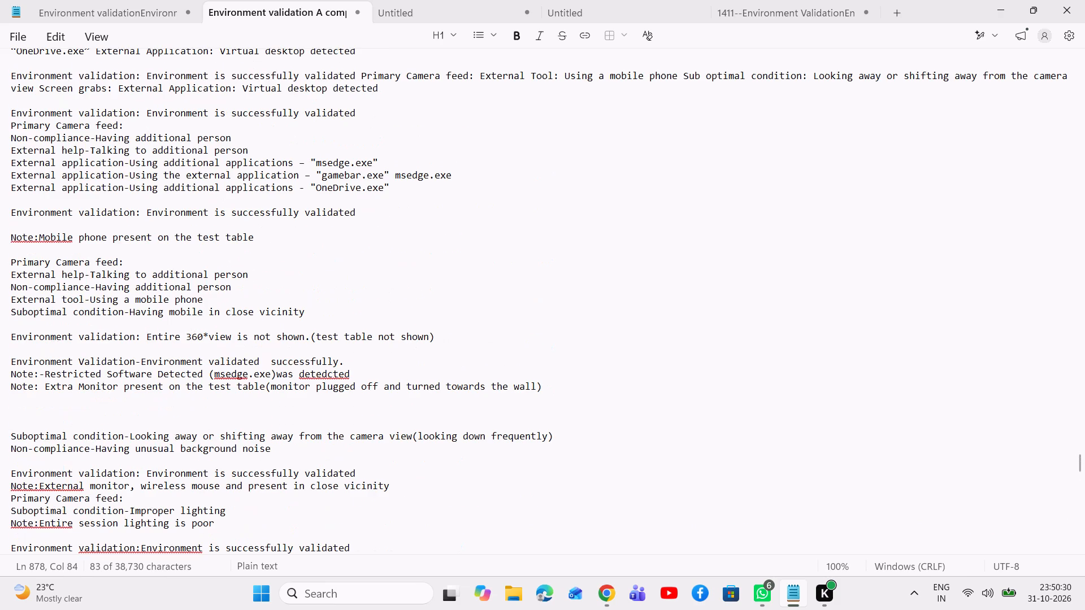
pyautogui.scroll(2, 237, 260)
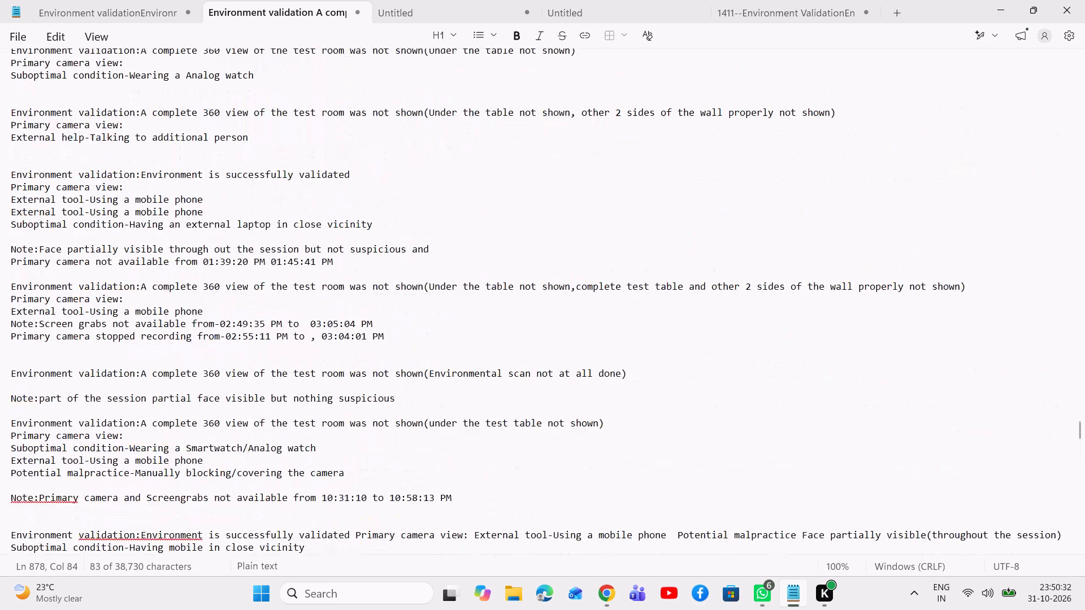
pyautogui.scroll(-2, 236, 262)
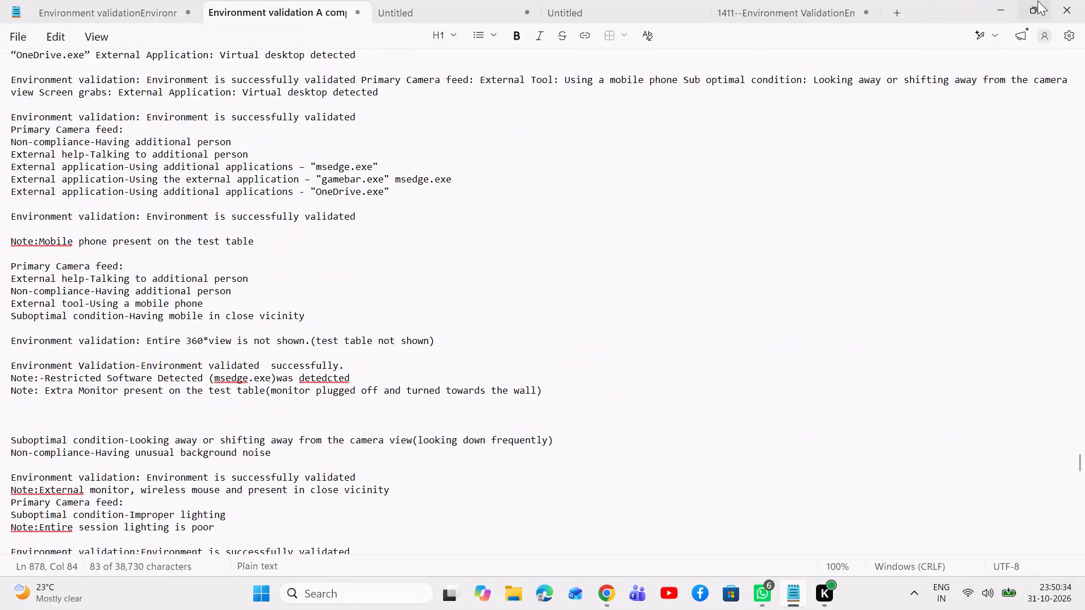
pyautogui.click(1038, 1)
pyautogui.scroll(1, 174, 278)
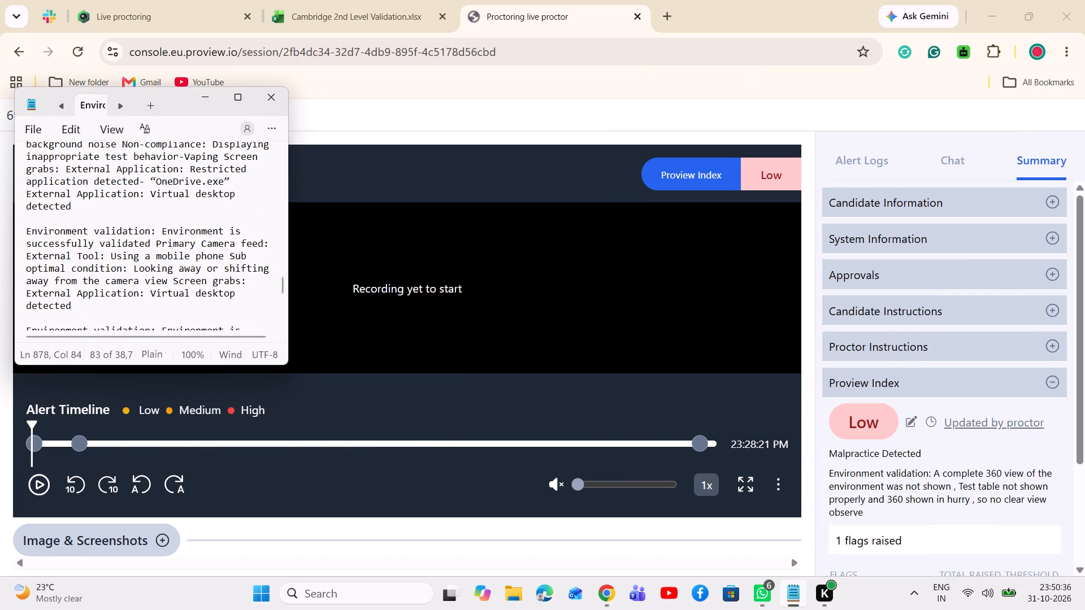
pyautogui.scroll(3, 174, 278)
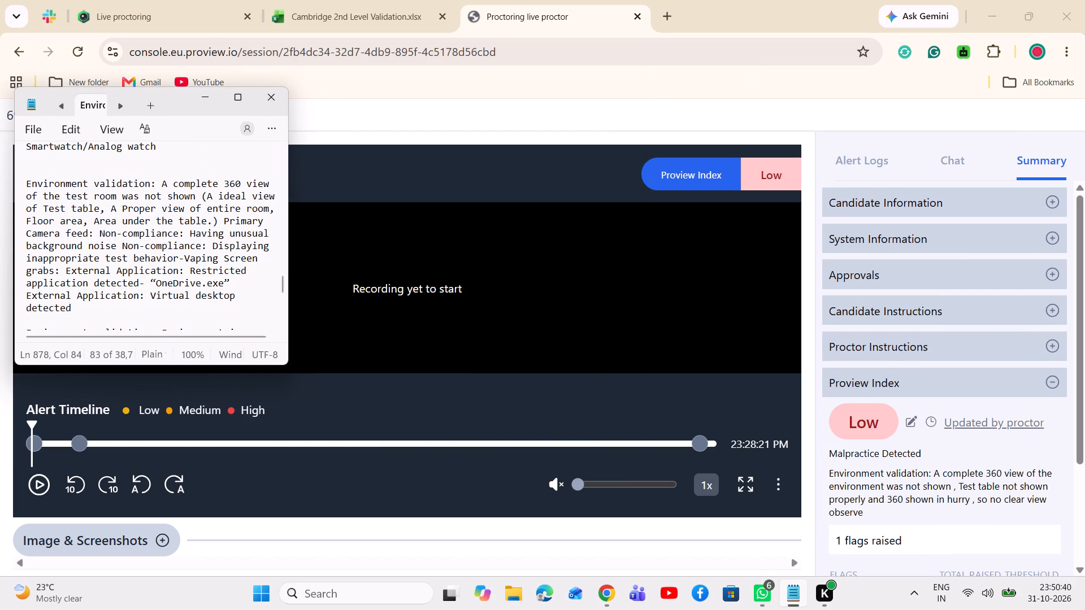
# Copy the template sentence on the incomplete 360 view listing test table, entire room, floor area and area under the table.
pyautogui.moveTo(217, 222); pyautogui.dragTo(34, 210)
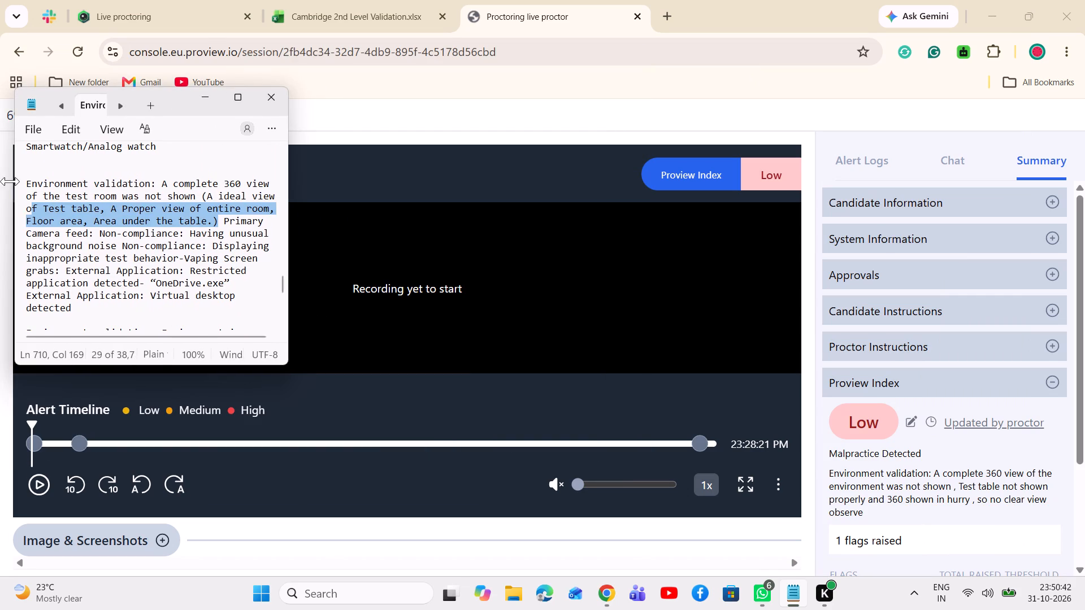
pyautogui.click(10, 181)
pyautogui.moveTo(12, 178); pyautogui.dragTo(38, 186)
pyautogui.click(53, 194)
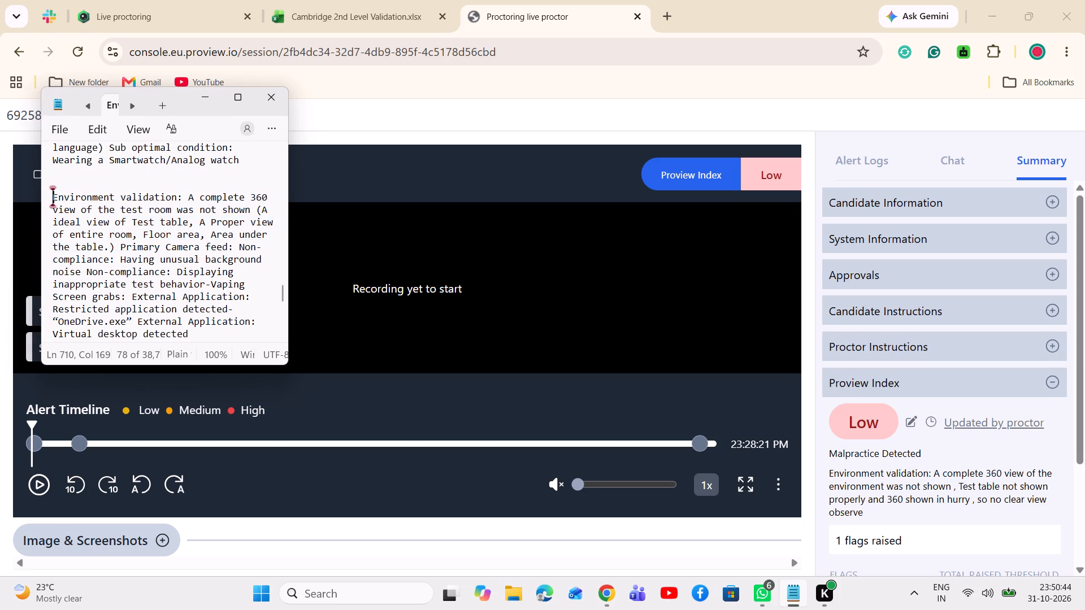
pyautogui.moveTo(54, 194); pyautogui.dragTo(104, 244)
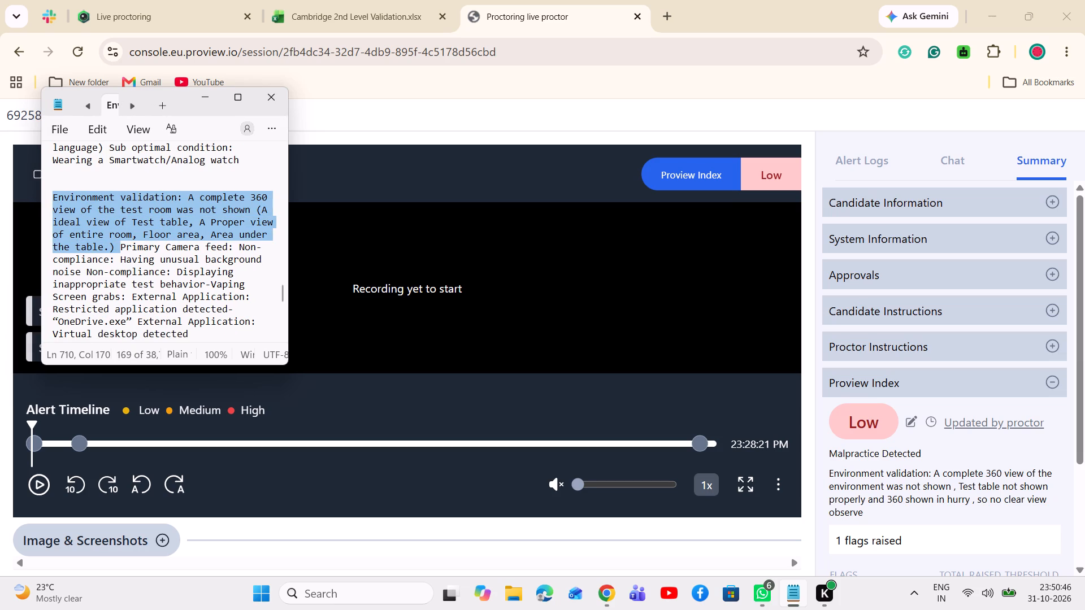
pyautogui.hotkey('ctrl', 'c')
# Update row 608's session proctor index to Low with reason Malpractice Detected and the copied 360-view comment as remarks, and save.
pyautogui.click(908, 422)
pyautogui.click(587, 263)
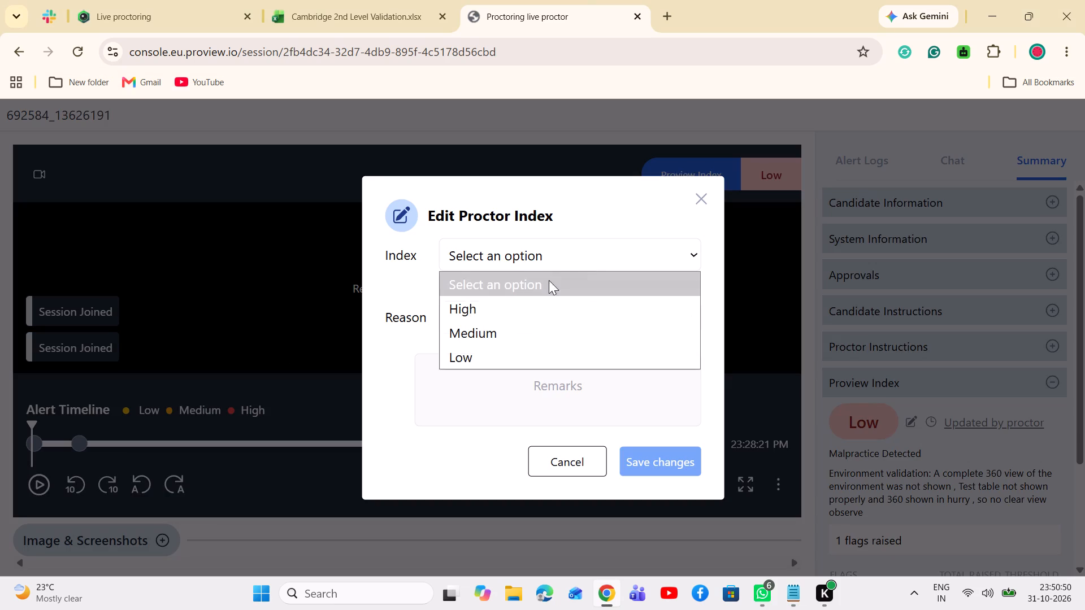
pyautogui.click(501, 355)
pyautogui.click(526, 317)
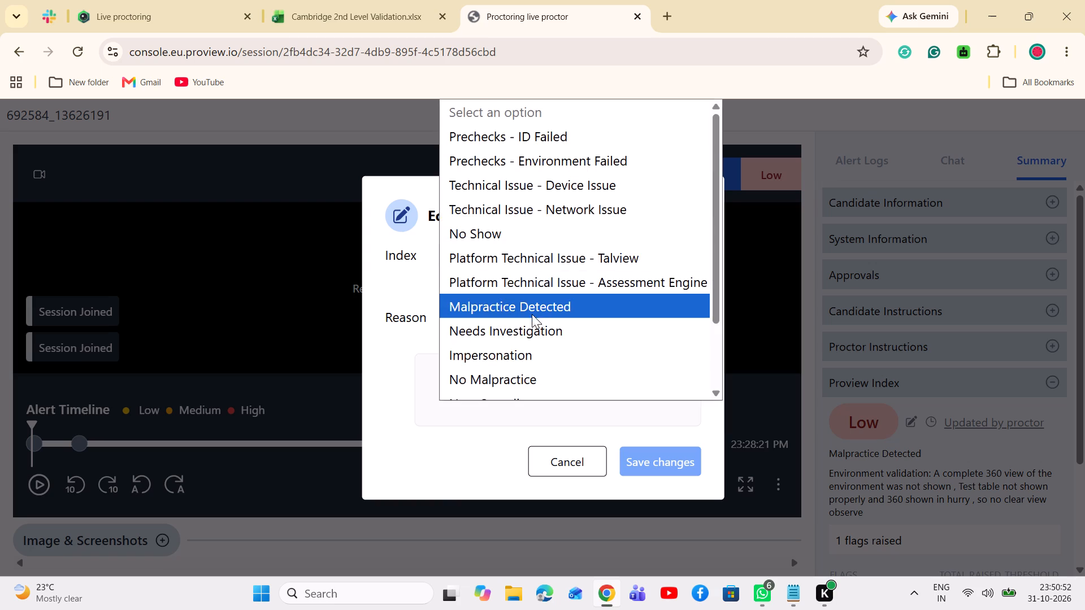
pyautogui.click(535, 311)
pyautogui.click(531, 364)
pyautogui.hotkey('ctrl', 'v')
pyautogui.scroll(-4, 612, 402)
pyautogui.click(661, 464)
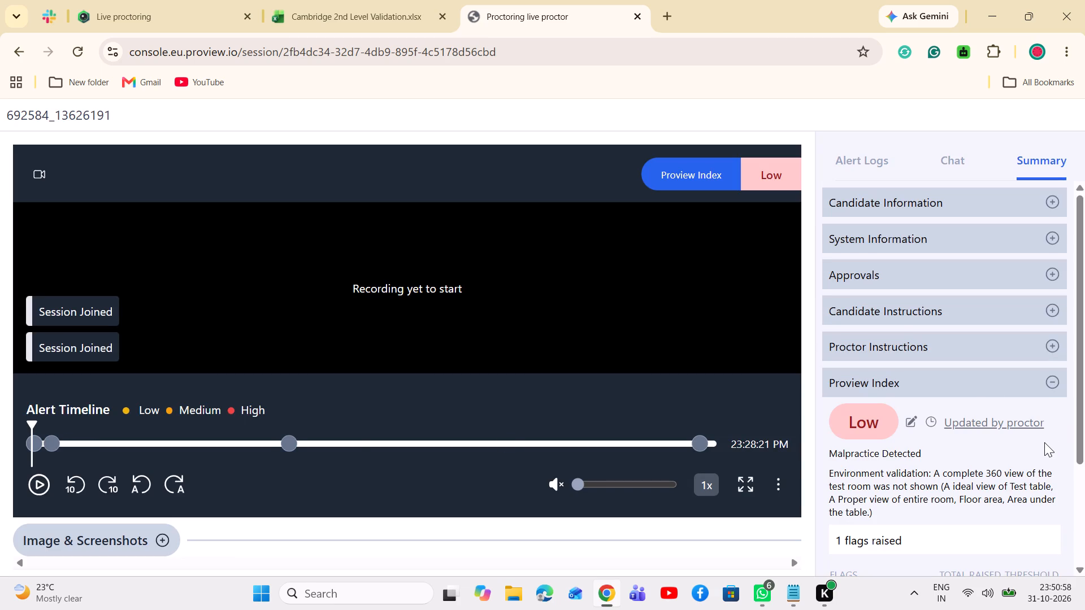
# Paste the copied 360-view comment into row 608's New Comments cell in the Cambridge workbook.
pyautogui.click(335, 13)
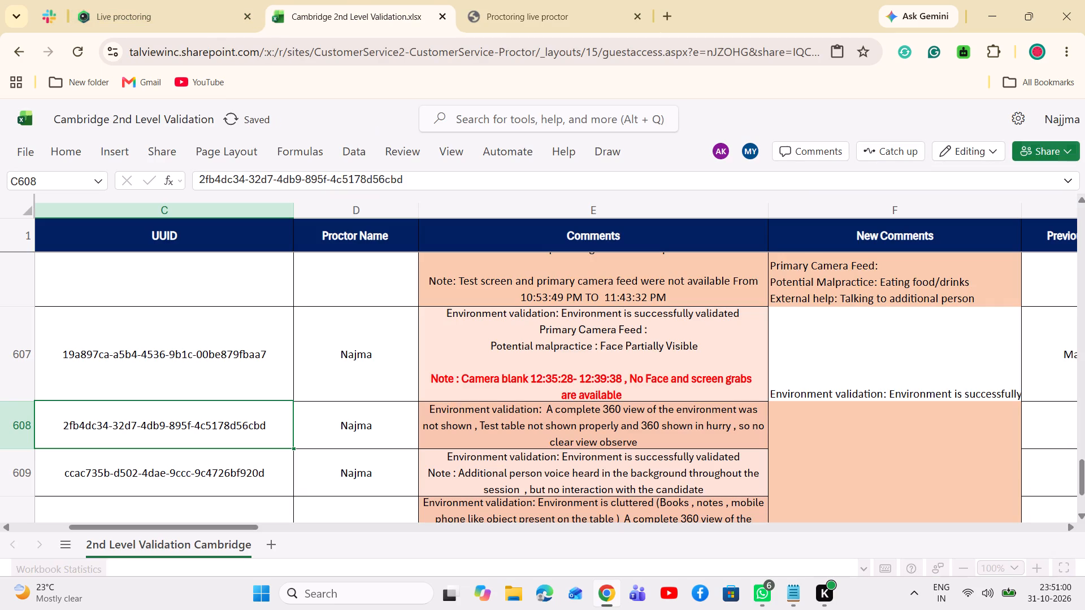
pyautogui.click(636, 436)
pyautogui.doubleClick(858, 446)
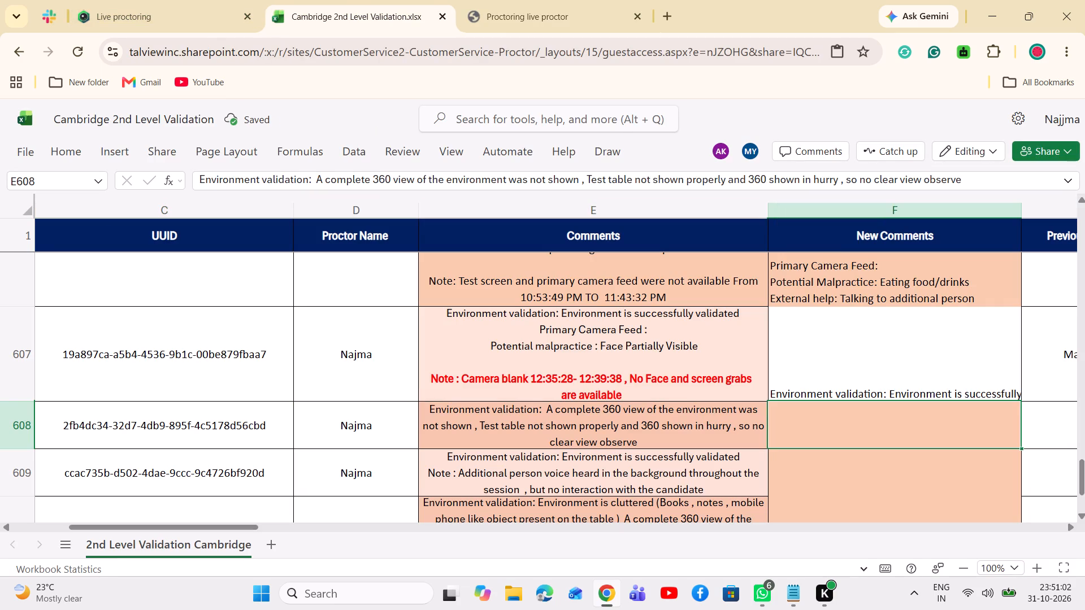
pyautogui.hotkey('ctrl', 'v')
pyautogui.click(691, 442)
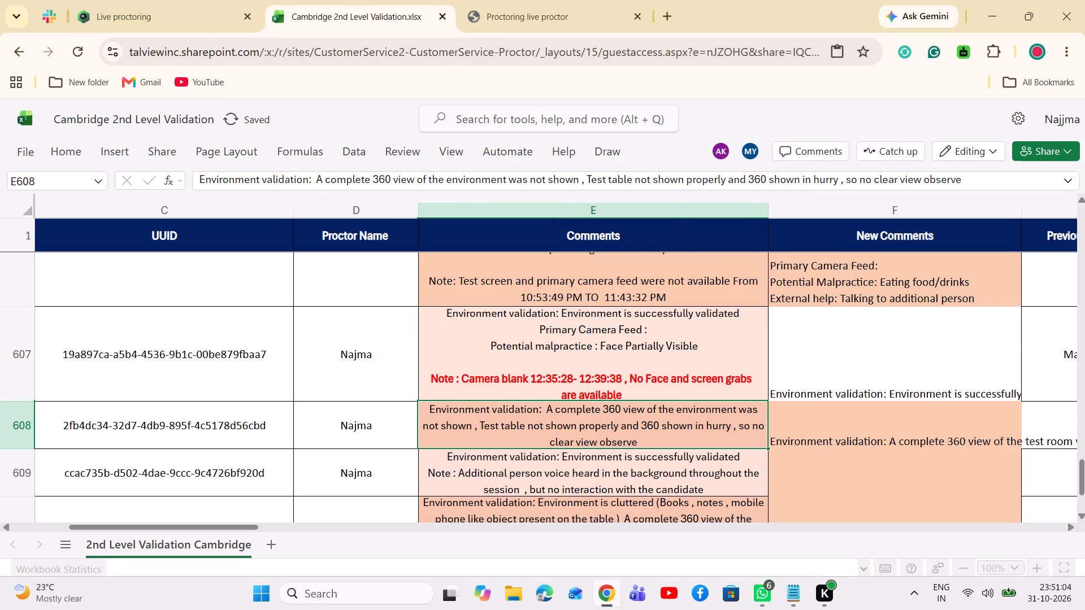
# Set row 608's Previous and Current Proview Description to Malpractice Detected.
pyautogui.click(851, 435)
pyautogui.press('Right')
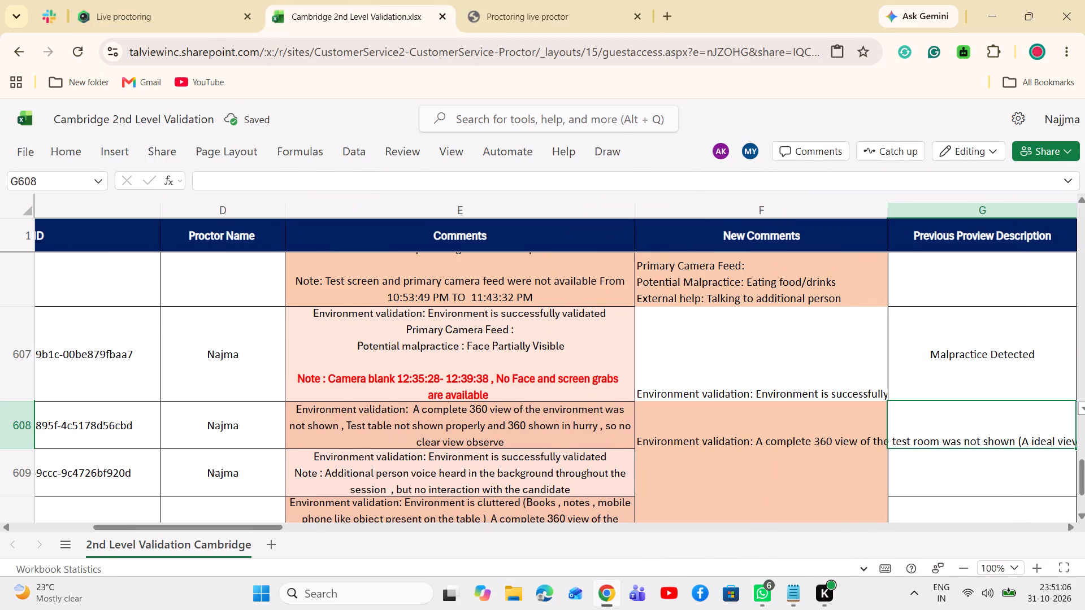
pyautogui.press('Right')
pyautogui.click(854, 429)
pyautogui.click(894, 414)
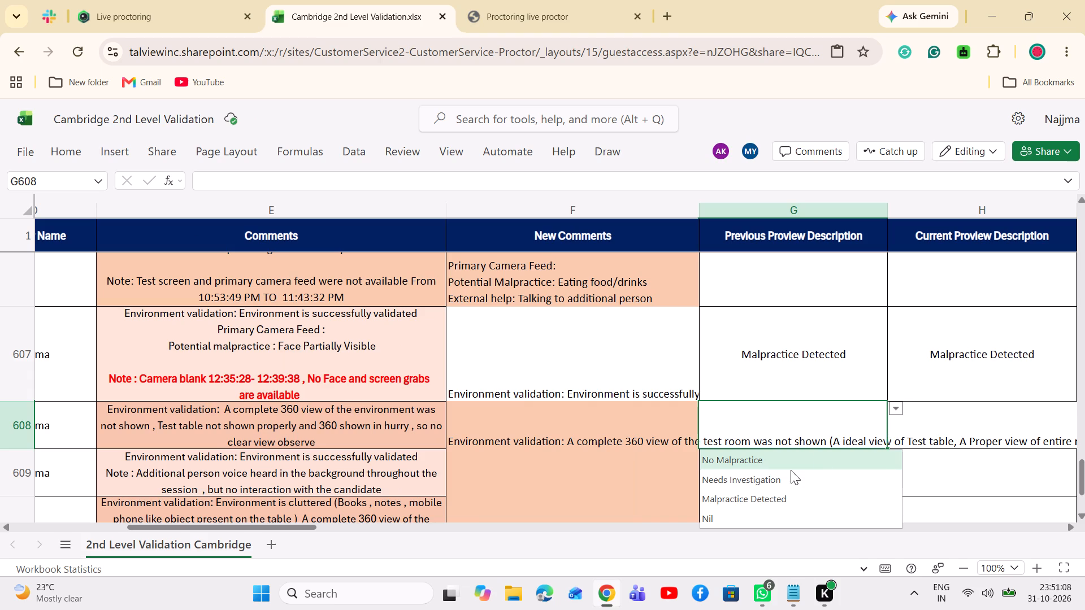
pyautogui.click(754, 500)
pyautogui.click(939, 433)
pyautogui.click(1084, 408)
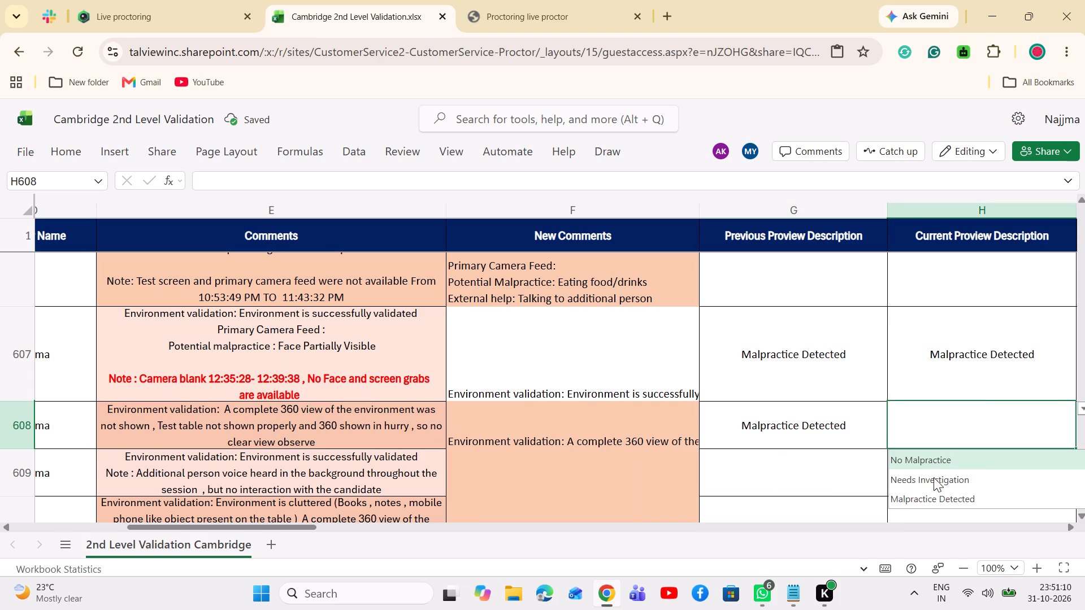
pyautogui.click(935, 498)
# Set row 608's Previous and Current Proview Index Rating to Low.
pyautogui.press('Right')
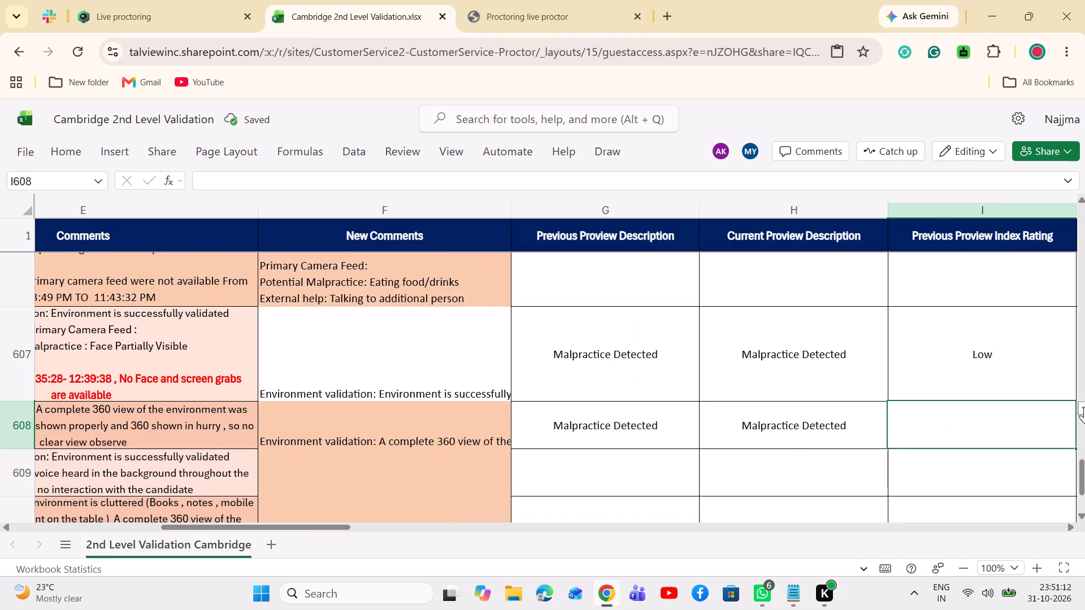
pyautogui.click(1084, 407)
pyautogui.click(925, 502)
pyautogui.press('Right')
pyautogui.click(1079, 411)
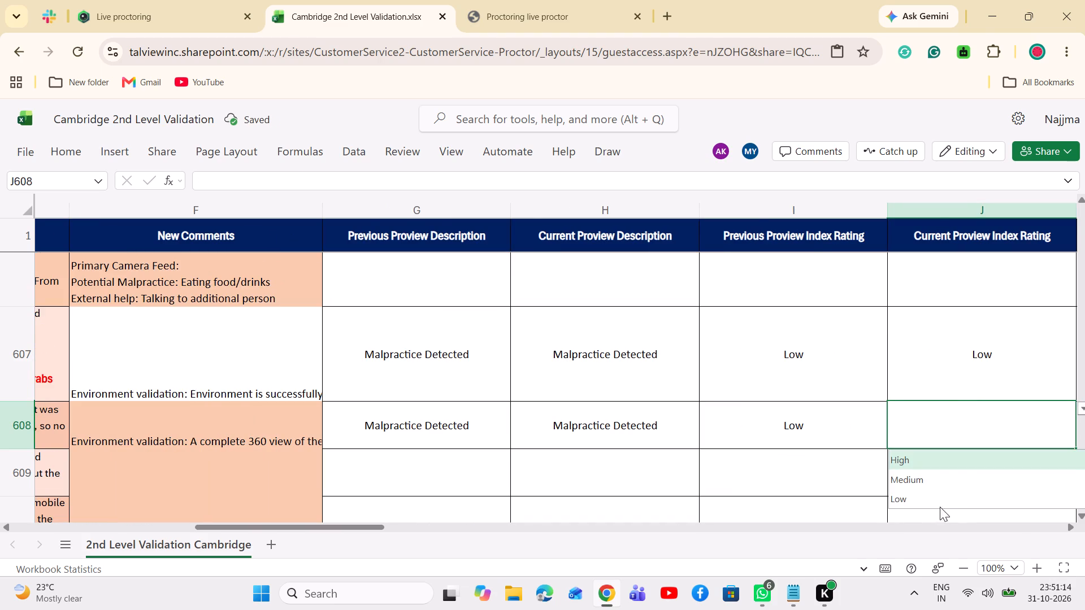
pyautogui.click(935, 502)
# Set row 608's review status cell to Marked as reviewed.
pyautogui.press('Right')
pyautogui.click(1084, 414)
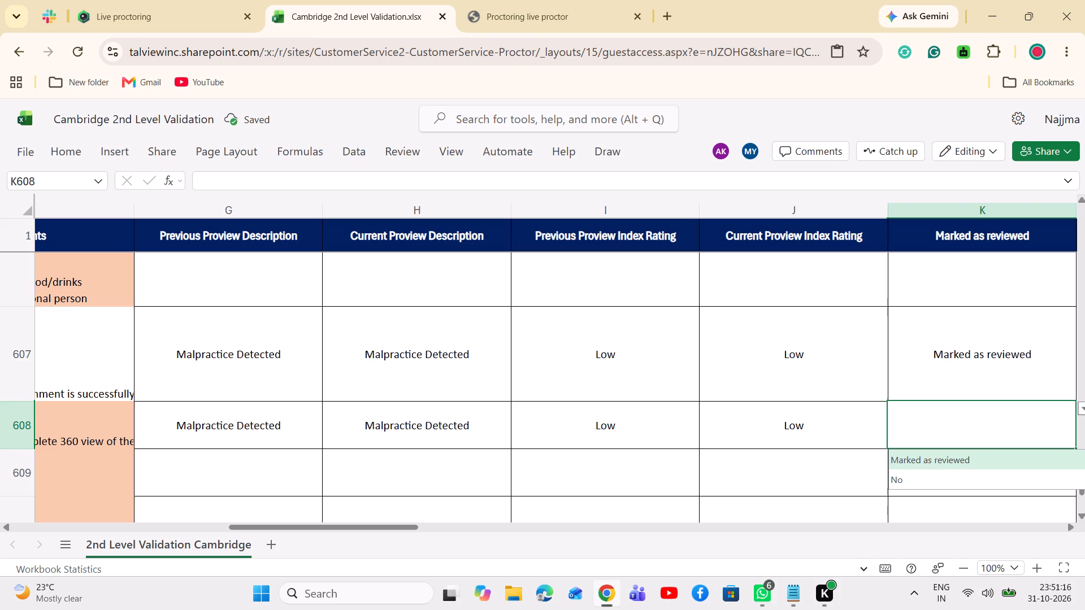
pyautogui.click(947, 467)
# Mark row 608's session as reviewed in the proctoring console.
pyautogui.click(555, 0)
pyautogui.scroll(-5, 1003, 436)
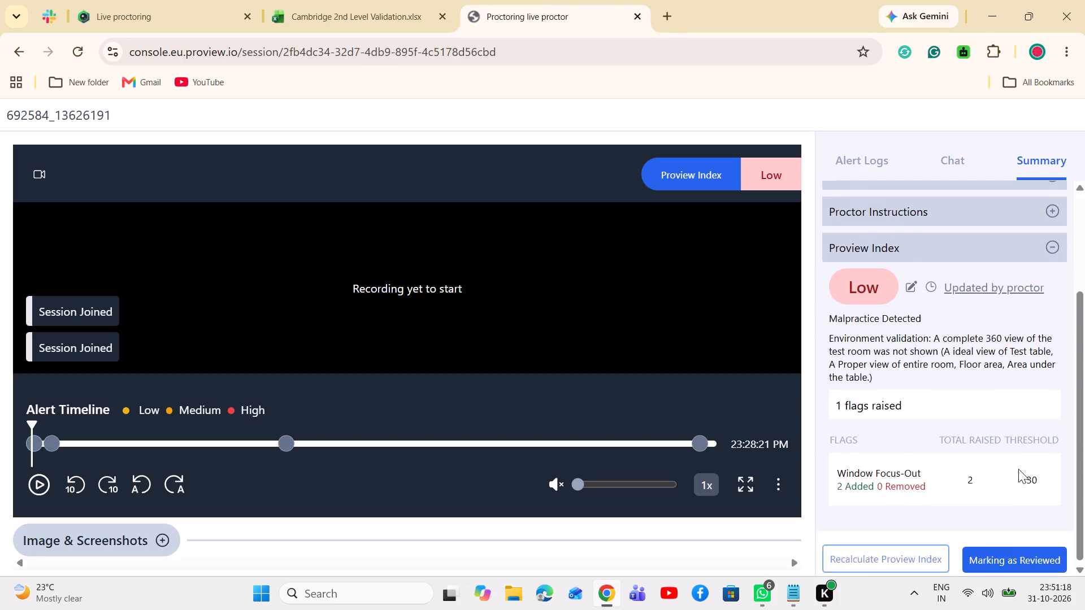
pyautogui.click(1008, 561)
# Copy the session UUID from row 609 of the Cambridge workbook.
pyautogui.click(367, 0)
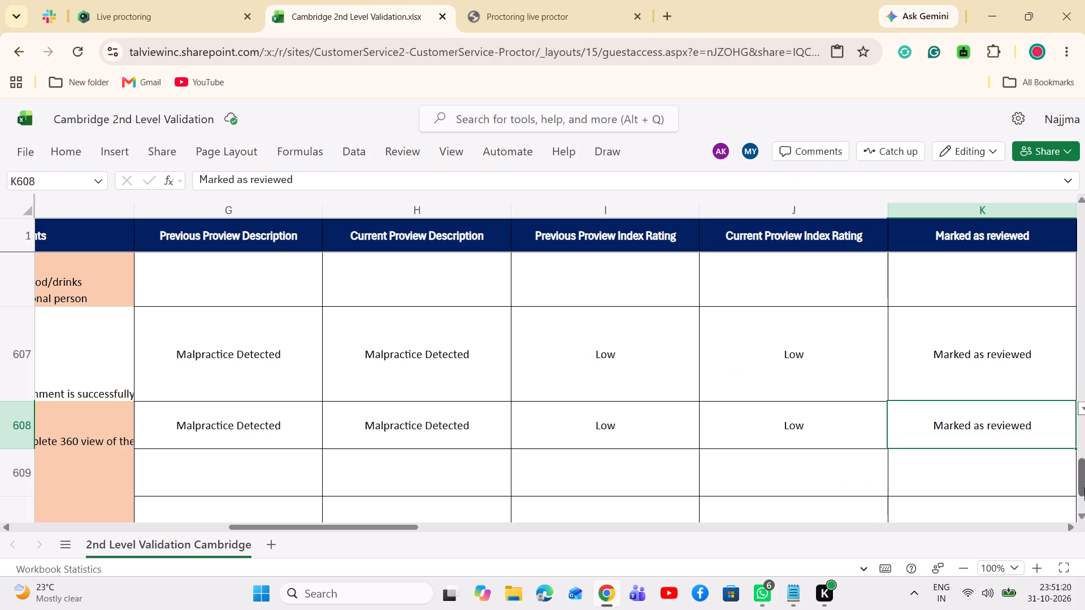
pyautogui.click(1002, 470)
pyautogui.press('Left')
pyautogui.press('Left')
pyautogui.press('Left')
pyautogui.press('Left')
pyautogui.press('Left')
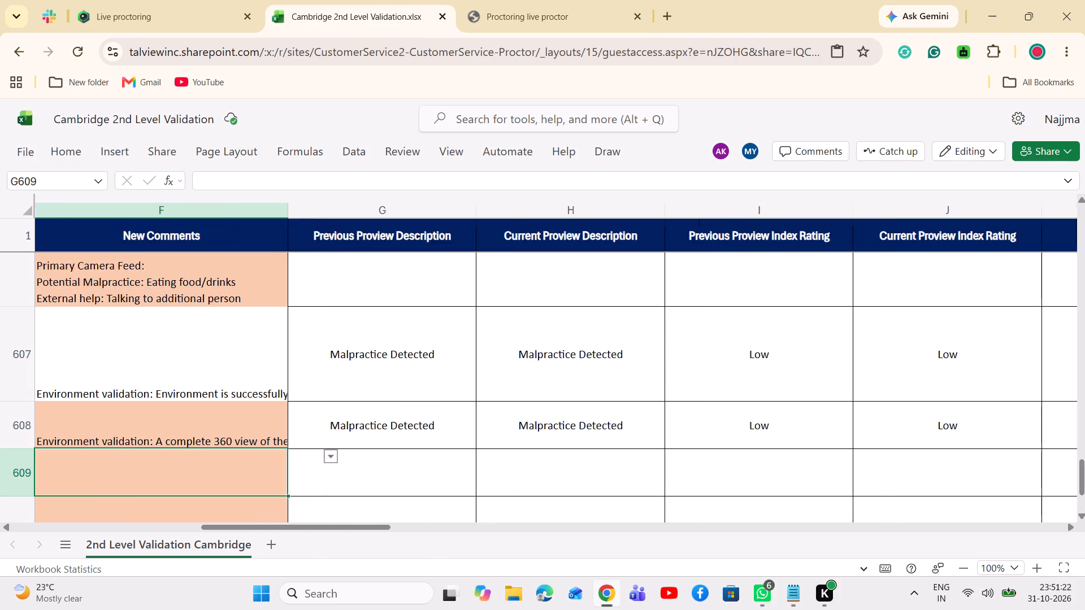
pyautogui.press('Left')
pyautogui.press('Left')
pyautogui.press('Left')
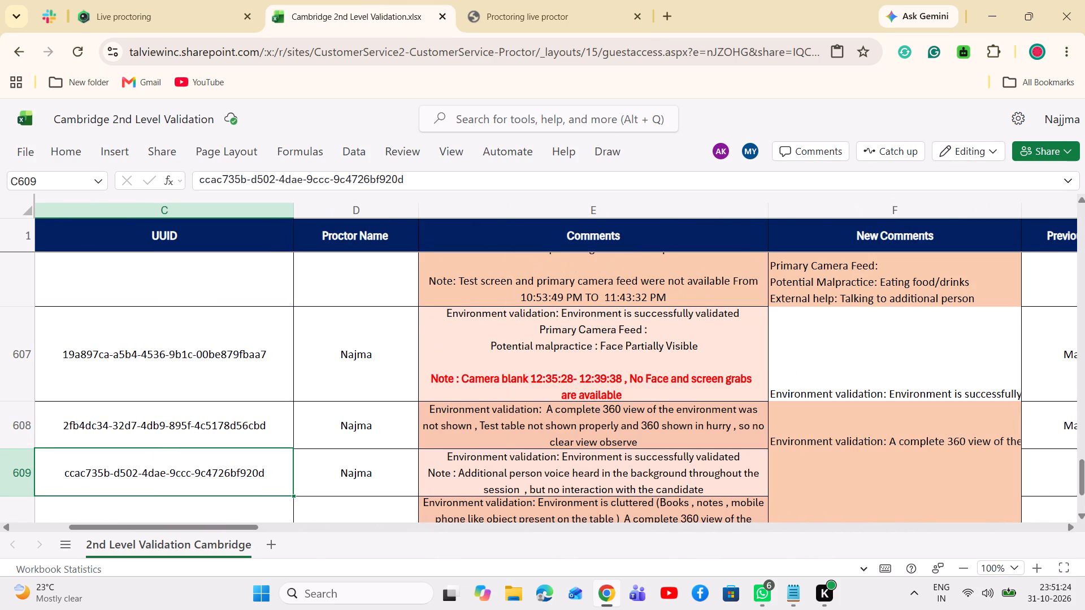
pyautogui.doubleClick(157, 481)
pyautogui.moveTo(63, 473); pyautogui.dragTo(221, 464)
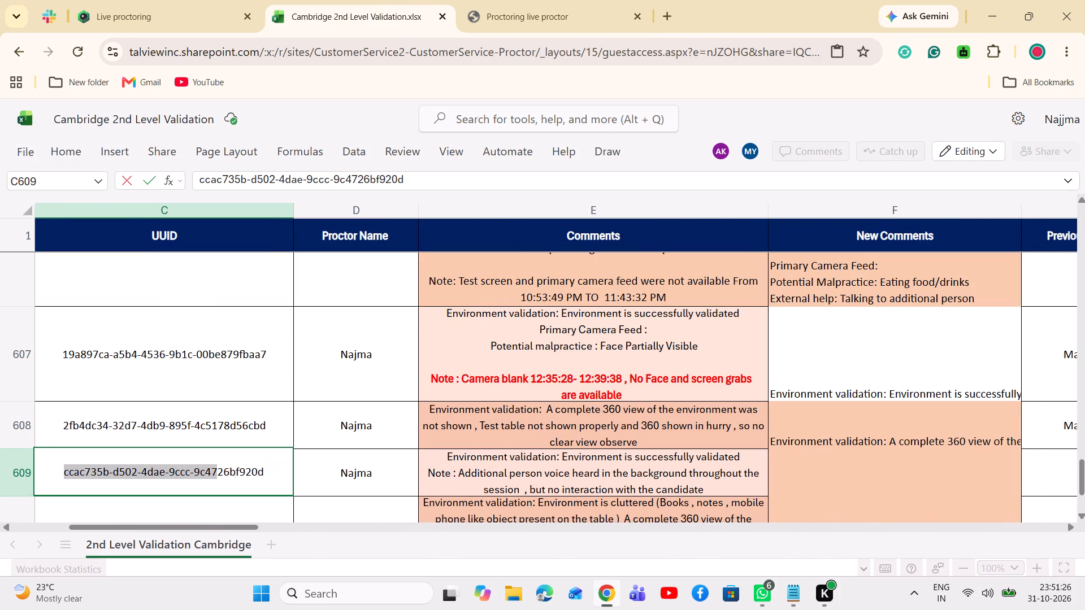
pyautogui.moveTo(221, 464); pyautogui.dragTo(275, 469)
pyautogui.hotkey('ctrl', 'c')
# Open row 609's session in the proctoring console by replacing the session ID in the address with the copied UUID.
pyautogui.click(545, 14)
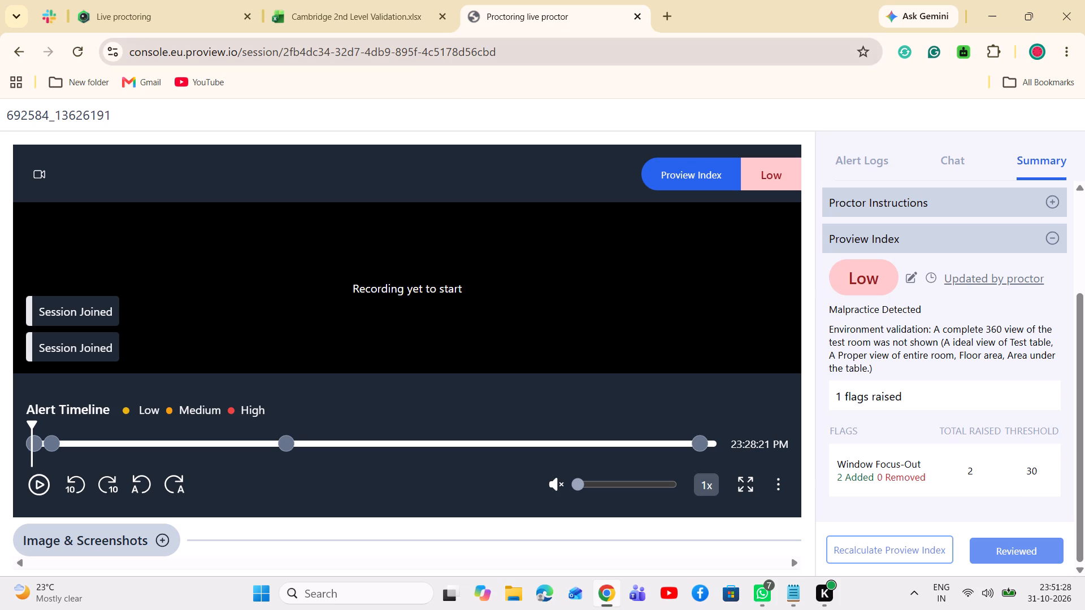
pyautogui.moveTo(515, 51); pyautogui.dragTo(289, 90)
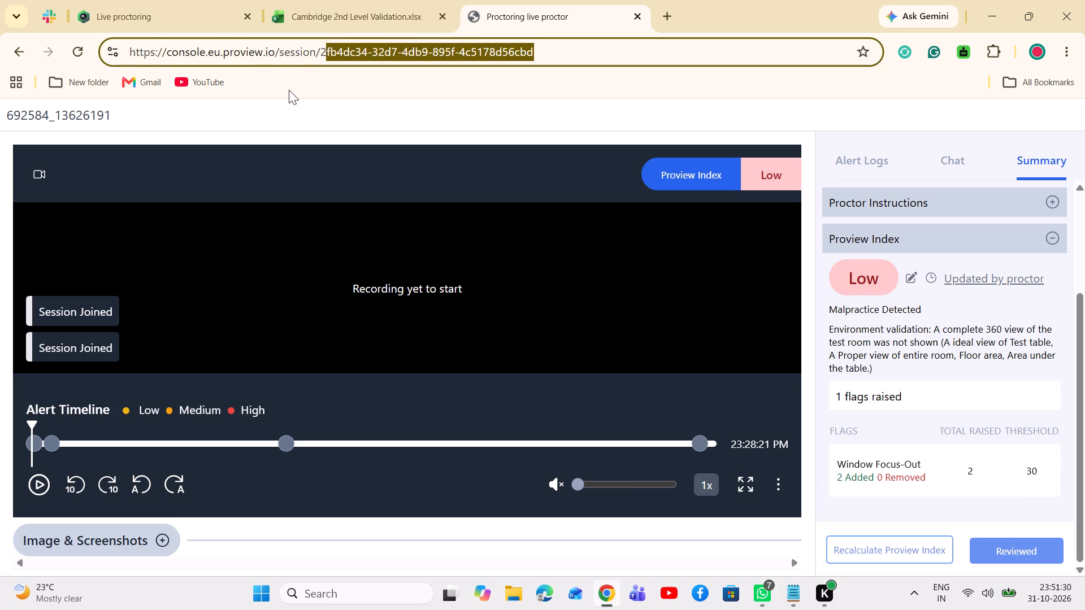
pyautogui.press('BackSpace')
pyautogui.press('BackSpace')
pyautogui.hotkey('ctrl', 'v')
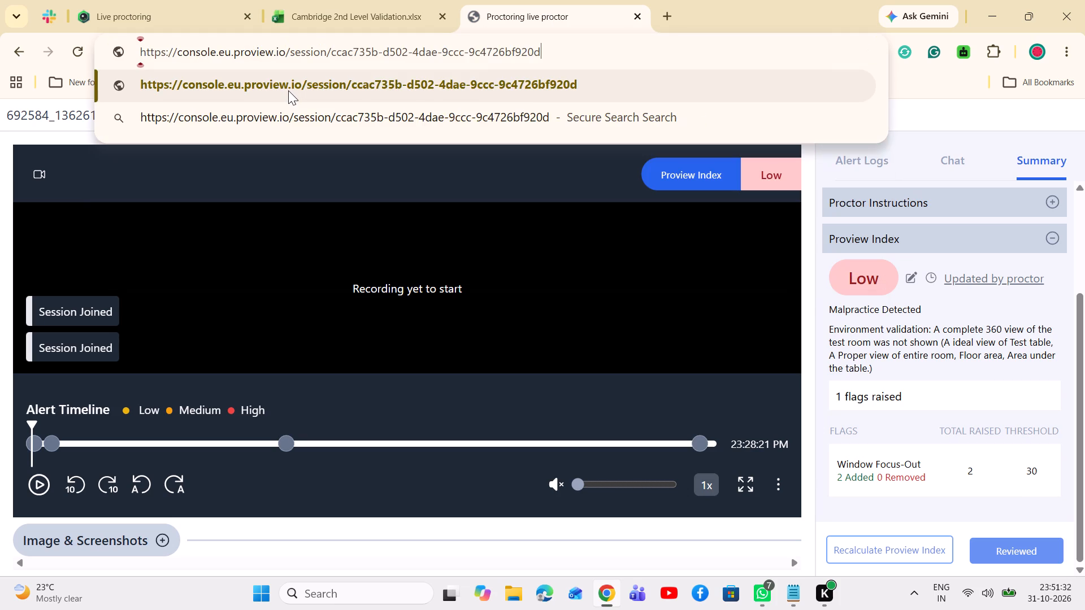
pyautogui.press('Return')
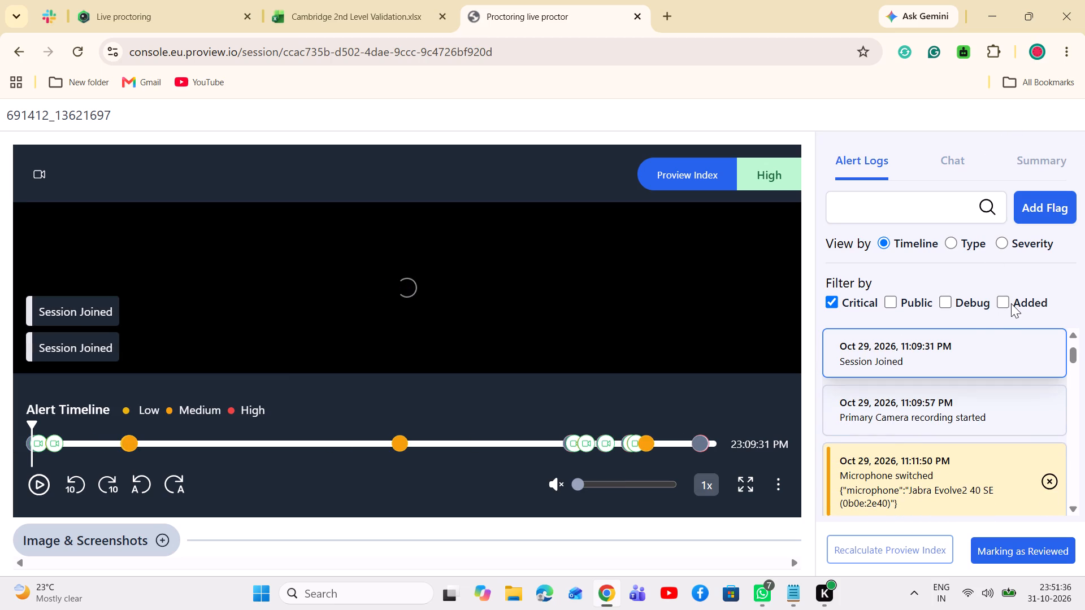
# Filter the session's alert logs to show only Added flags, excluding Critical ones.
pyautogui.click(1012, 303)
pyautogui.click(1020, 299)
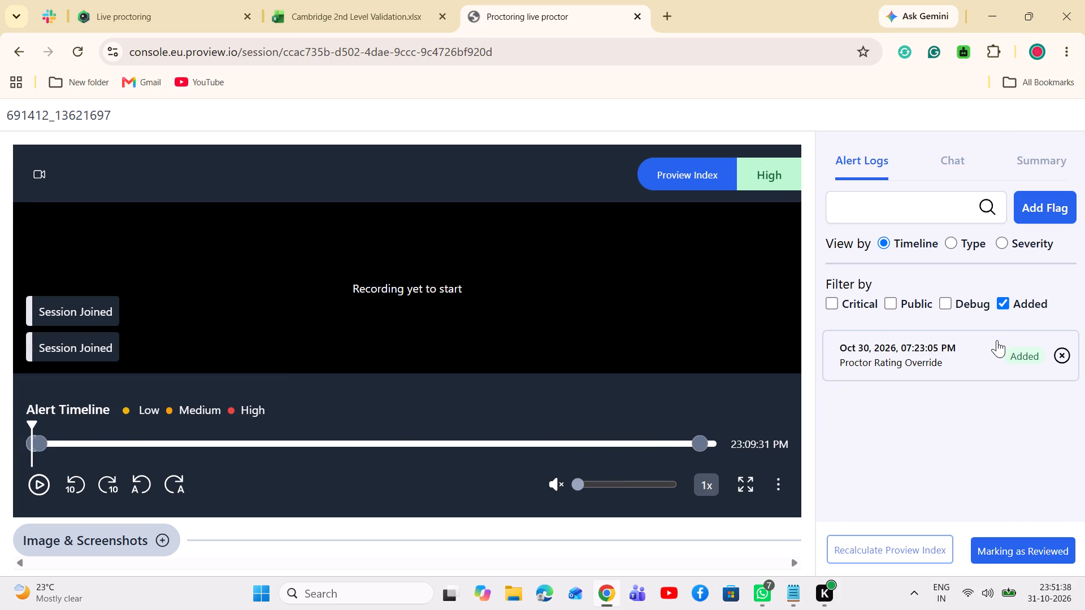
# Expand the Proview Index details in the session summary to check the proctor's rating and comment.
pyautogui.click(1039, 152)
pyautogui.click(931, 377)
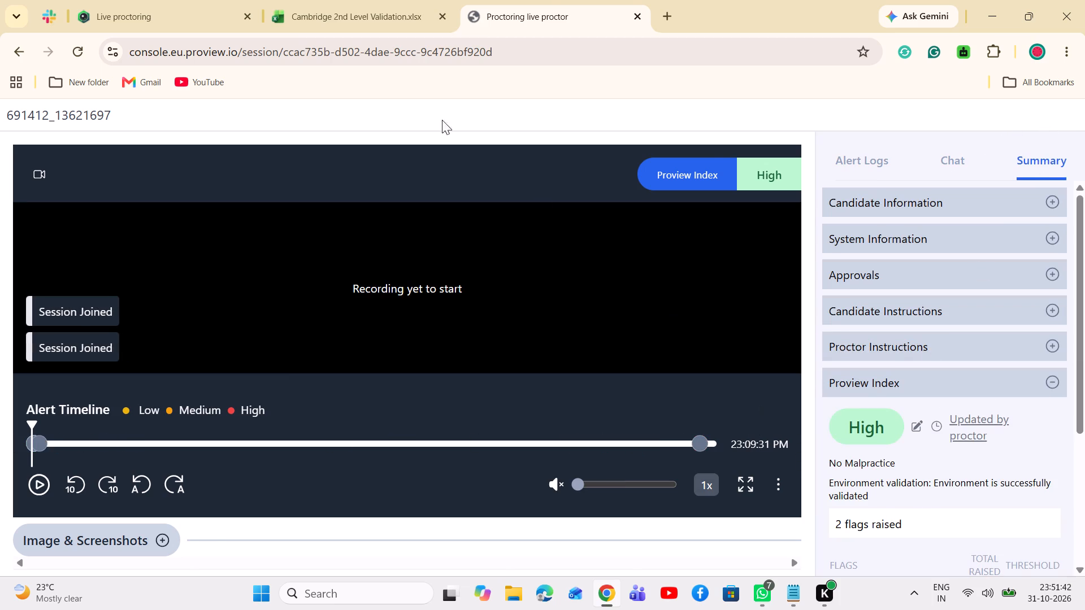
# Copy the proctor's comment "Environment validation: Environment is successfully validated" from the session summary into row 609's New Comments cell in the Cambridge workbook.
pyautogui.click(369, 0)
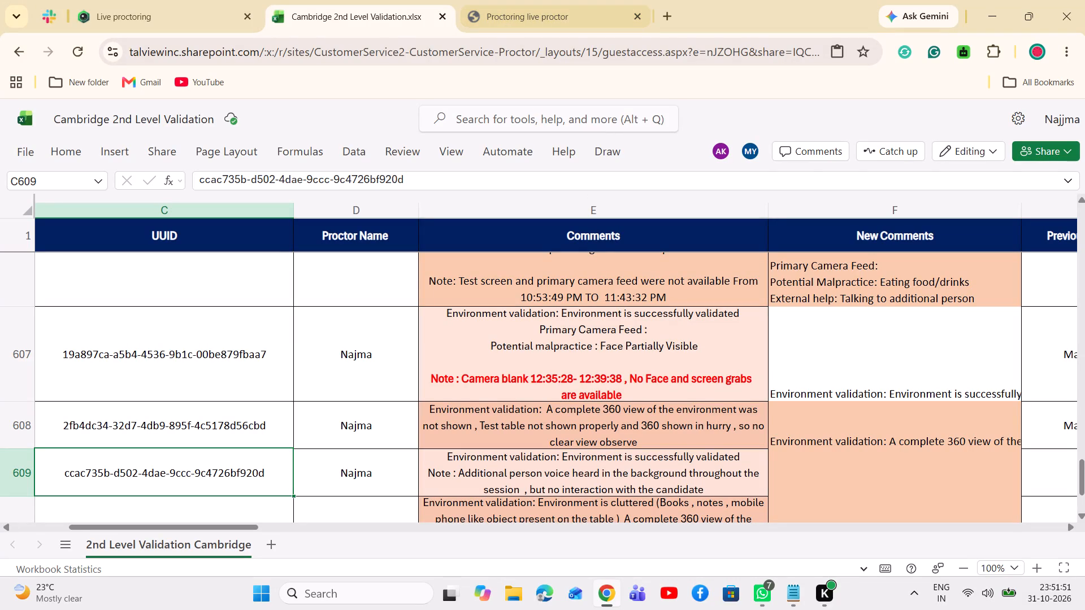
pyautogui.click(536, 19)
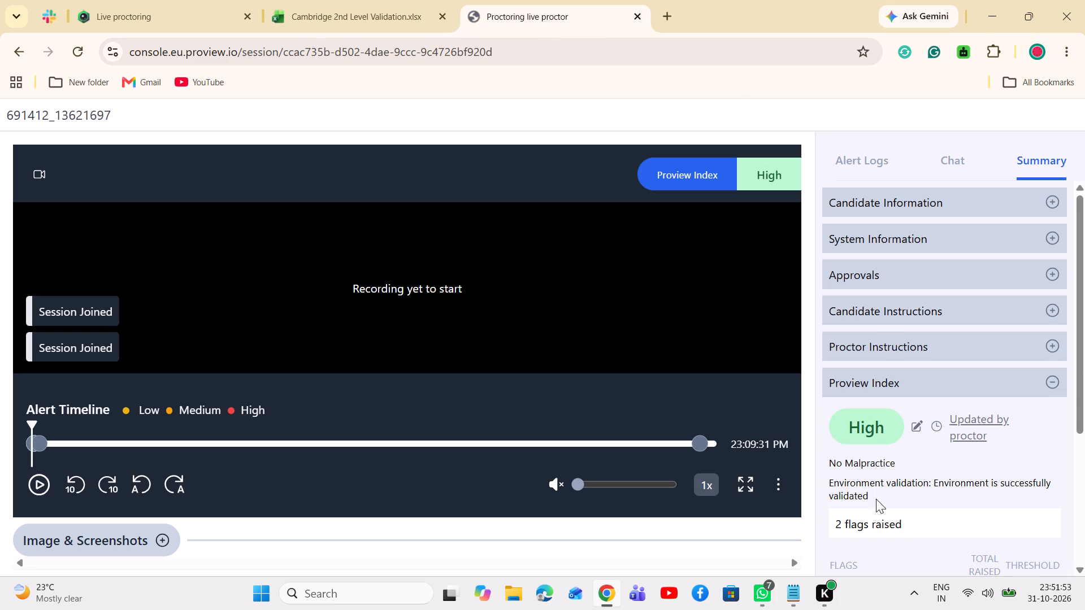
pyautogui.moveTo(873, 500); pyautogui.dragTo(826, 484)
pyautogui.hotkey('ctrl', 'c')
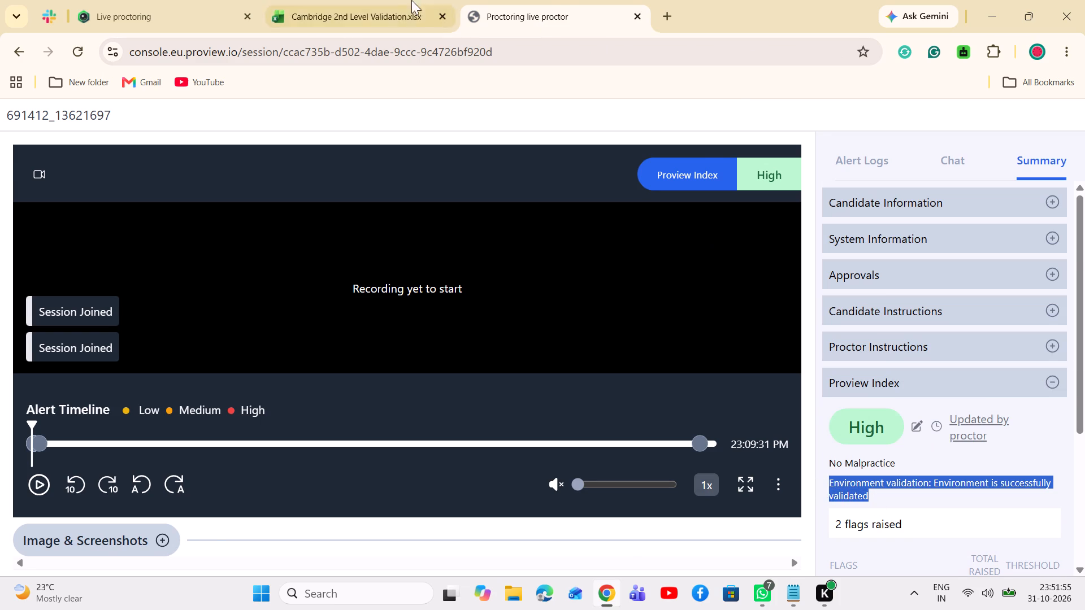
pyautogui.click(358, 0)
pyautogui.click(871, 494)
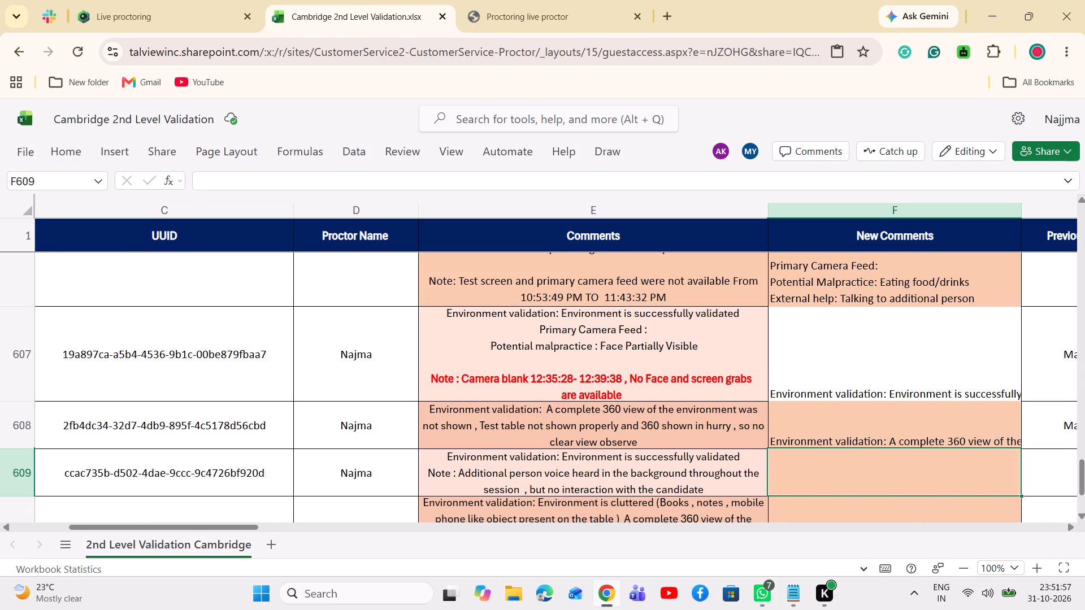
pyautogui.hotkey('ctrl', 'v')
pyautogui.click(609, 492)
pyautogui.click(895, 480)
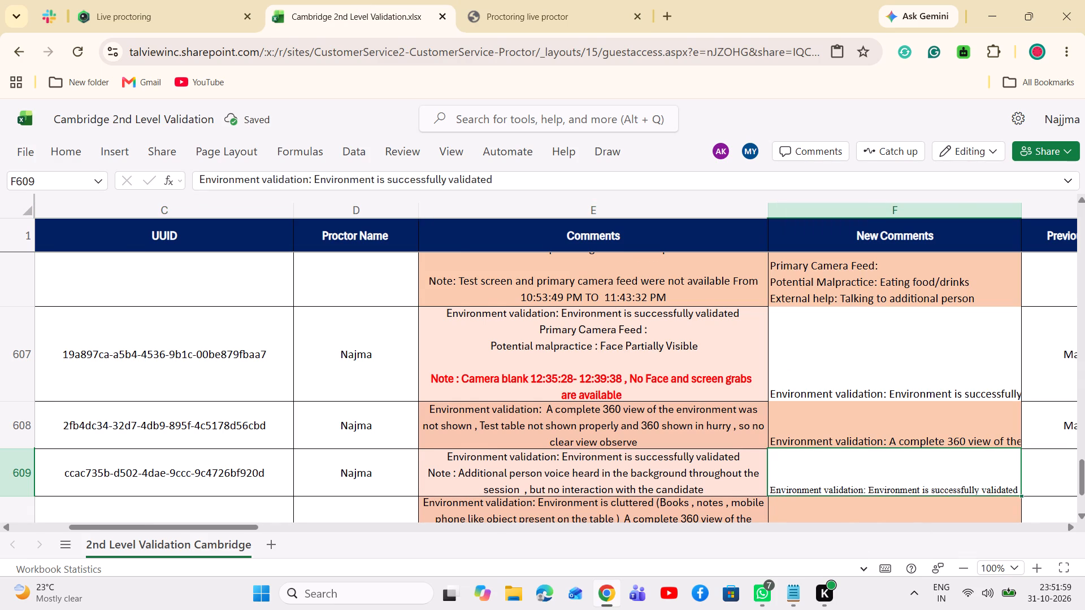
# Set row 609's Previous Proview Description and Current Proview Description both to No Malpractice.
pyautogui.press('Right')
pyautogui.click(991, 476)
pyautogui.click(1082, 457)
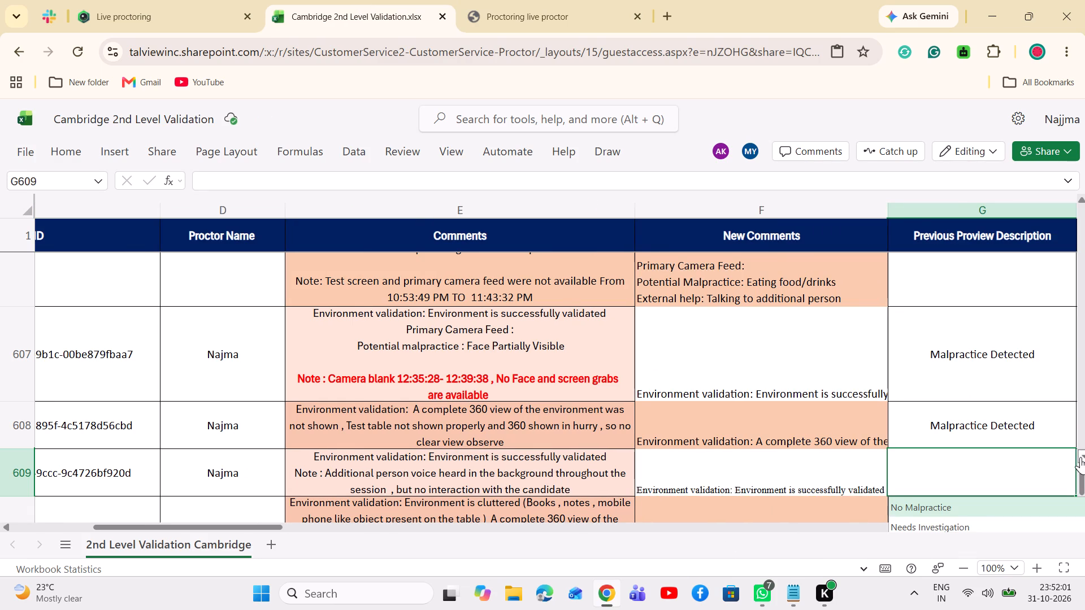
pyautogui.click(814, 485)
pyautogui.doubleClick(1084, 520)
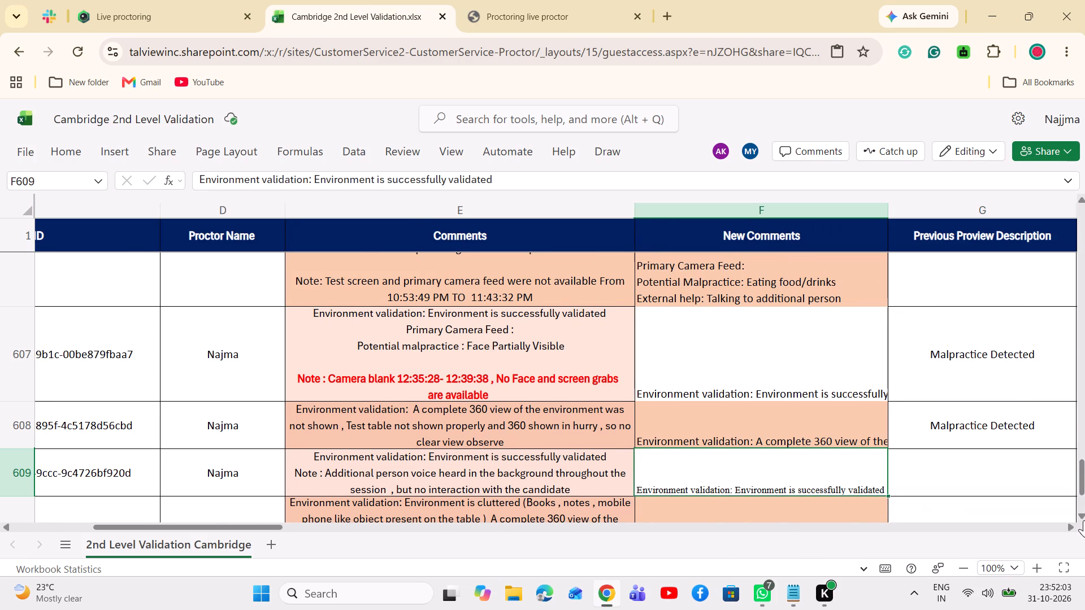
pyautogui.click(980, 407)
pyautogui.click(1083, 390)
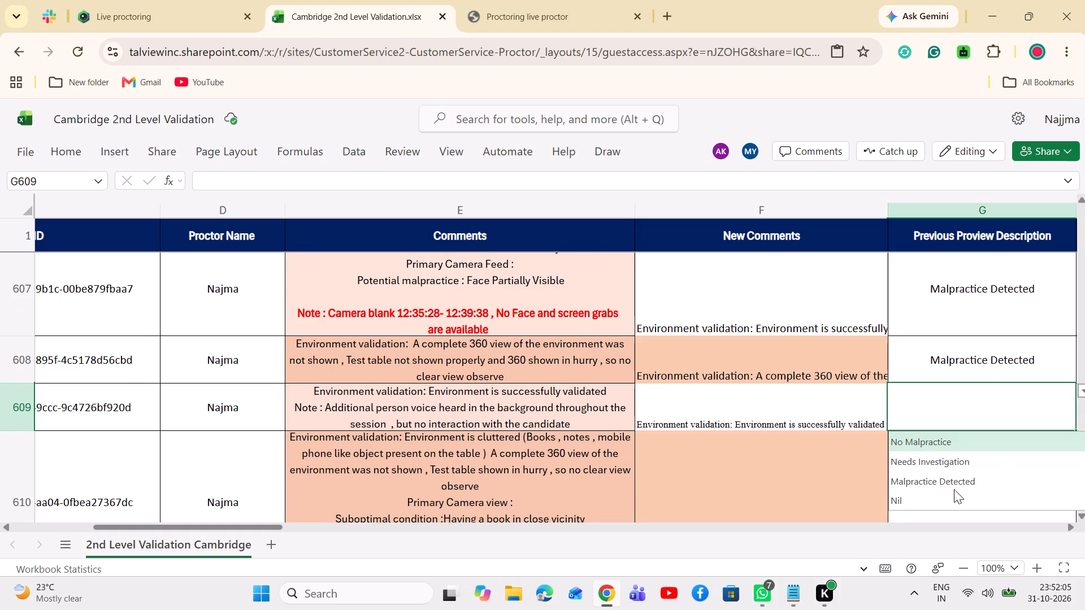
pyautogui.click(956, 446)
pyautogui.press('Right')
pyautogui.click(1084, 391)
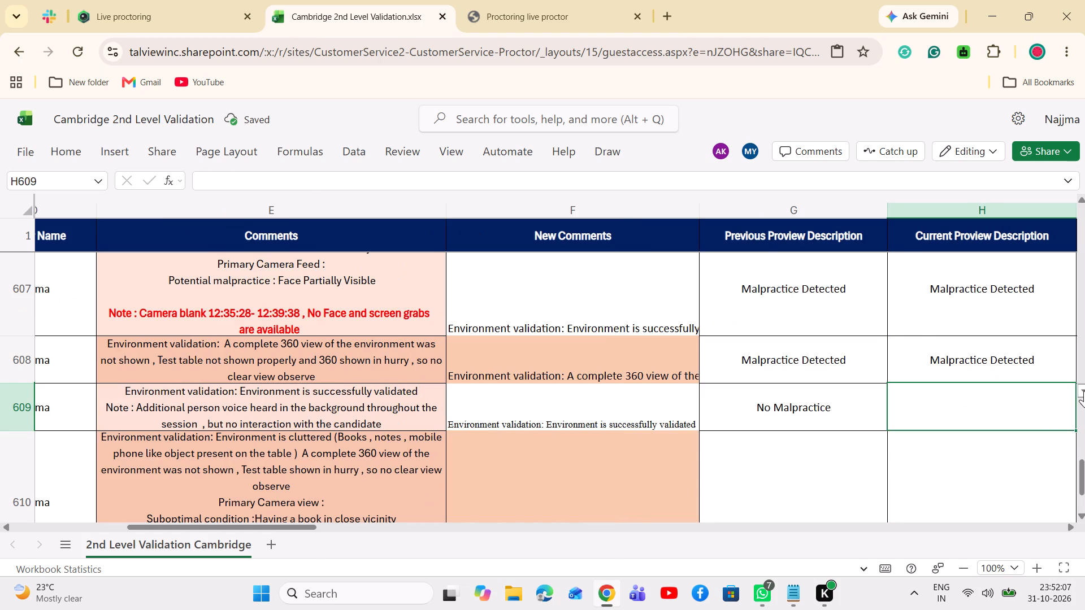
pyautogui.click(957, 448)
# Set row 609's Previous Proview Index Rating and Current Proview Index Rating both to High.
pyautogui.press('Right')
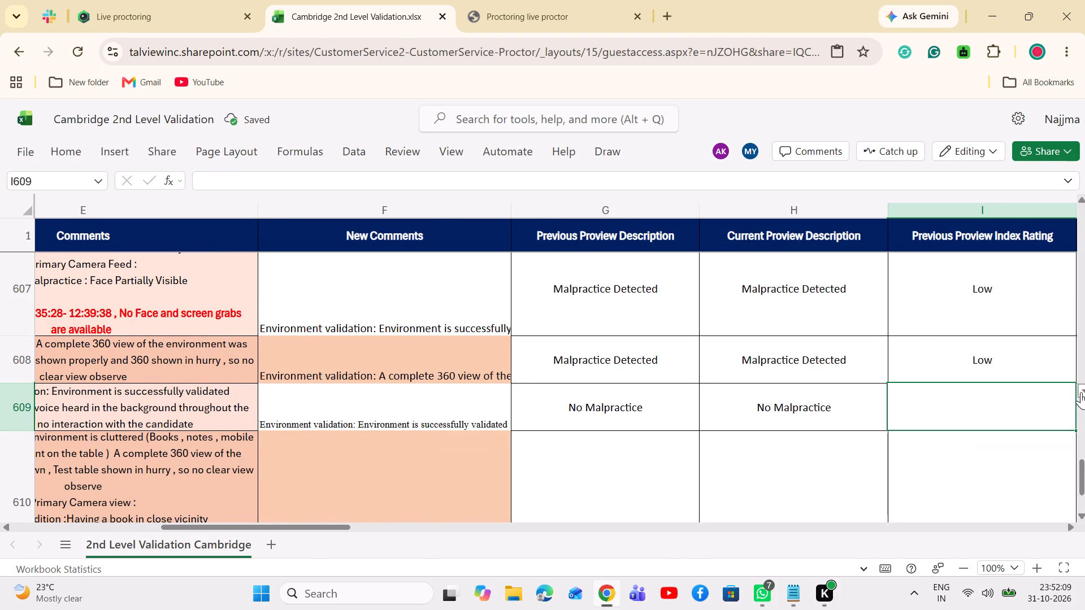
pyautogui.click(1081, 392)
pyautogui.click(962, 446)
pyautogui.press('Right')
pyautogui.click(1083, 394)
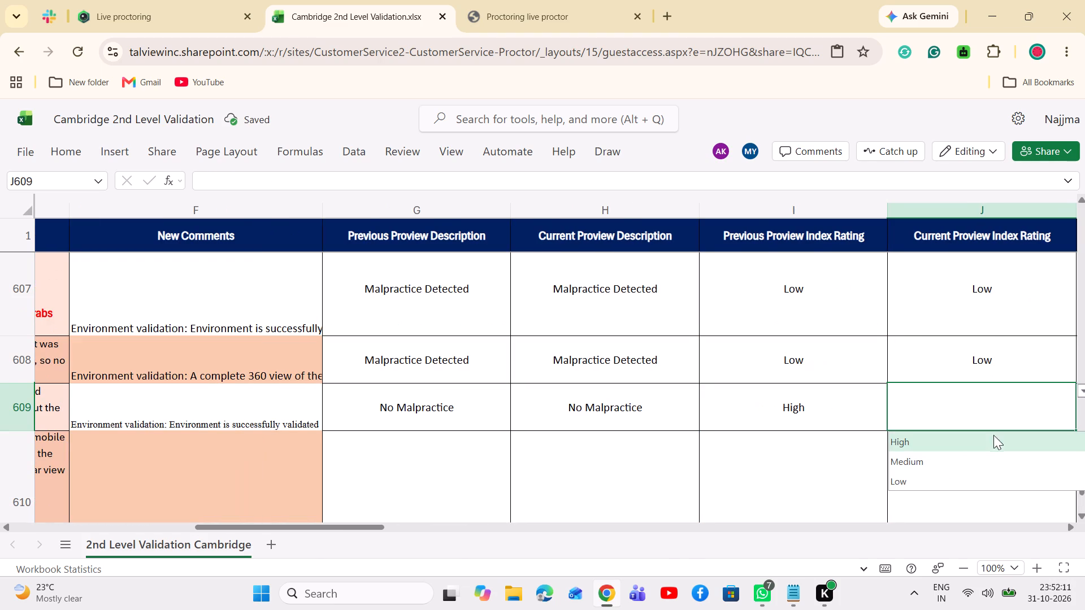
pyautogui.click(988, 453)
pyautogui.click(1084, 390)
pyautogui.click(980, 443)
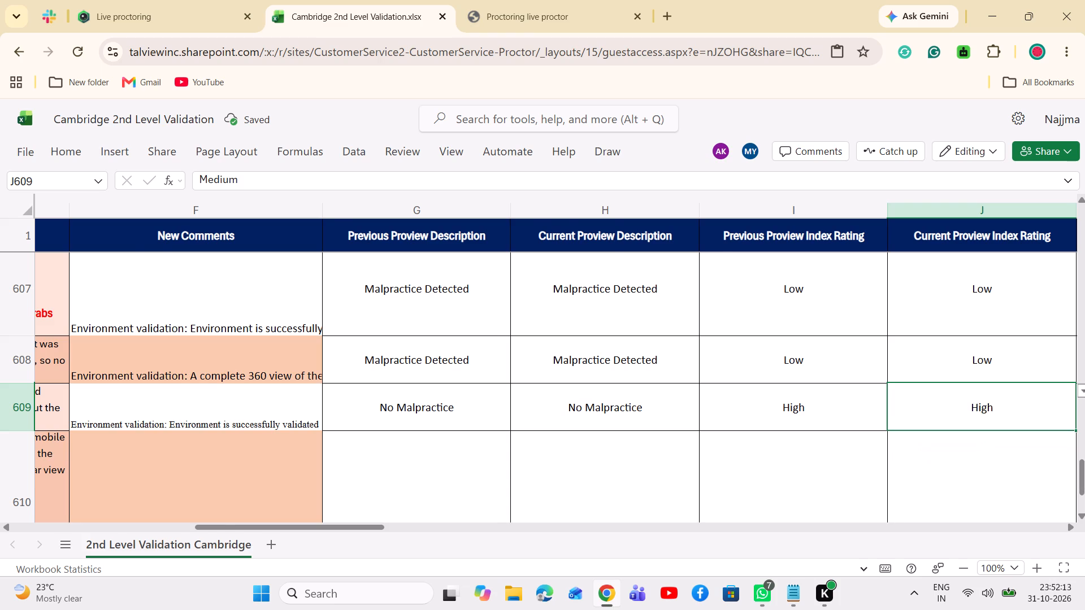
# Set row 609's review status in the workbook to "Marked as reviewed".
pyautogui.press('Right')
pyautogui.click(1084, 396)
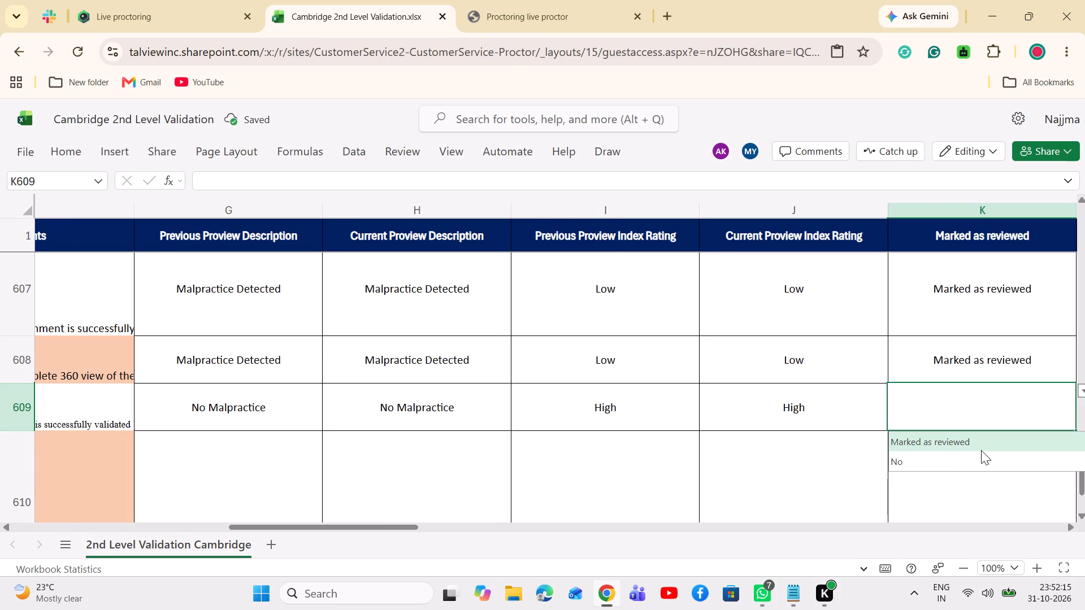
pyautogui.click(981, 450)
# Mark row 609's session as reviewed in the proctoring console.
pyautogui.click(565, 30)
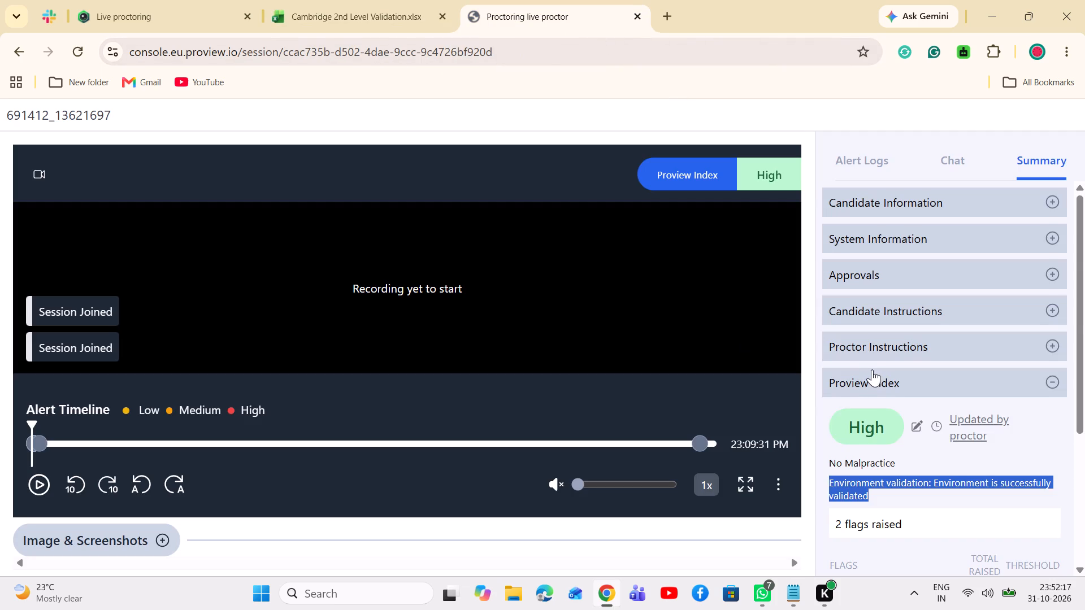
pyautogui.scroll(-4, 886, 373)
pyautogui.click(994, 559)
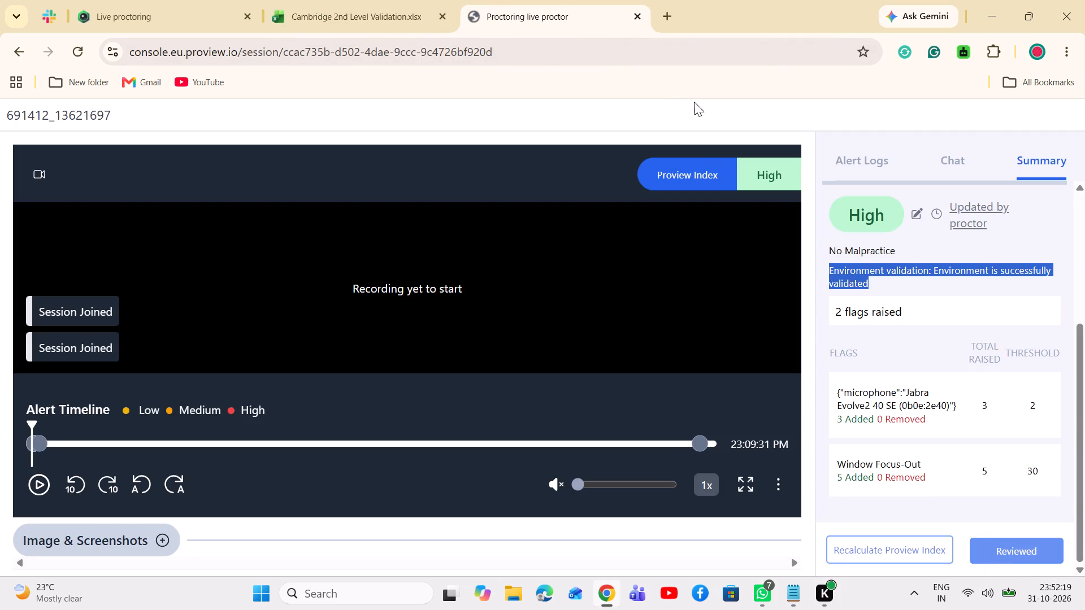
# Copy the session UUID from row 610 of the Cambridge workbook.
pyautogui.click(379, 0)
pyautogui.tripleClick(1083, 519)
pyautogui.doubleClick(1083, 519)
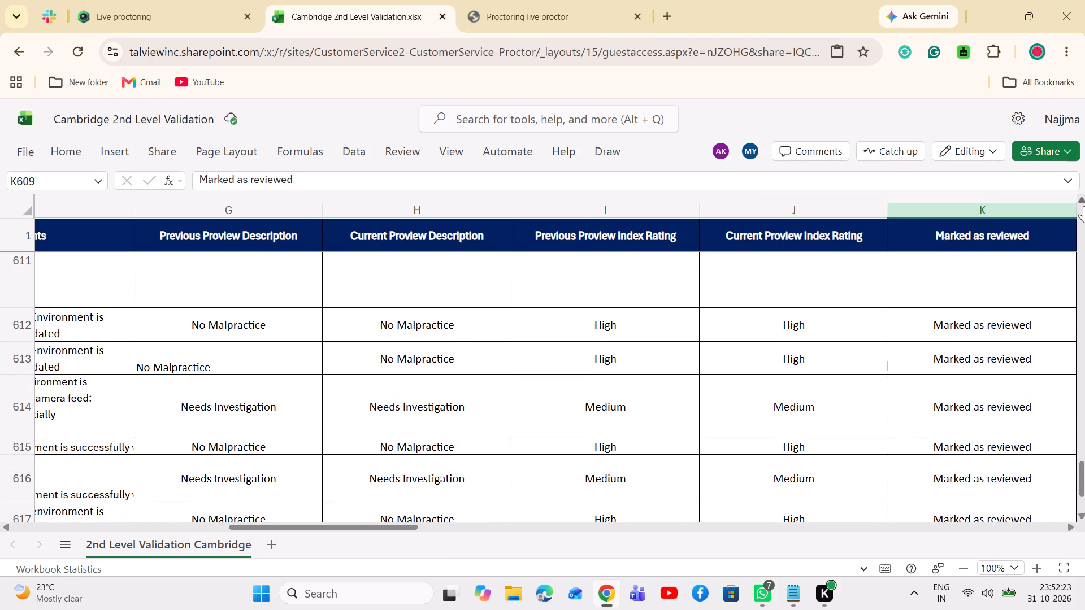
pyautogui.tripleClick(1082, 202)
pyautogui.tripleClick(1082, 202)
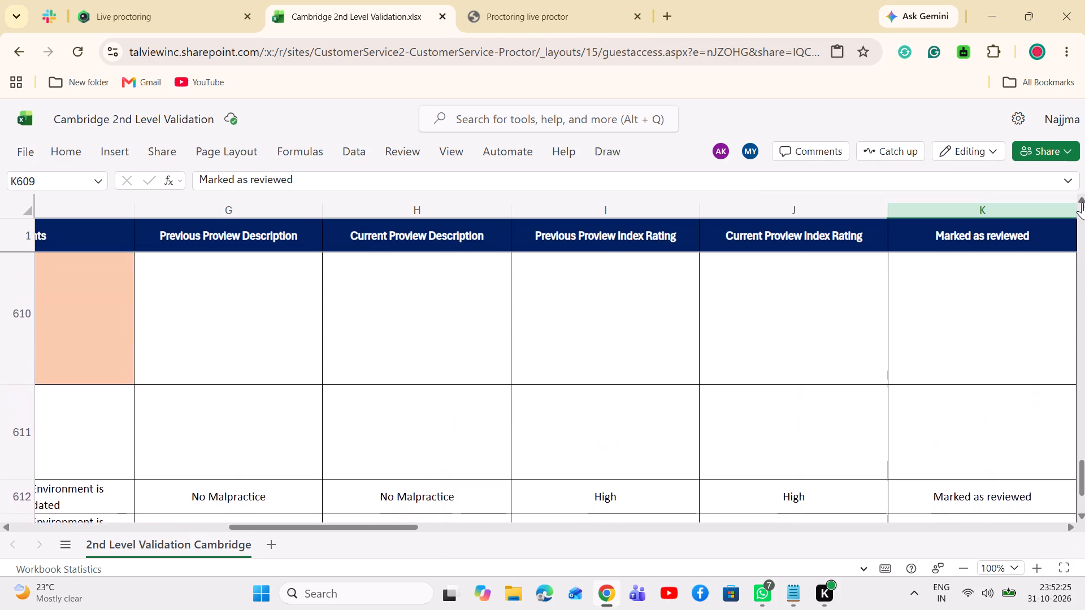
pyautogui.click(1082, 202)
pyautogui.click(981, 389)
pyautogui.press('Left')
pyautogui.press('Left')
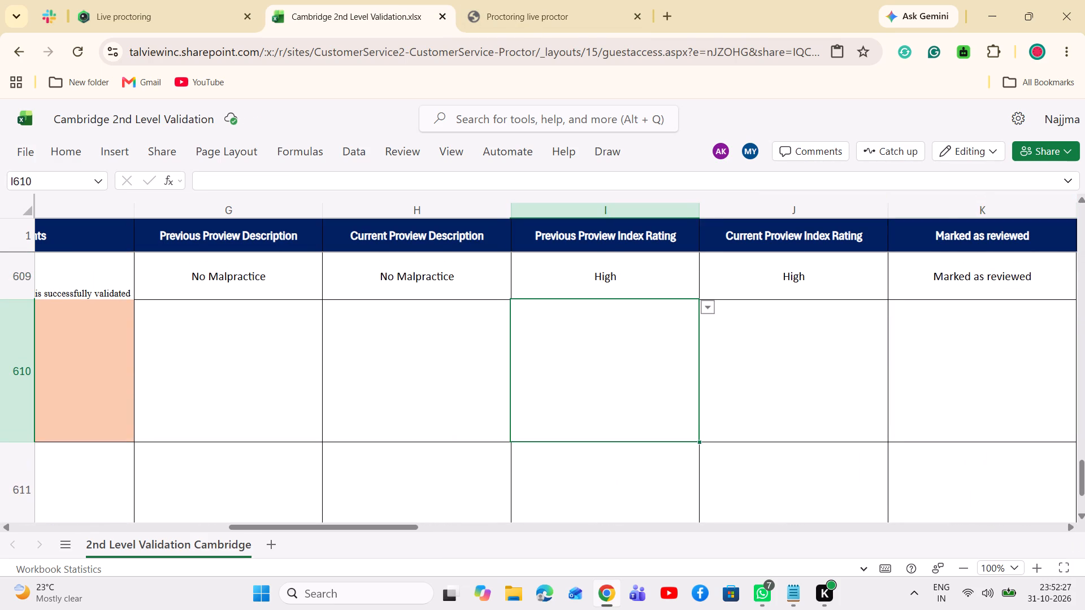
pyautogui.press('Left')
pyautogui.press('Left')
pyautogui.press('Left')
pyautogui.press('Left')
pyautogui.press('Left')
pyautogui.press('Left')
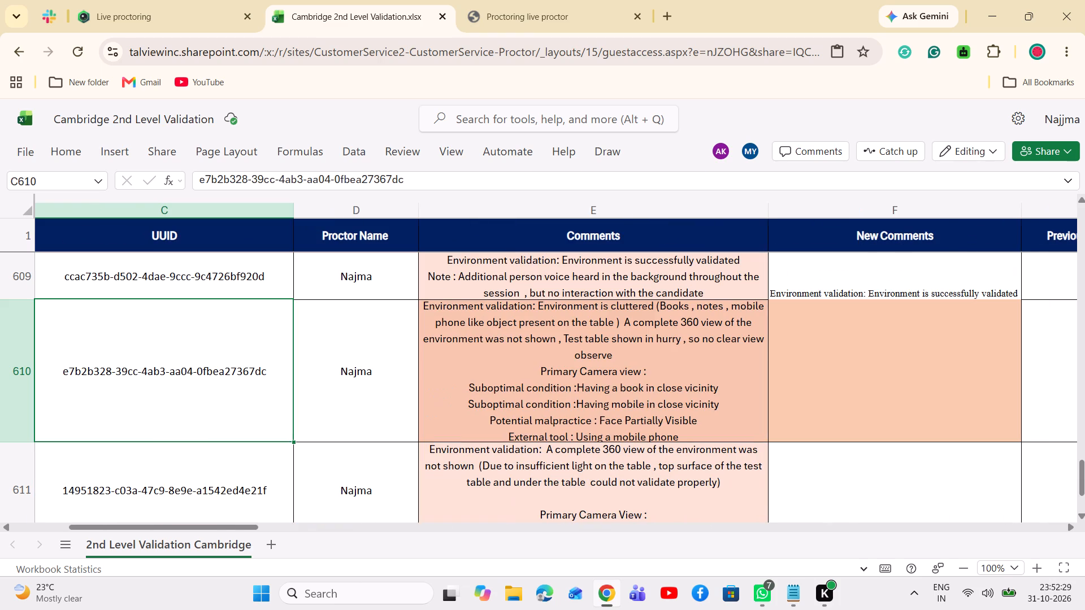
pyautogui.doubleClick(79, 399)
pyautogui.moveTo(60, 369); pyautogui.dragTo(226, 385)
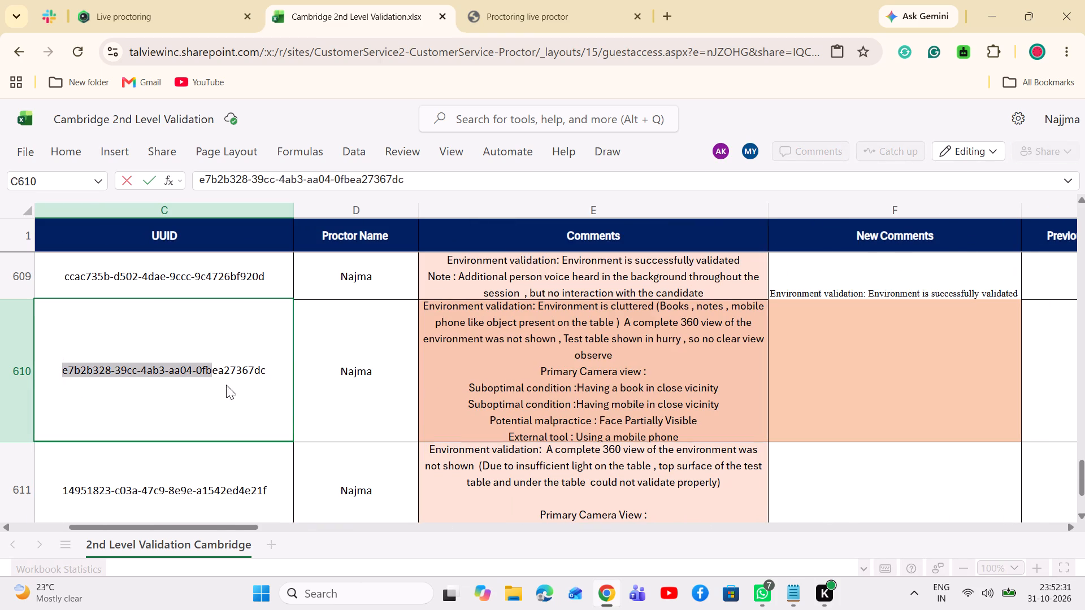
pyautogui.moveTo(226, 385); pyautogui.dragTo(277, 377)
pyautogui.hotkey('ctrl', 'c')
# Open row 610's session in the proctoring console by replacing the session ID in the address with the copied UUID.
pyautogui.click(522, 0)
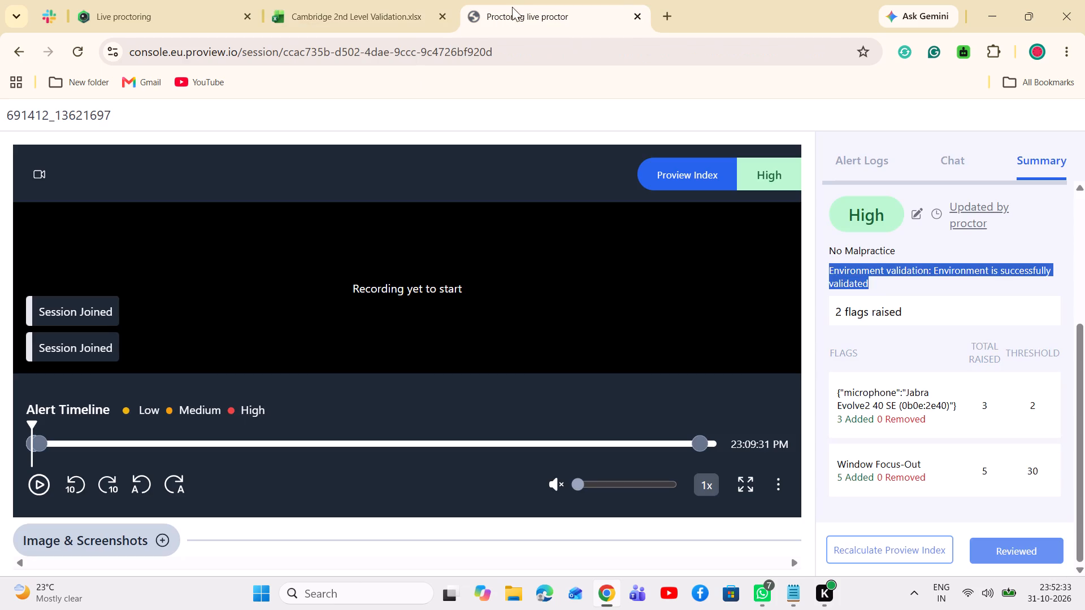
pyautogui.moveTo(514, 56); pyautogui.dragTo(291, 81)
pyautogui.press('BackSpace')
pyautogui.press('BackSpace')
pyautogui.hotkey('ctrl', 'v')
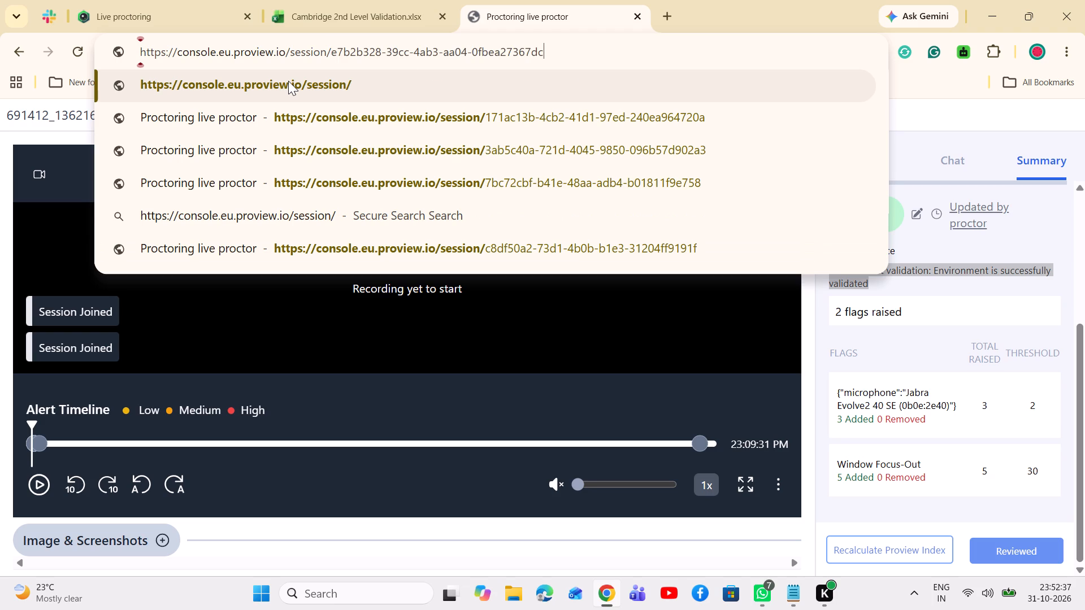
pyautogui.press('Return')
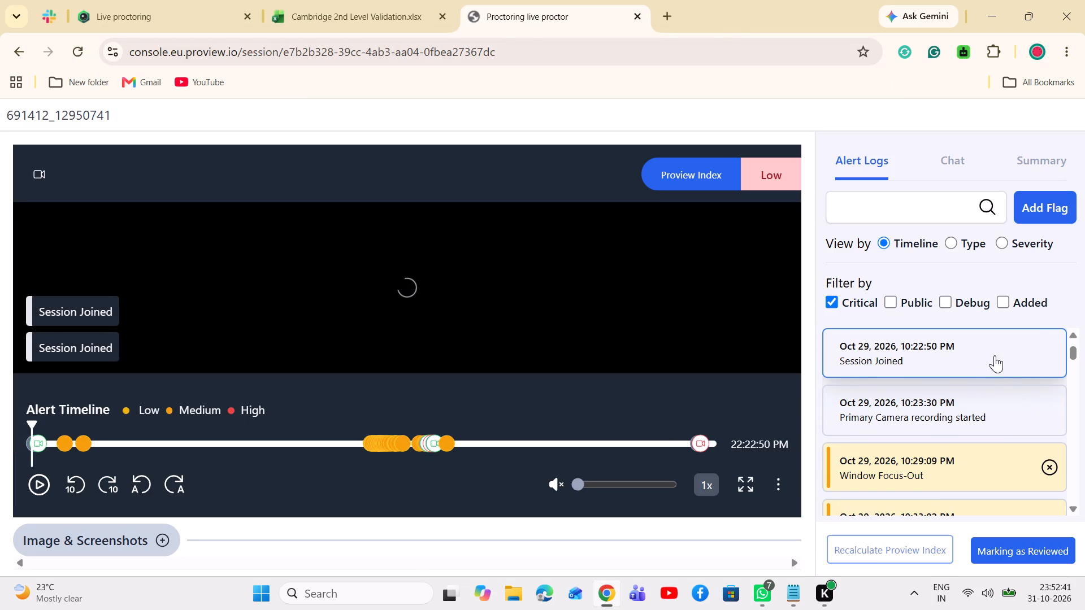
# Filter the session's alert logs to show only Added flags, excluding Critical ones.
pyautogui.click(1022, 308)
pyautogui.scroll(2, 927, 387)
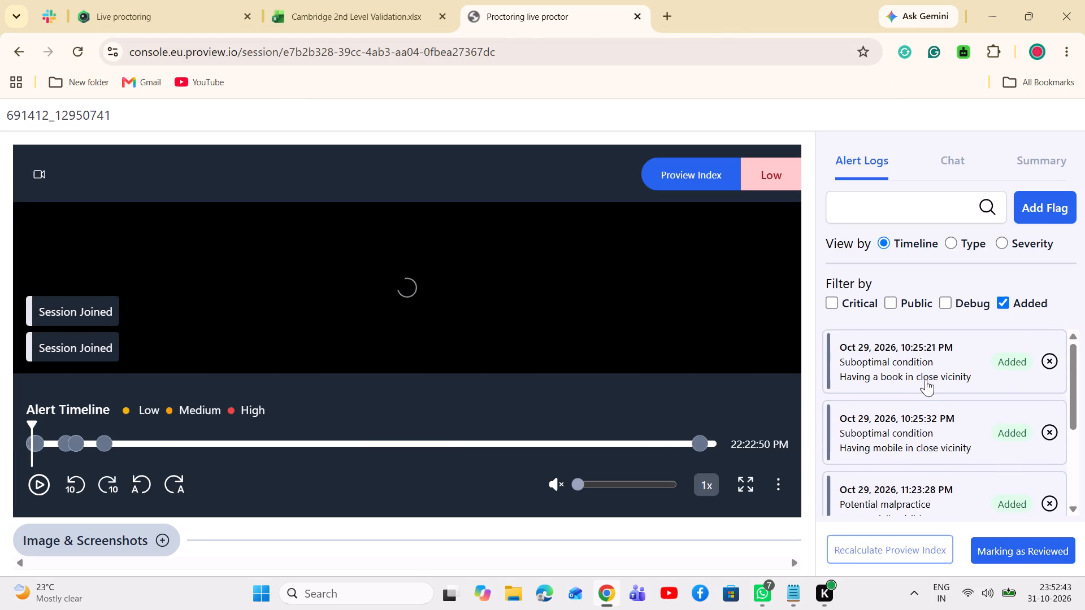
# Play the recording with sound at the added book, mobile in close vicinity, Face Partially Visible and mobile phone use flags to check them.
pyautogui.click(926, 377)
pyautogui.click(34, 479)
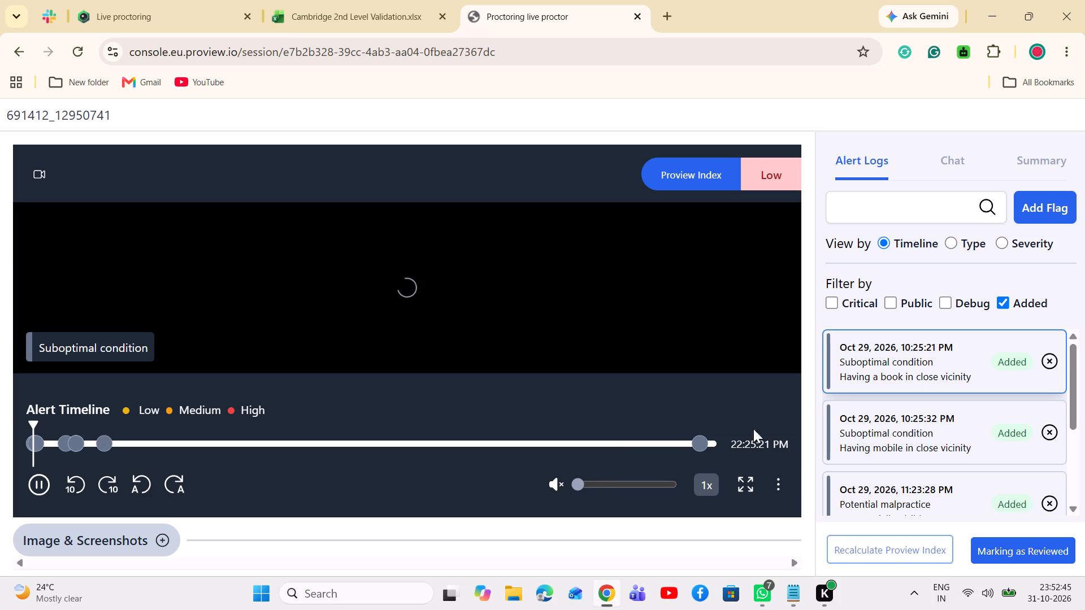
pyautogui.click(551, 489)
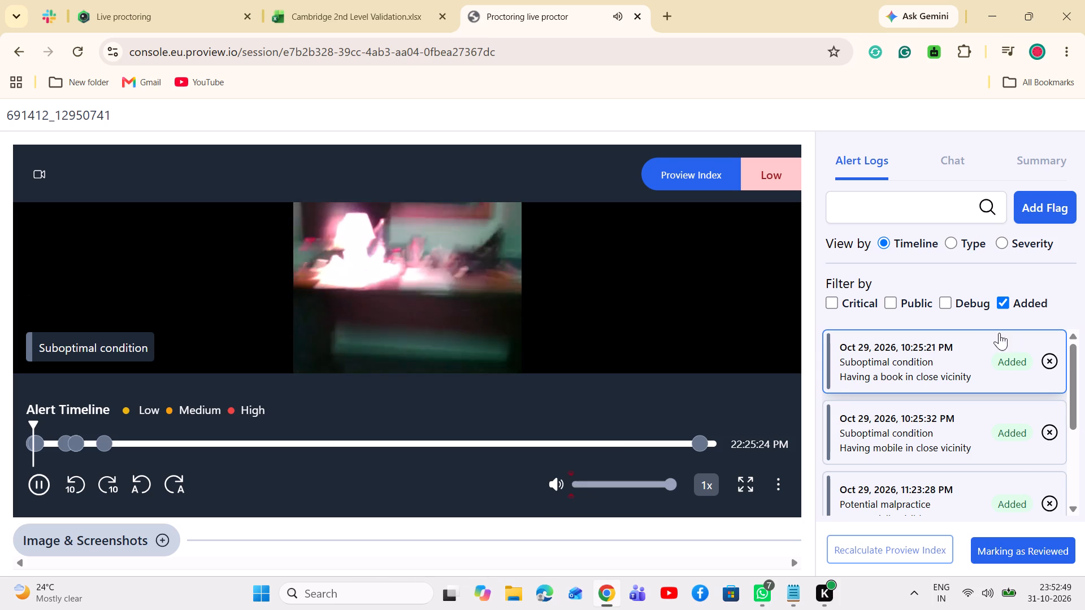
pyautogui.click(915, 441)
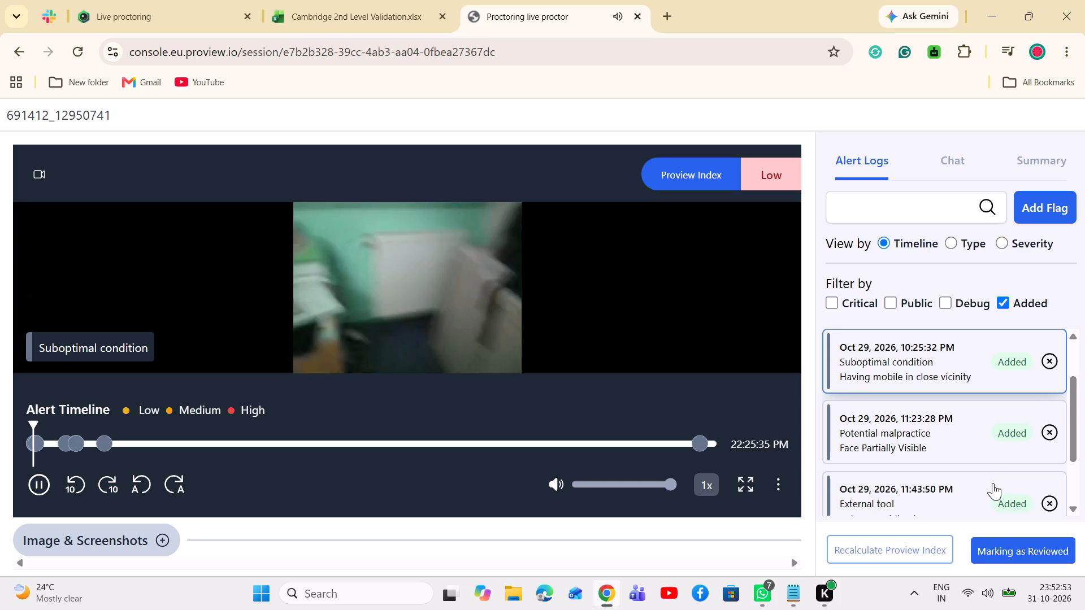
pyautogui.click(902, 455)
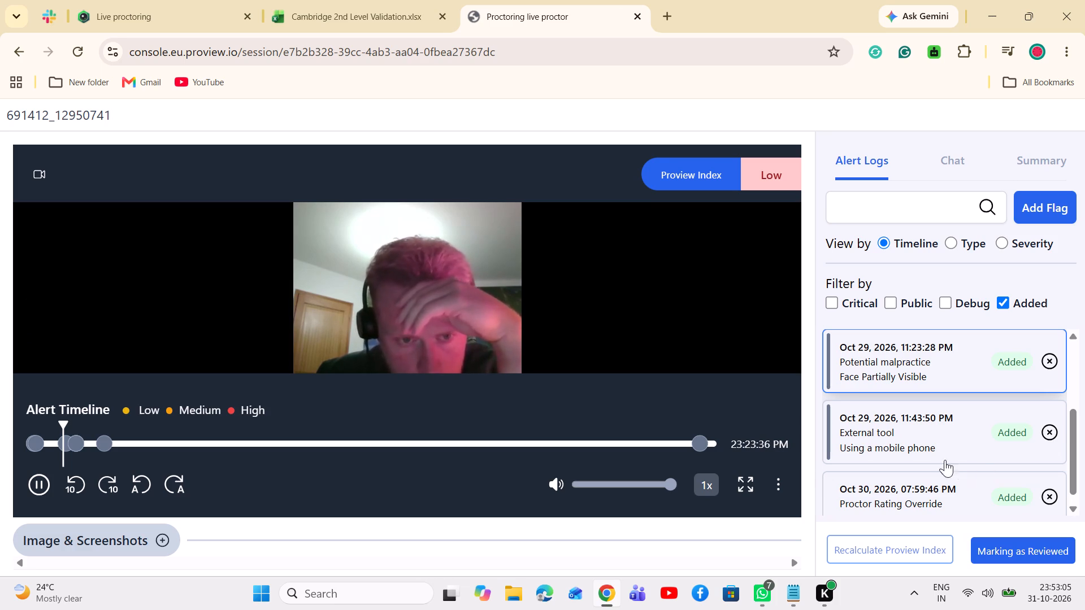
pyautogui.click(962, 441)
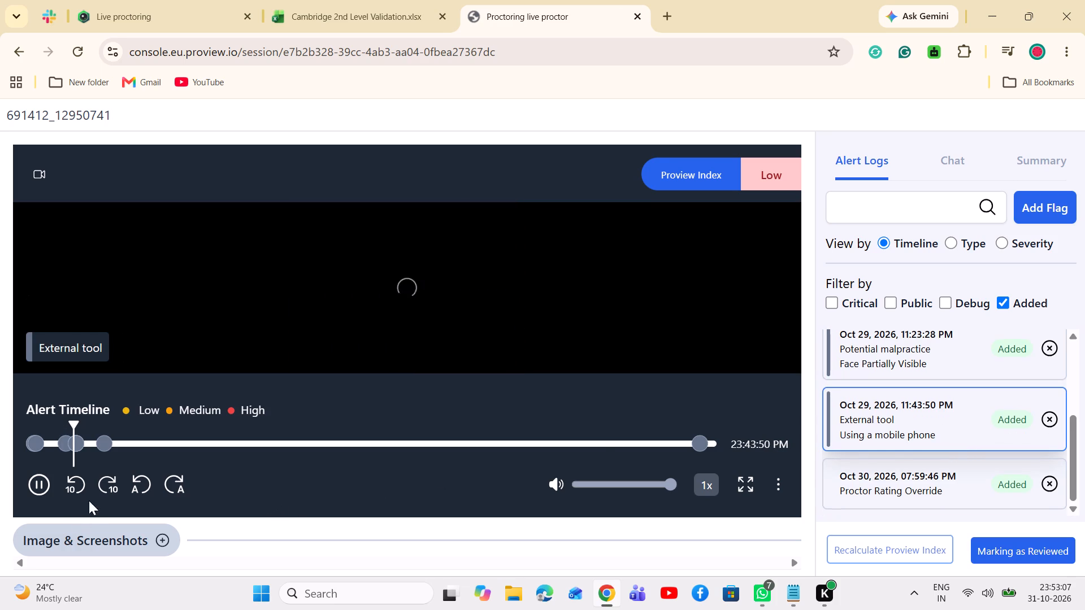
# Expand the Proview Index details in the session summary to check the proctor's rating and comment.
pyautogui.click(1037, 155)
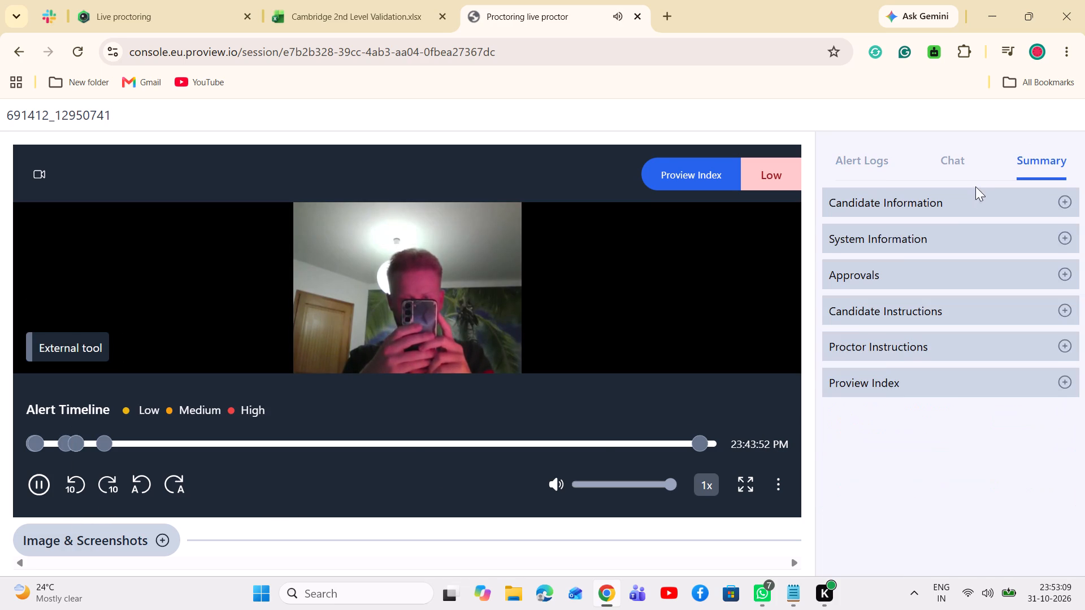
pyautogui.click(896, 377)
pyautogui.moveTo(1080, 394); pyautogui.dragTo(1083, 422)
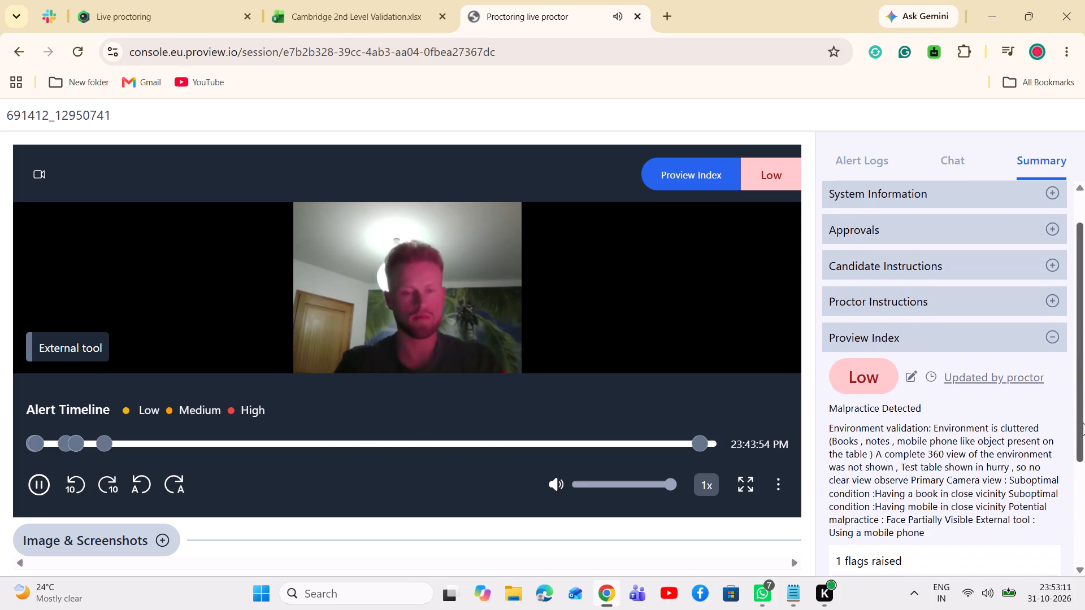
pyautogui.moveTo(1083, 422); pyautogui.dragTo(1084, 439)
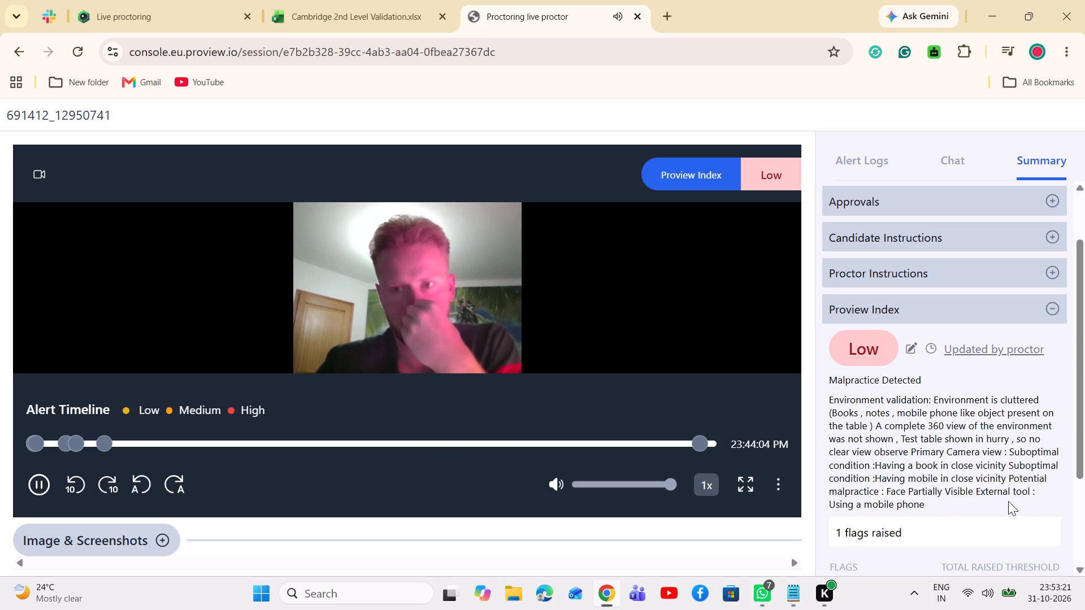
# Copy the proctor's full Proview Index comment from the session summary into row 610's New Comments cell in the Cambridge workbook.
pyautogui.moveTo(930, 505); pyautogui.dragTo(930, 505)
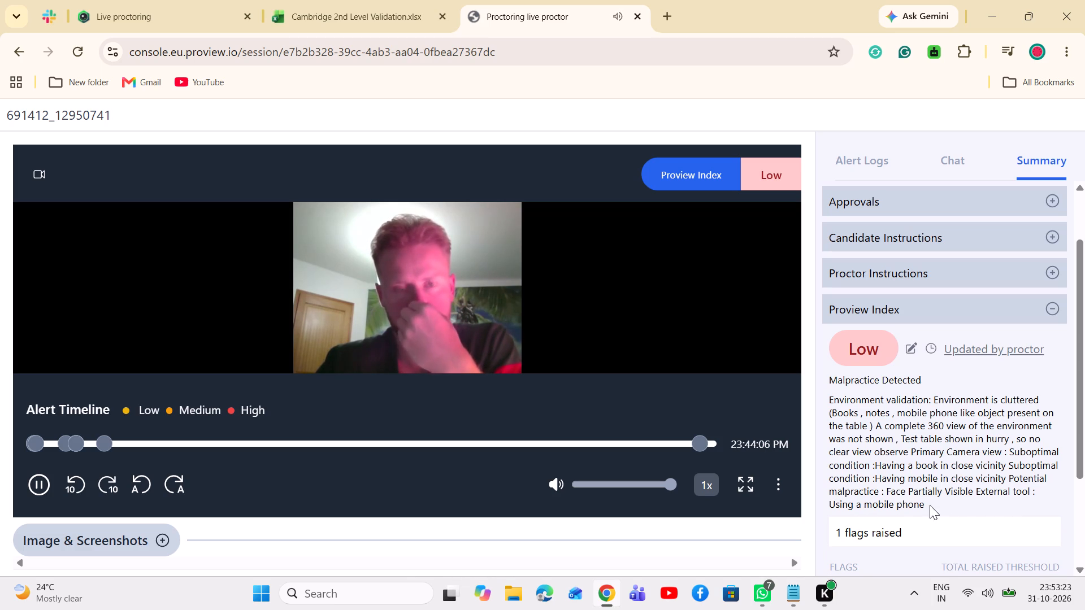
pyautogui.moveTo(930, 505); pyautogui.dragTo(822, 397)
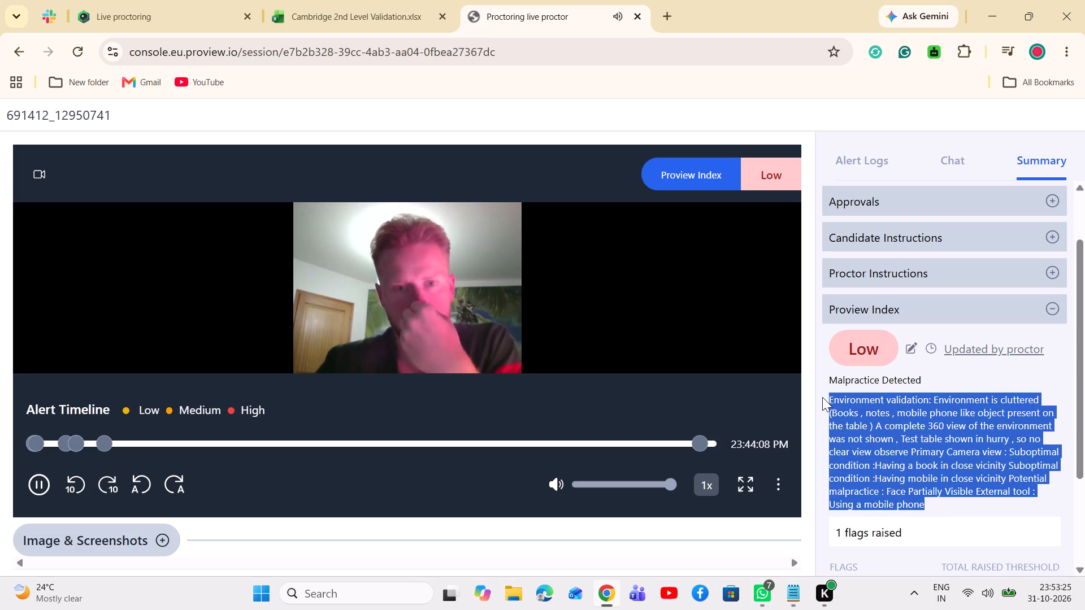
pyautogui.hotkey('ctrl', 'c')
pyautogui.click(337, 4)
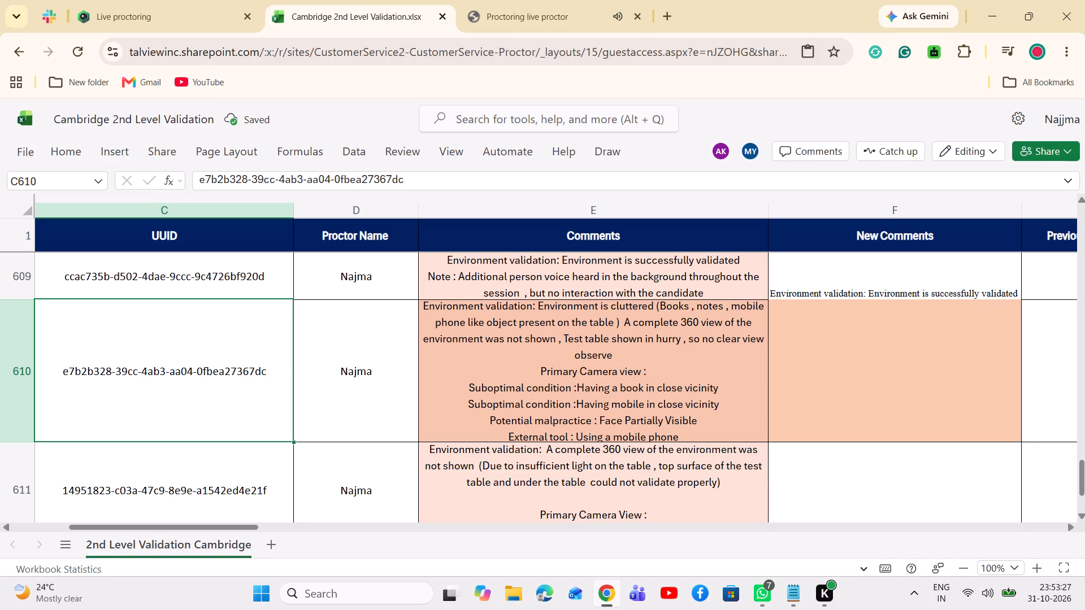
pyautogui.doubleClick(884, 389)
pyautogui.hotkey('ctrl', 'v')
pyautogui.click(663, 386)
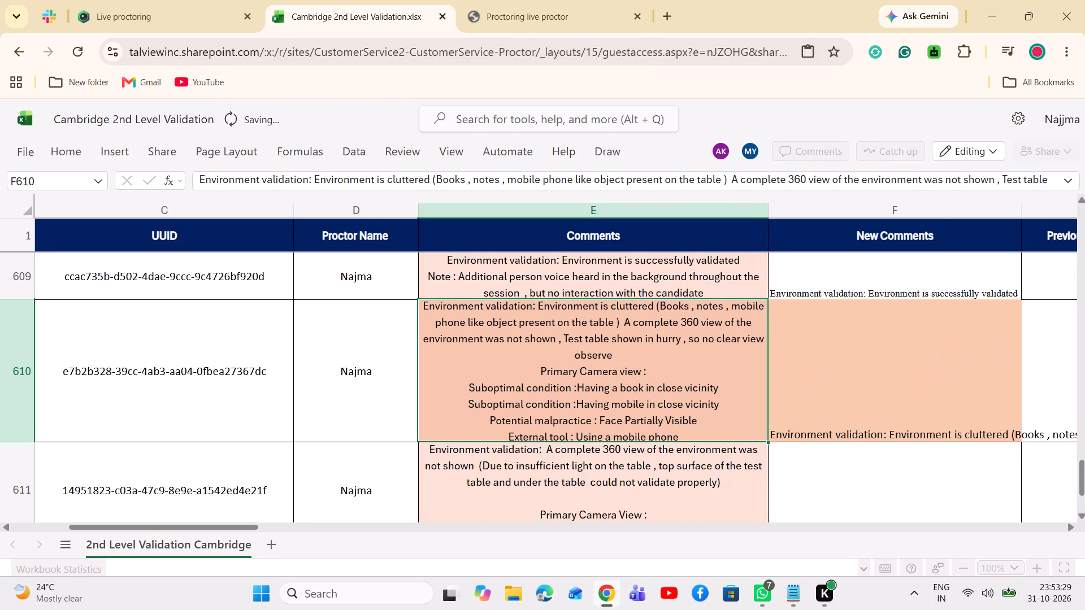
# Set row 610's Previous and Current Proview Description to Malpractice Detected.
pyautogui.click(869, 388)
pyautogui.press('Right')
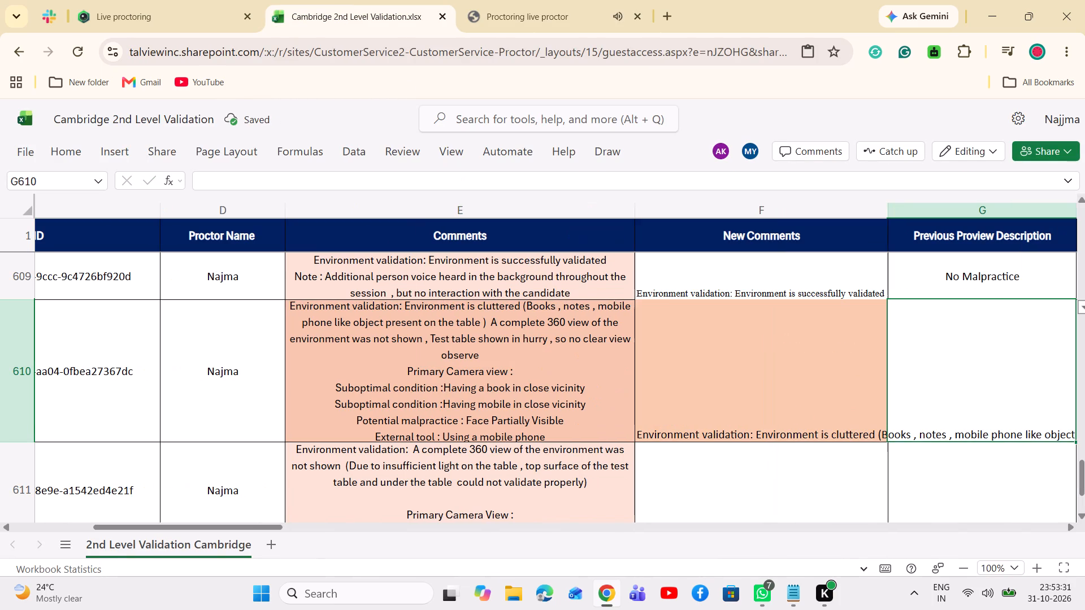
pyautogui.click(982, 365)
pyautogui.click(1084, 311)
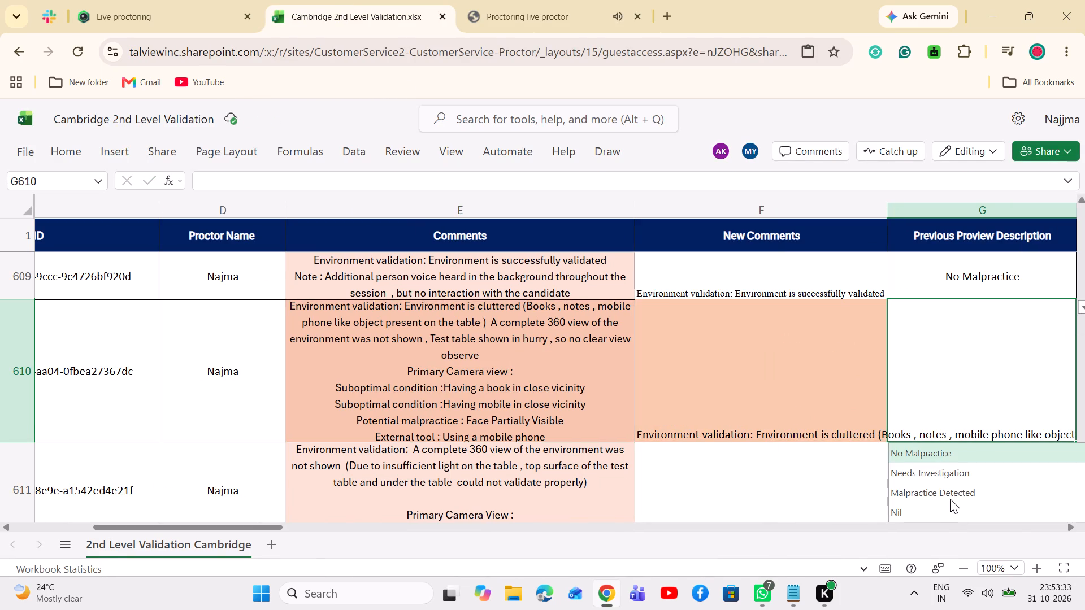
pyautogui.click(945, 498)
pyautogui.click(489, 0)
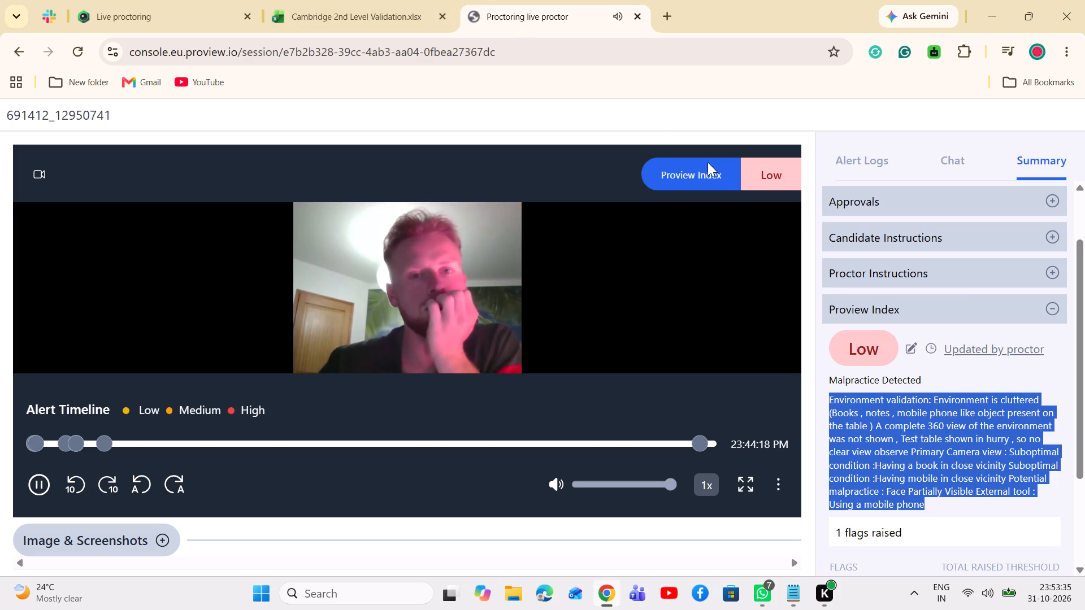
pyautogui.click(297, 0)
pyautogui.press('Right')
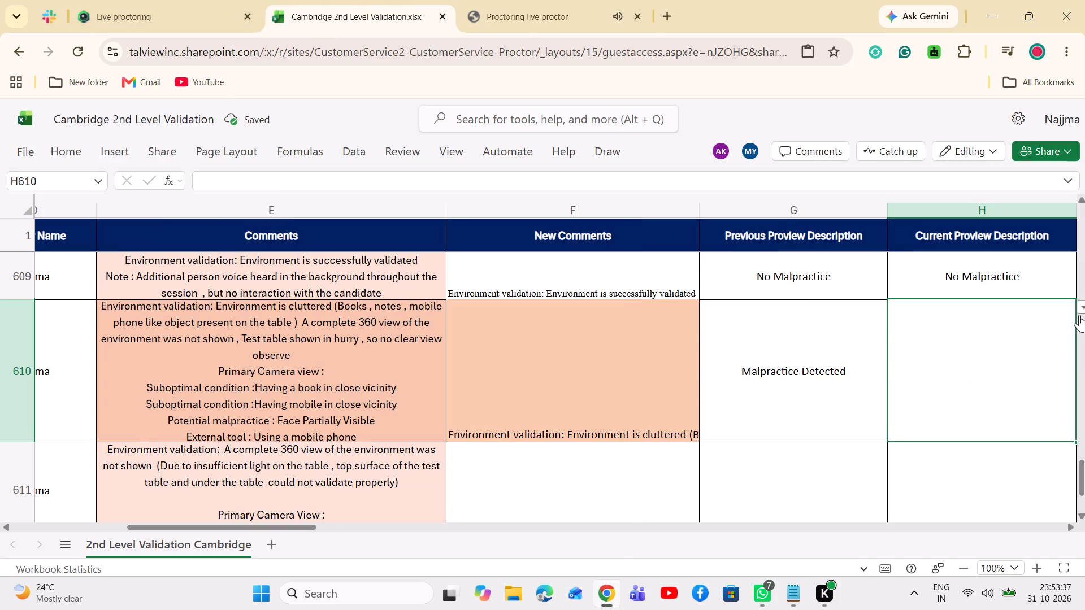
pyautogui.click(1079, 312)
pyautogui.click(956, 498)
# Set row 610's Previous and Current Proview Index Rating to Low.
pyautogui.press('Right')
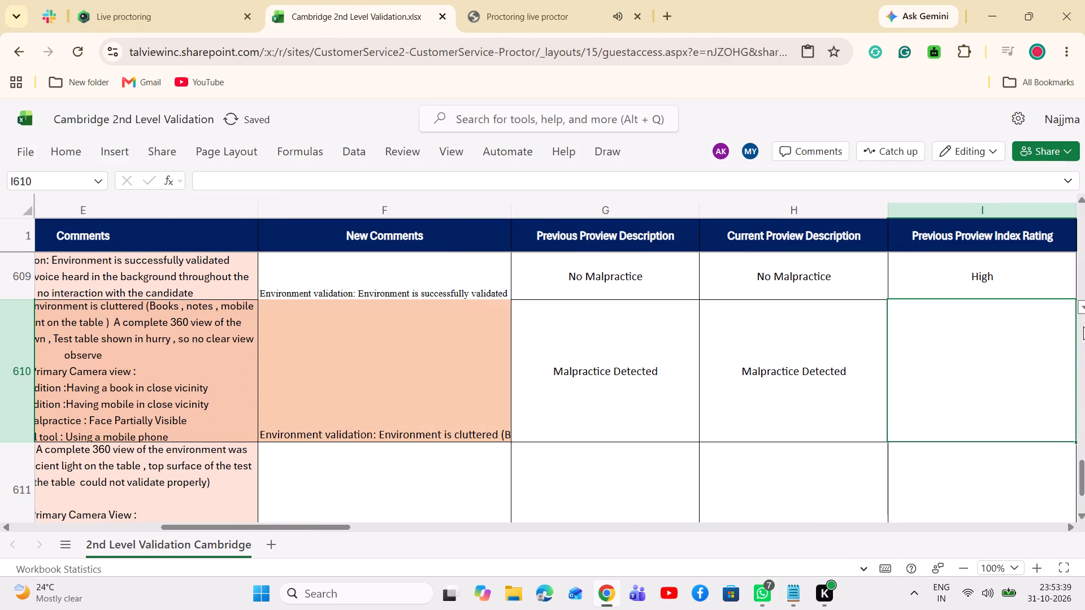
pyautogui.click(1083, 308)
pyautogui.click(927, 495)
pyautogui.press('Right')
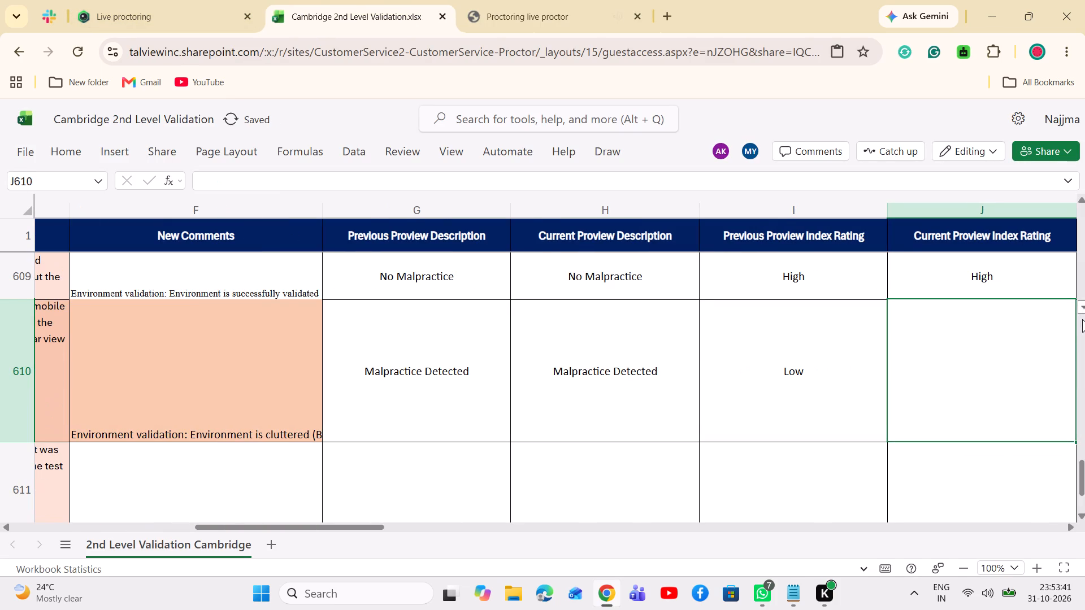
pyautogui.click(1082, 307)
pyautogui.click(954, 502)
# Set row 610's review status to Marked as reviewed.
pyautogui.press('Right')
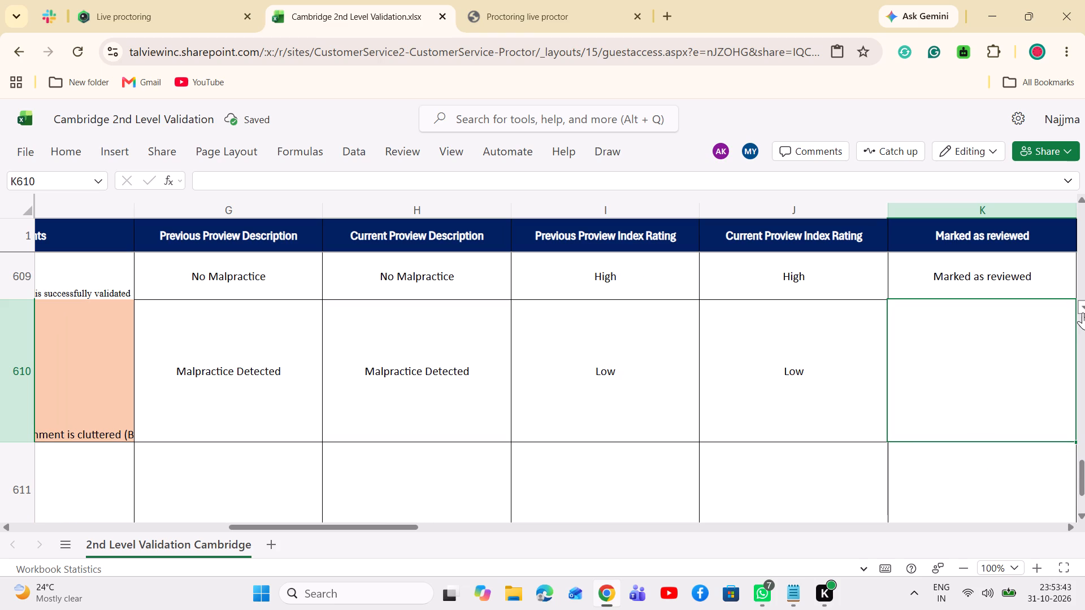
pyautogui.click(1084, 307)
pyautogui.click(954, 455)
# Return to the proctoring console, list the session's Added alert flags and replay the book and mobile in close vicinity flags.
pyautogui.click(595, 27)
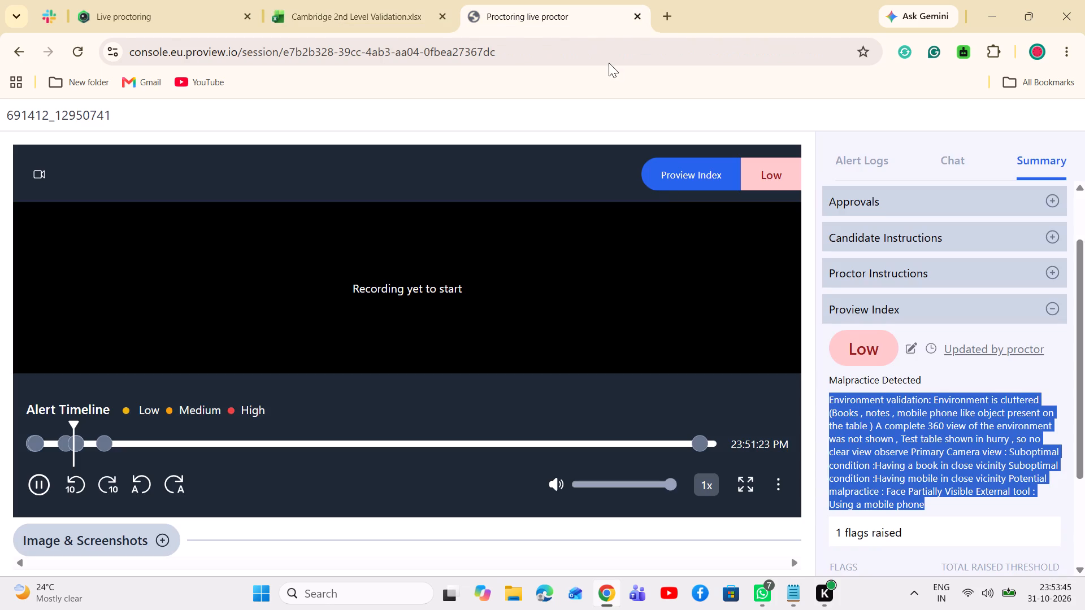
pyautogui.scroll(-1, 976, 467)
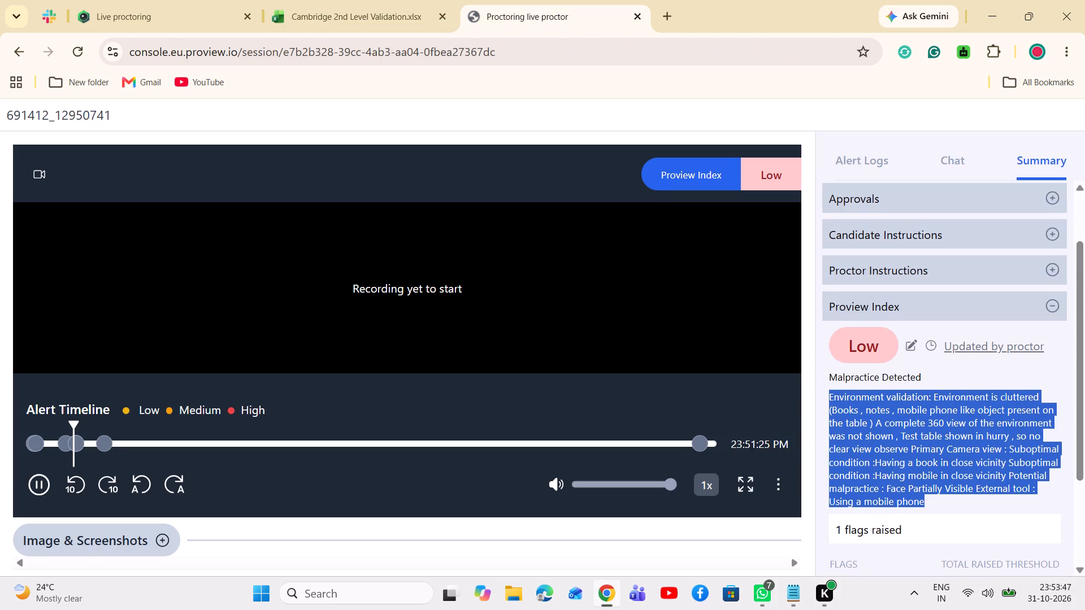
pyautogui.scroll(-2, 976, 467)
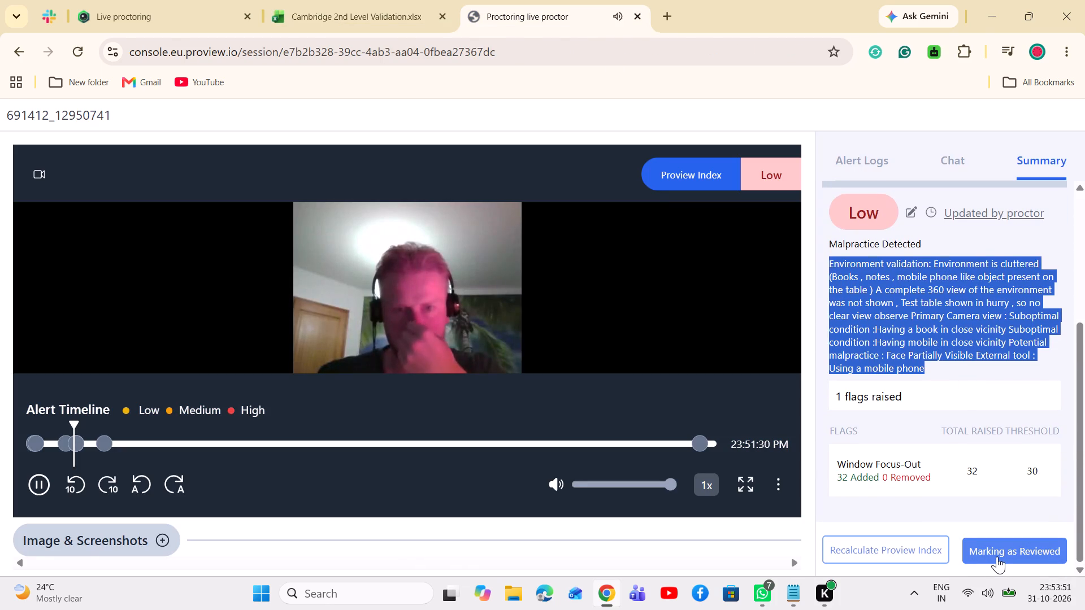
pyautogui.scroll(1, 868, 323)
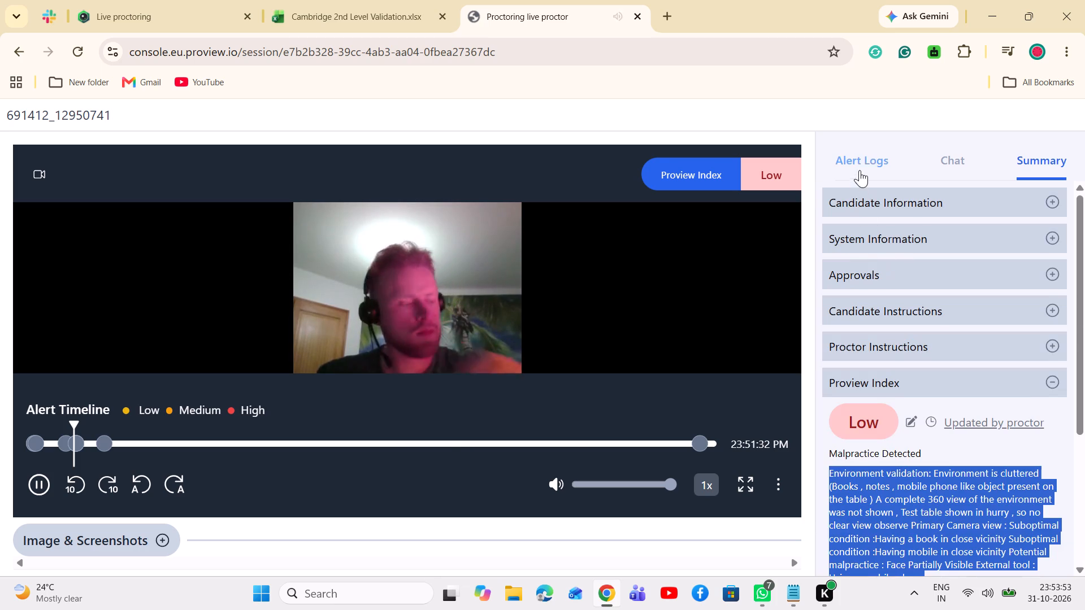
pyautogui.click(863, 163)
pyautogui.click(1018, 308)
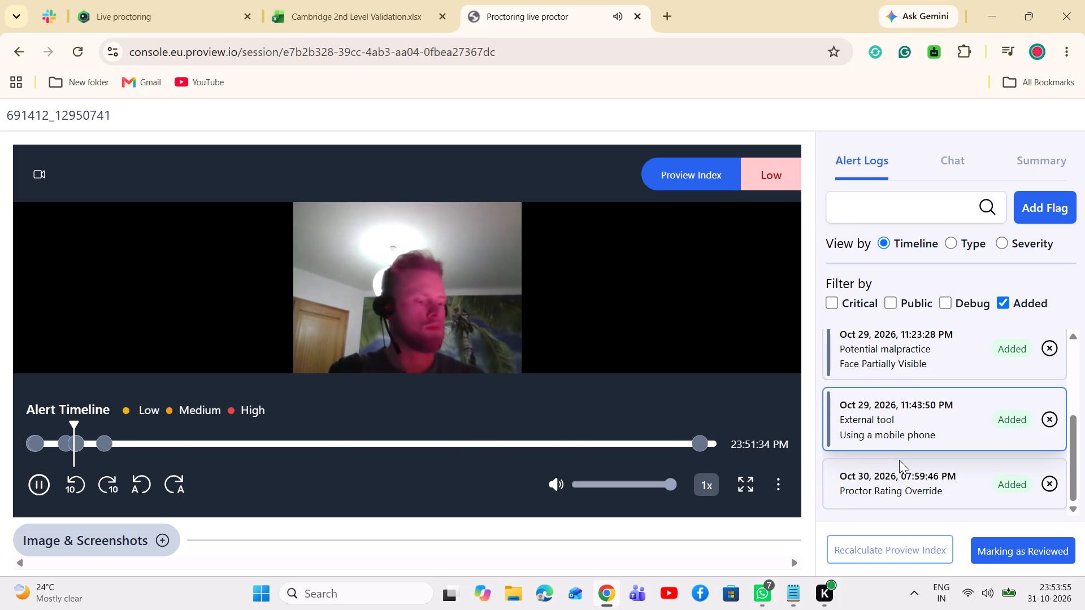
pyautogui.scroll(-1, 915, 469)
pyautogui.scroll(2, 914, 432)
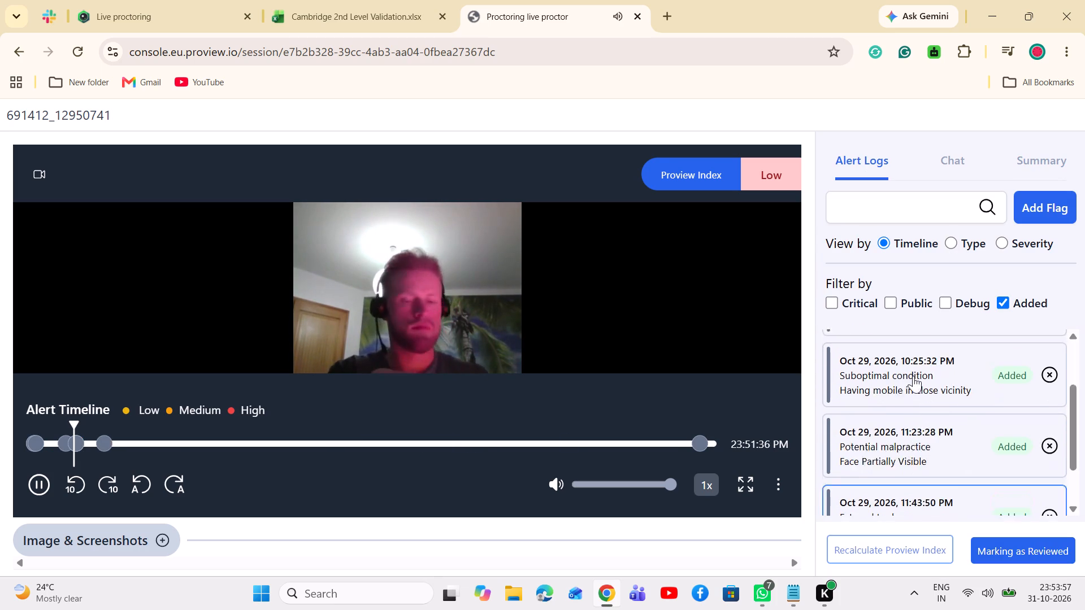
pyautogui.click(913, 374)
pyautogui.scroll(3, 926, 378)
pyautogui.click(923, 381)
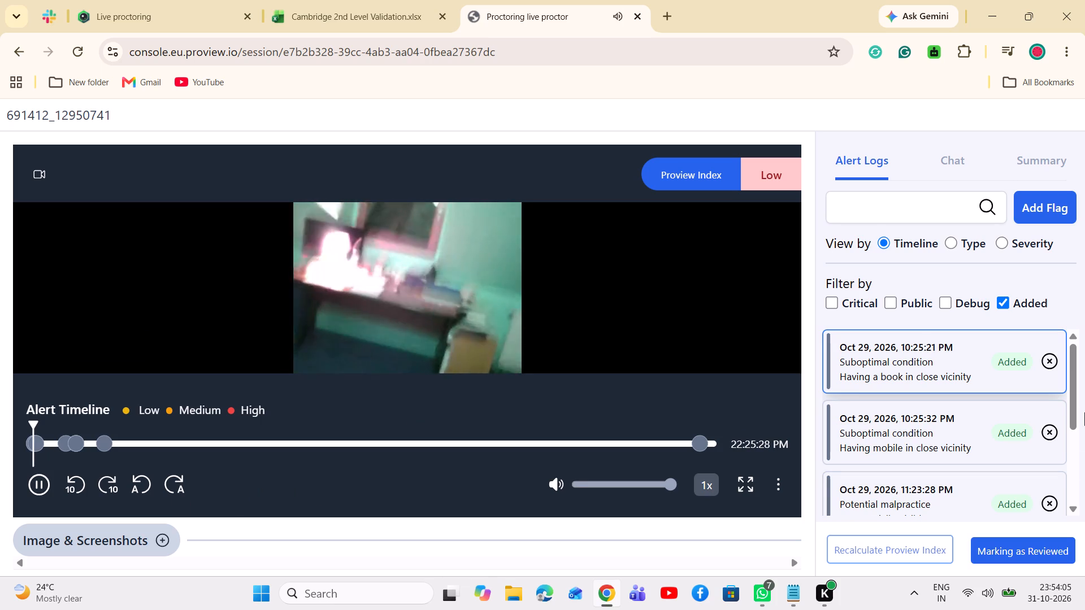
# Mark row 610's proctoring session as reviewed in the console.
pyautogui.scroll(-3, 1015, 421)
pyautogui.click(996, 556)
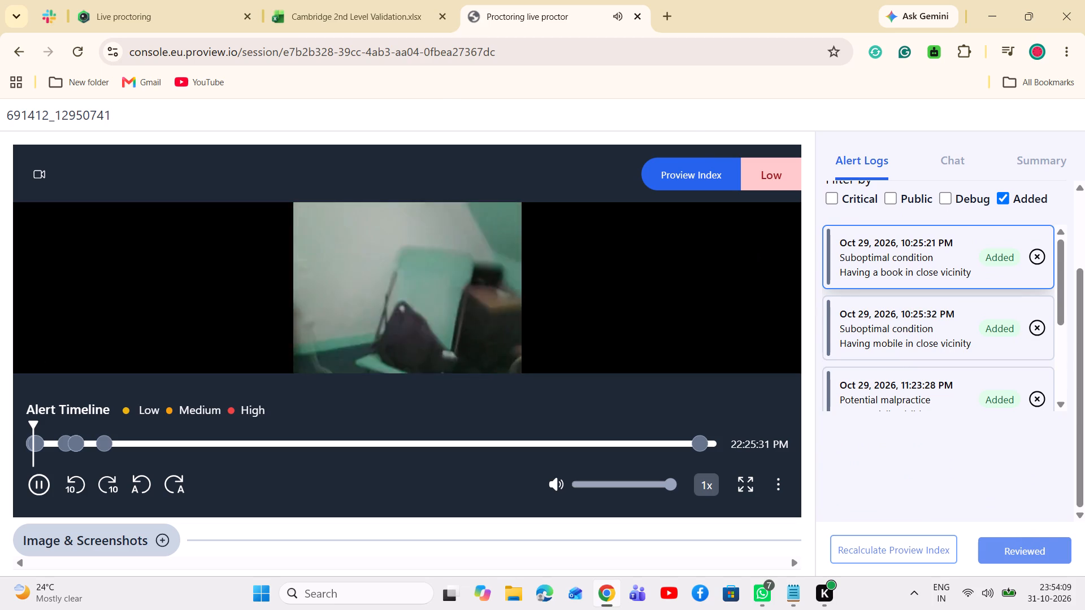
# Go to row 611 in the Cambridge workbook and copy its session UUID.
pyautogui.click(352, 8)
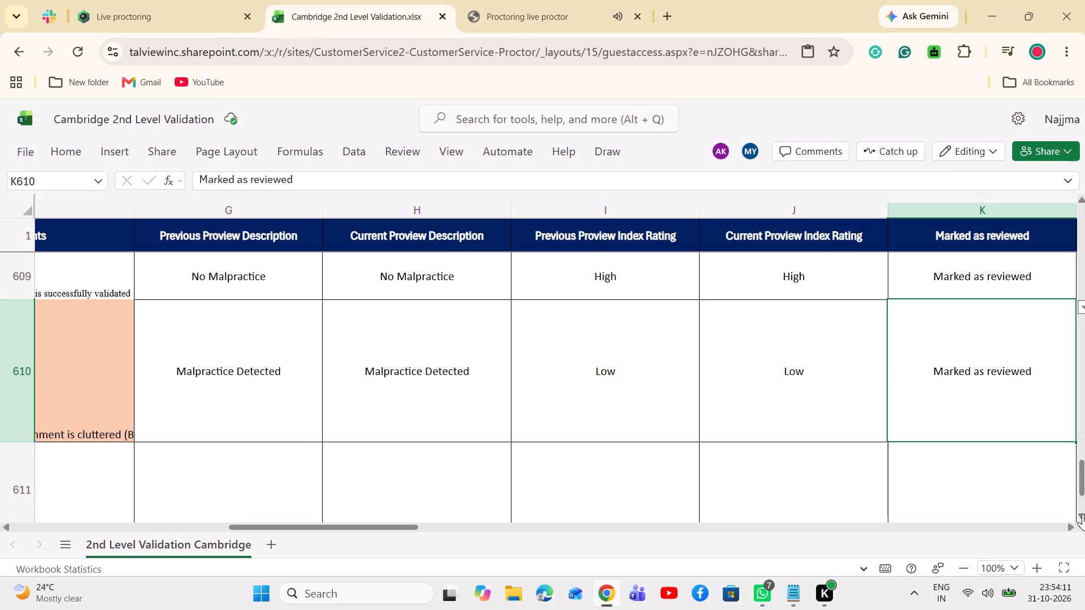
pyautogui.click(1083, 513)
pyautogui.click(1083, 513)
pyautogui.click(977, 400)
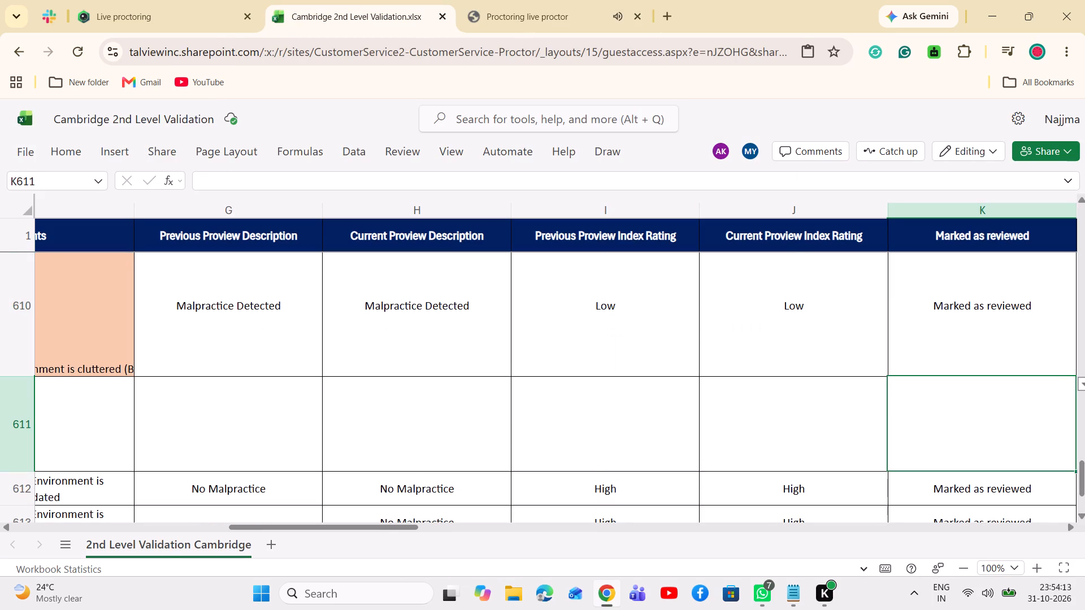
pyautogui.click(788, 435)
pyautogui.press('Left')
pyautogui.press('Left')
pyautogui.press('Left')
pyautogui.press('Left')
pyautogui.press('Left')
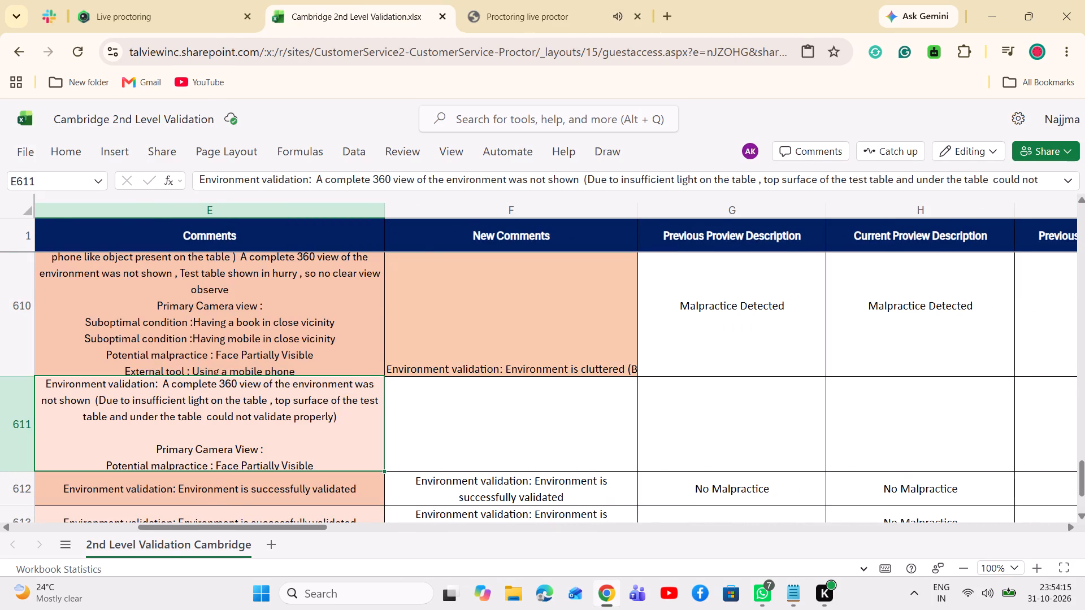
pyautogui.press('Left')
pyautogui.press('Left')
pyautogui.doubleClick(64, 428)
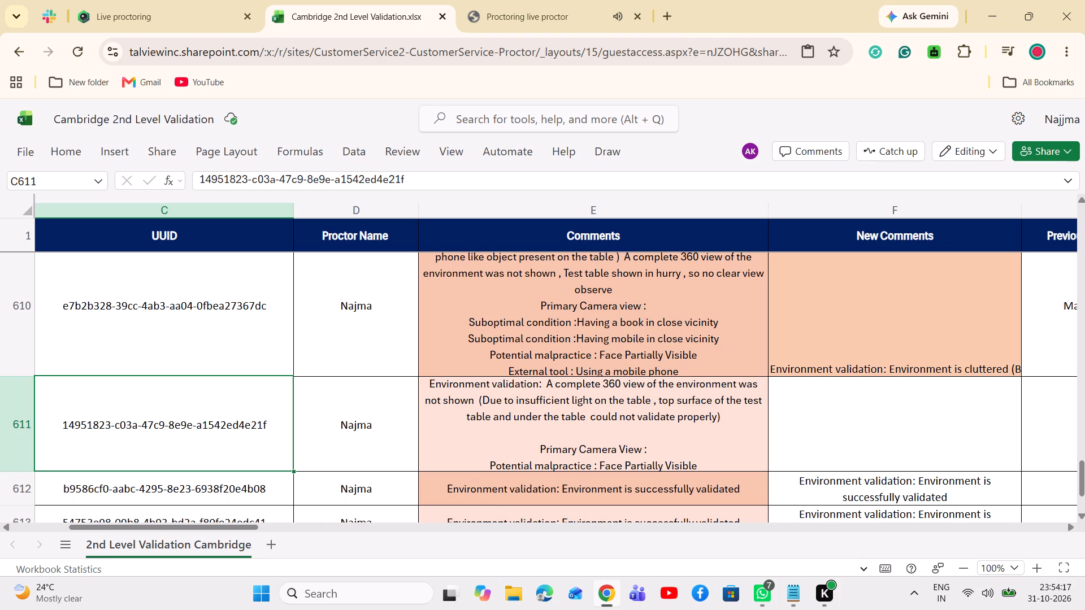
pyautogui.moveTo(55, 425); pyautogui.dragTo(268, 428)
pyautogui.hotkey('ctrl', 'c')
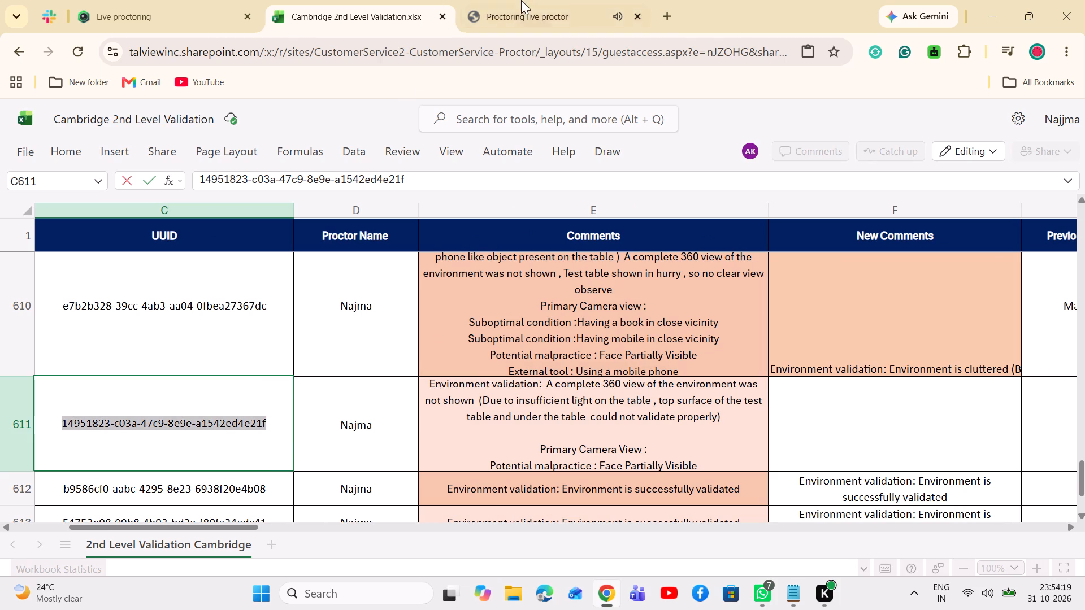
# Open row 611's session in the proctoring console by replacing the session ID in the address with the copied UUID.
pyautogui.click(544, 0)
pyautogui.moveTo(513, 54); pyautogui.dragTo(289, 83)
pyautogui.press('BackSpace')
pyautogui.press('BackSpace')
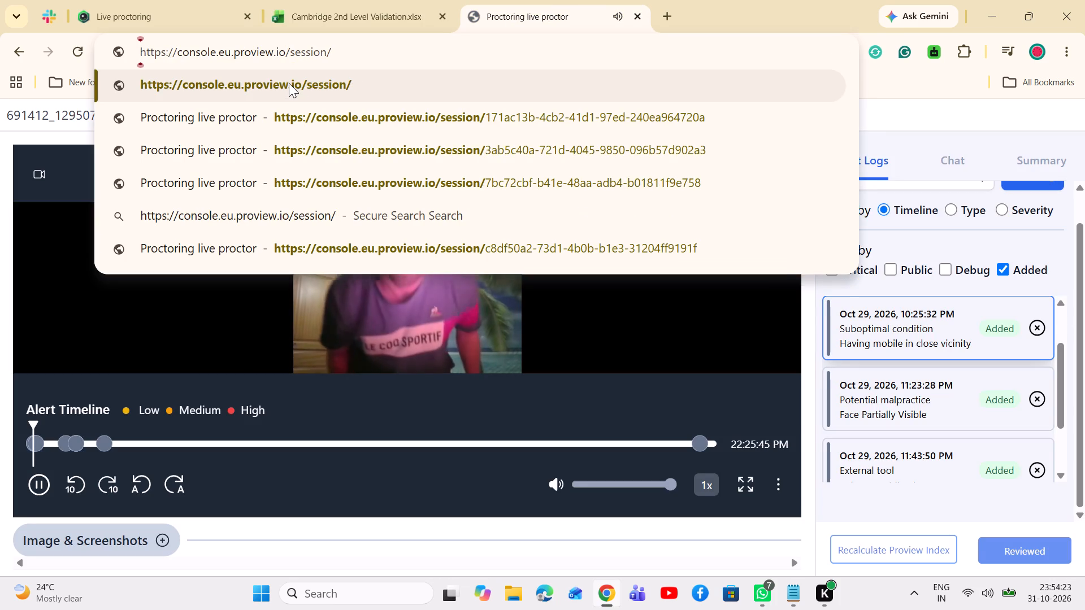
pyautogui.hotkey('ctrl', 'v')
pyautogui.press('Return')
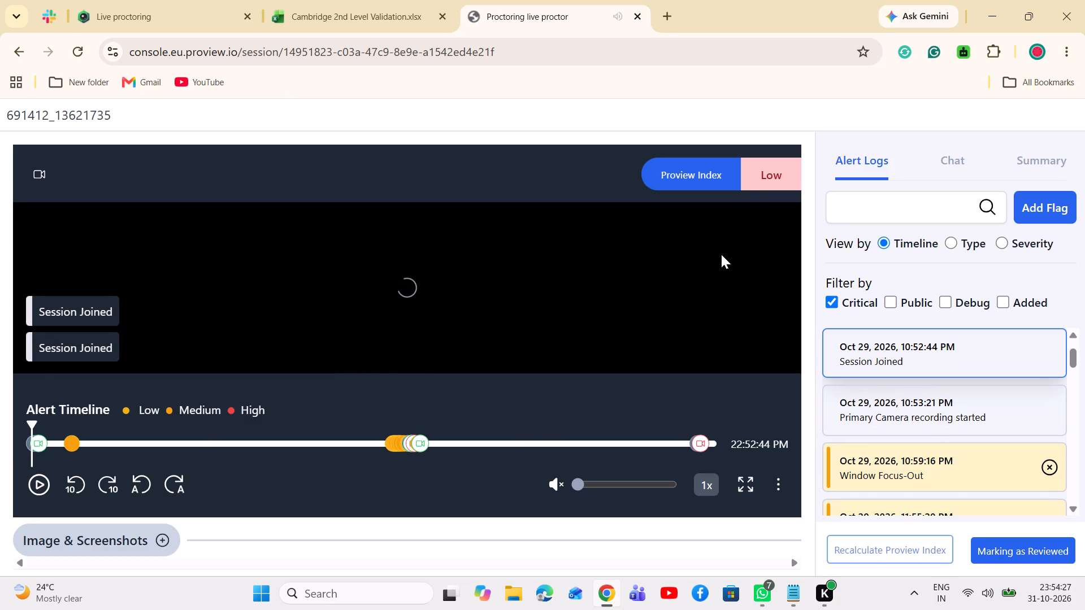
# Filter the alert logs to Added flags and play the recording with sound at the 12:09:24 AM Face Partially Visible flag.
pyautogui.click(1032, 308)
pyautogui.click(900, 360)
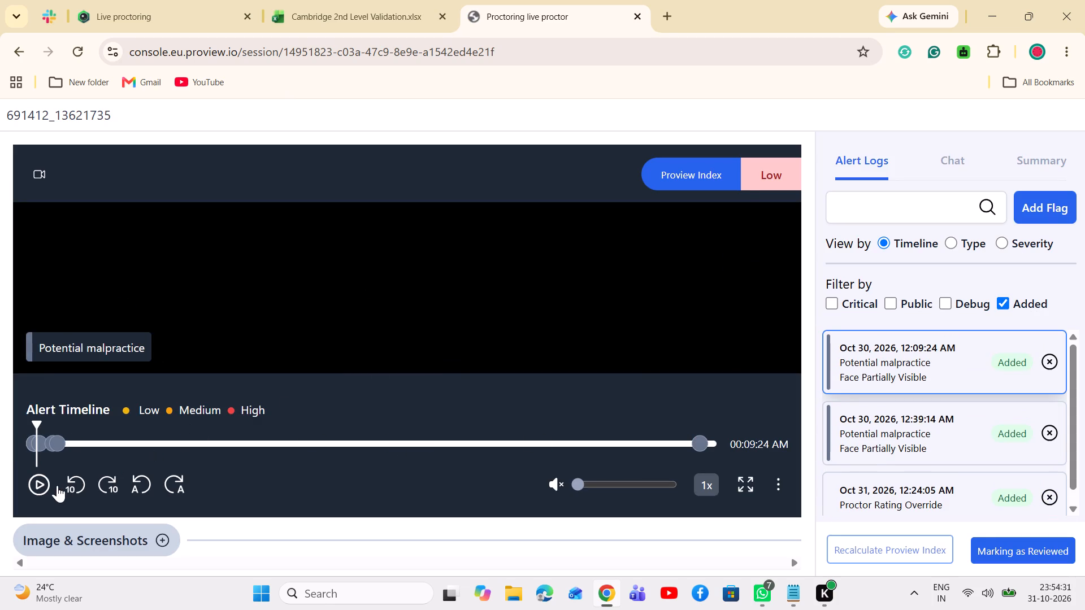
pyautogui.click(46, 487)
pyautogui.click(567, 480)
pyautogui.click(558, 485)
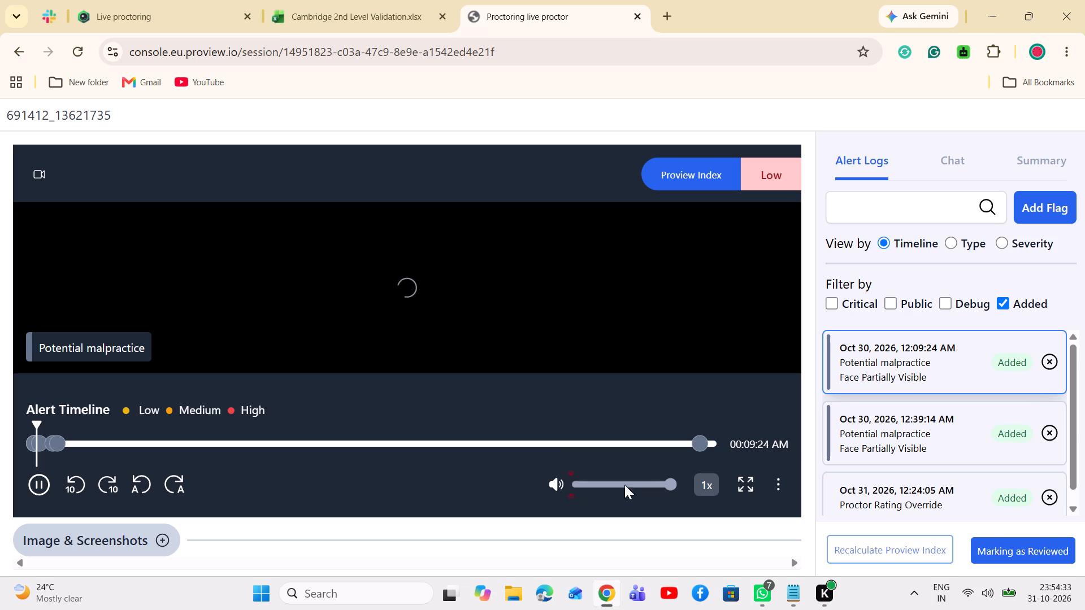
pyautogui.scroll(-2, 1027, 399)
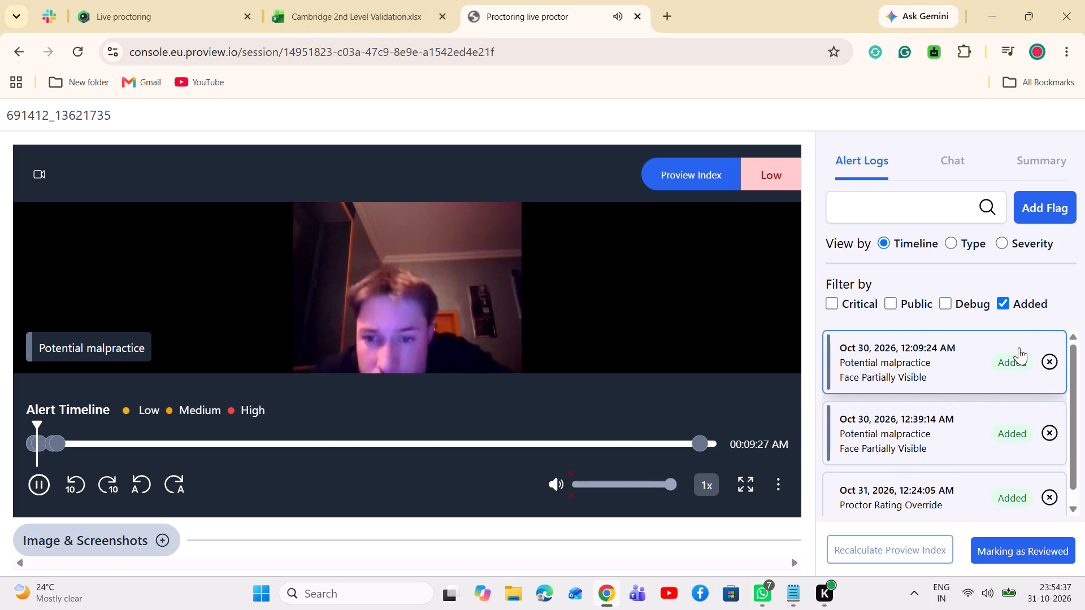
# Dismiss the 12:09:24 AM Face Partially Visible flag with the reason "Invalid flag added hence rejected", agreeing it was false.
pyautogui.click(1050, 365)
pyautogui.click(634, 284)
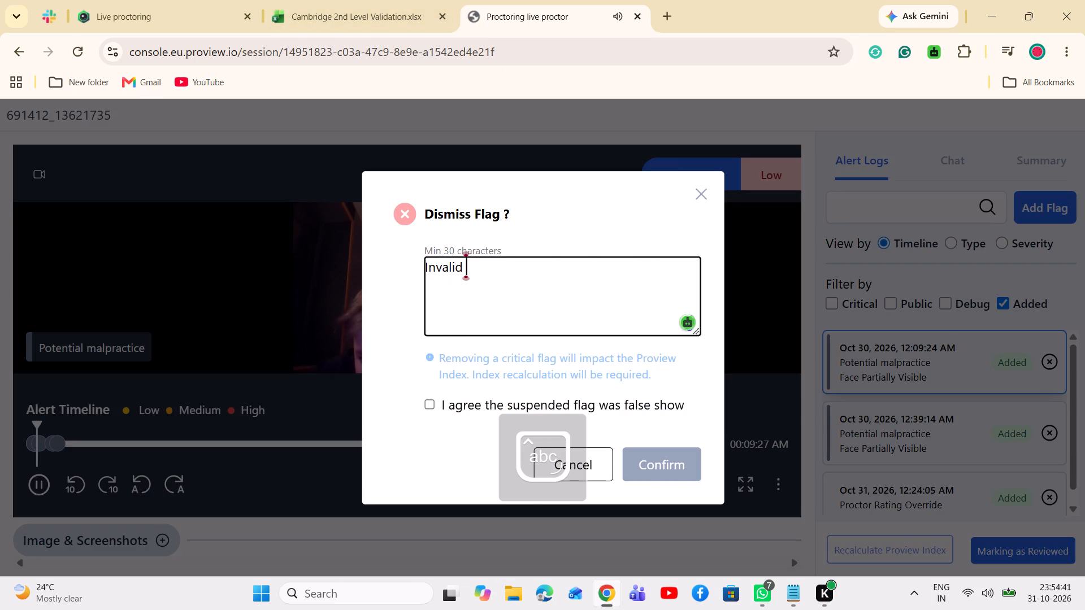
pyautogui.press('BackSpace')
pyautogui.write('g added hence rejected')
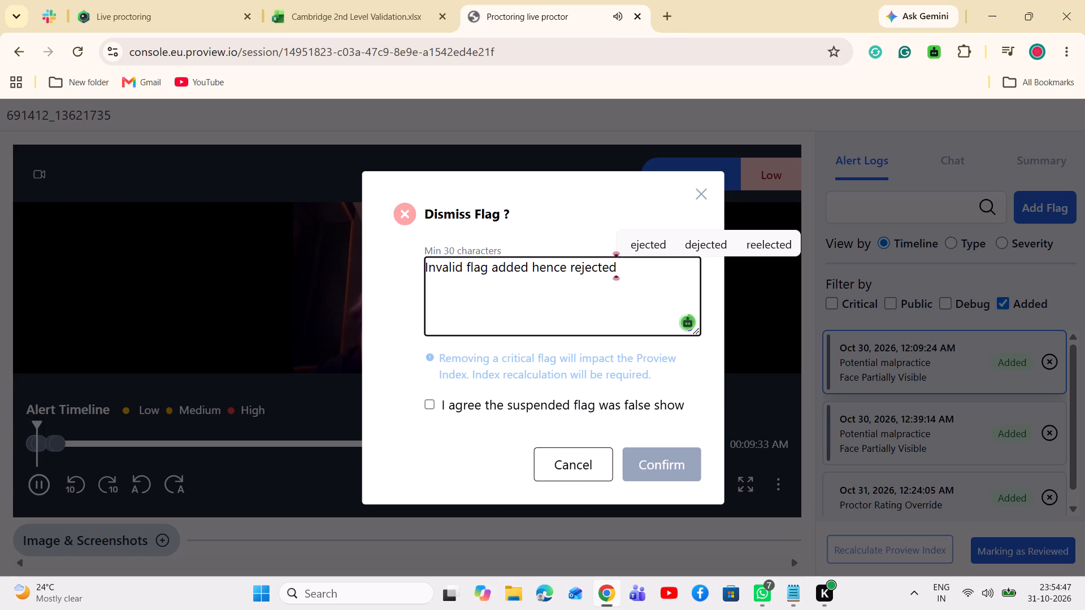
pyautogui.click(445, 404)
pyautogui.click(683, 476)
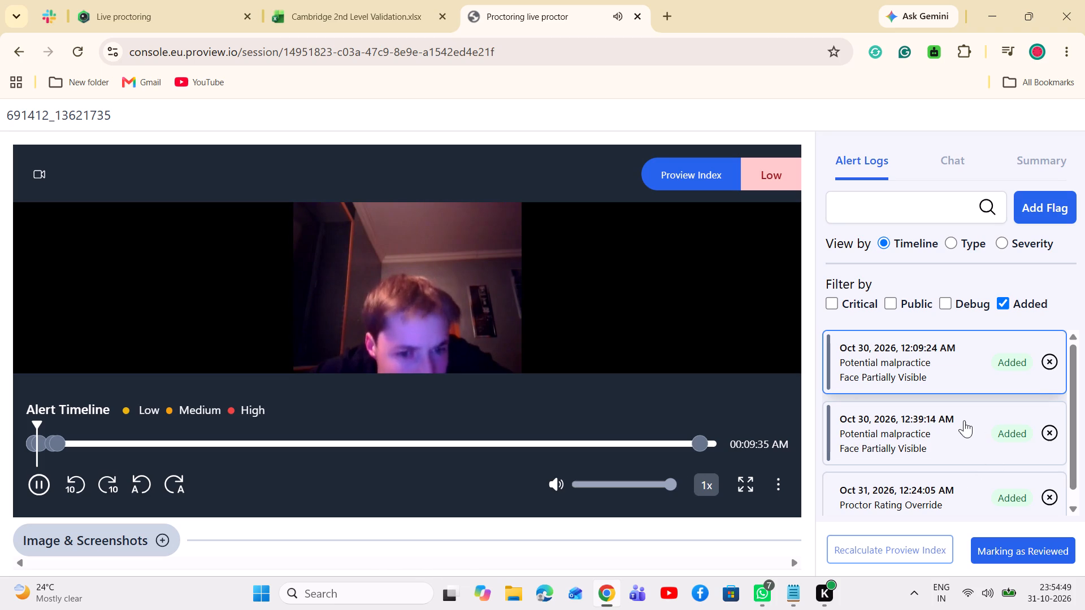
# Play the recording at the 12:39:14 AM Face Partially Visible flag to check it.
pyautogui.click(912, 426)
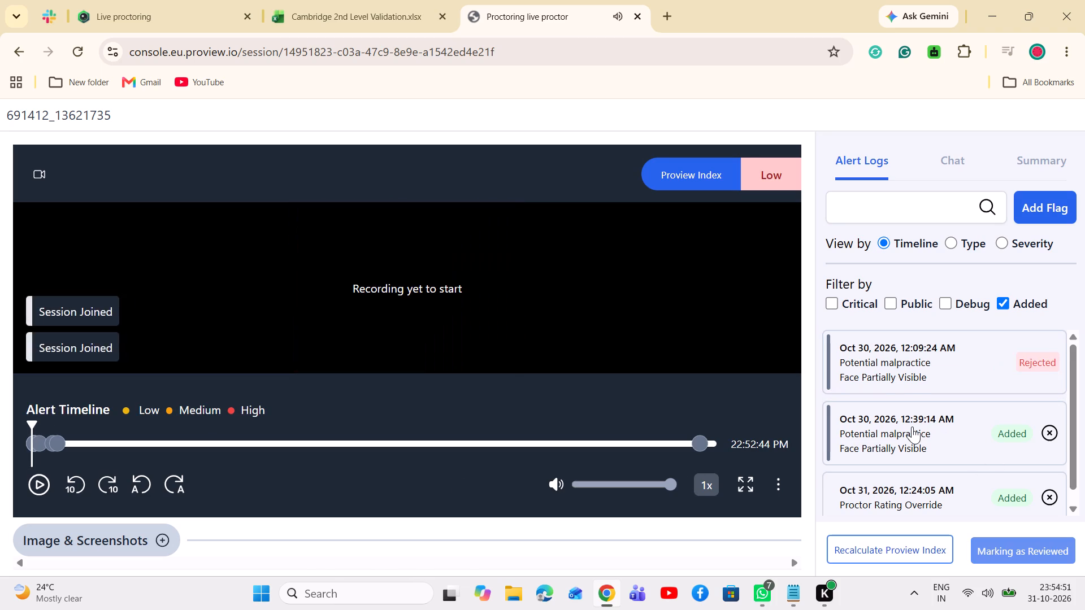
pyautogui.click(38, 479)
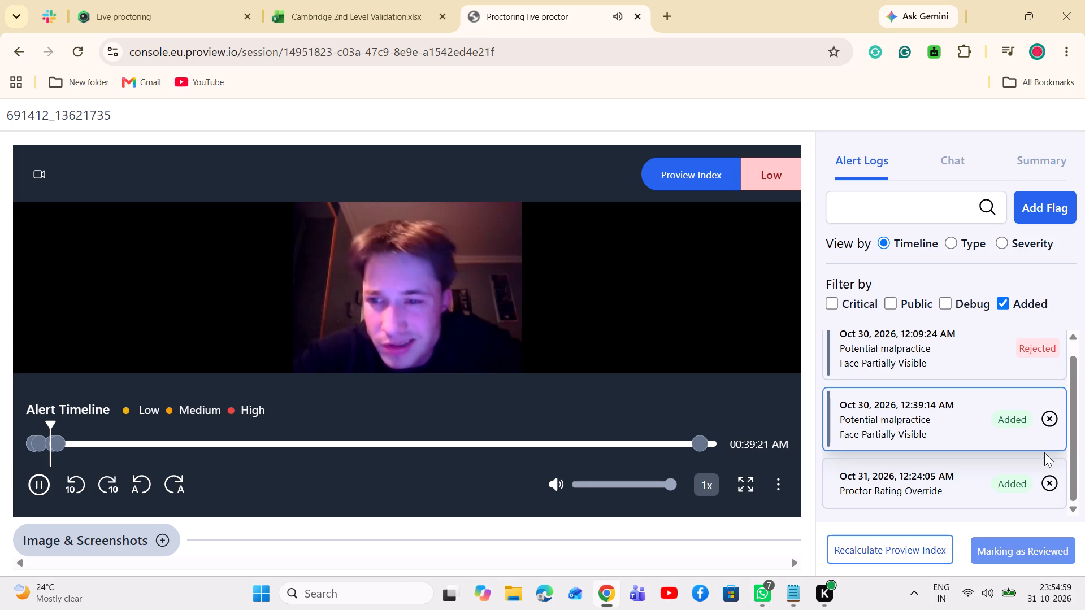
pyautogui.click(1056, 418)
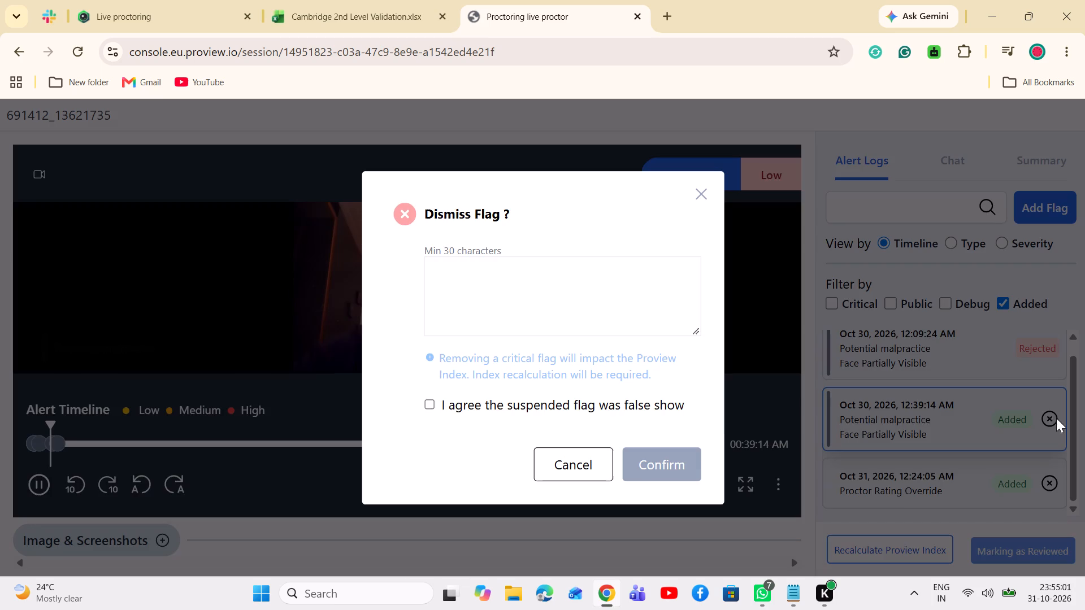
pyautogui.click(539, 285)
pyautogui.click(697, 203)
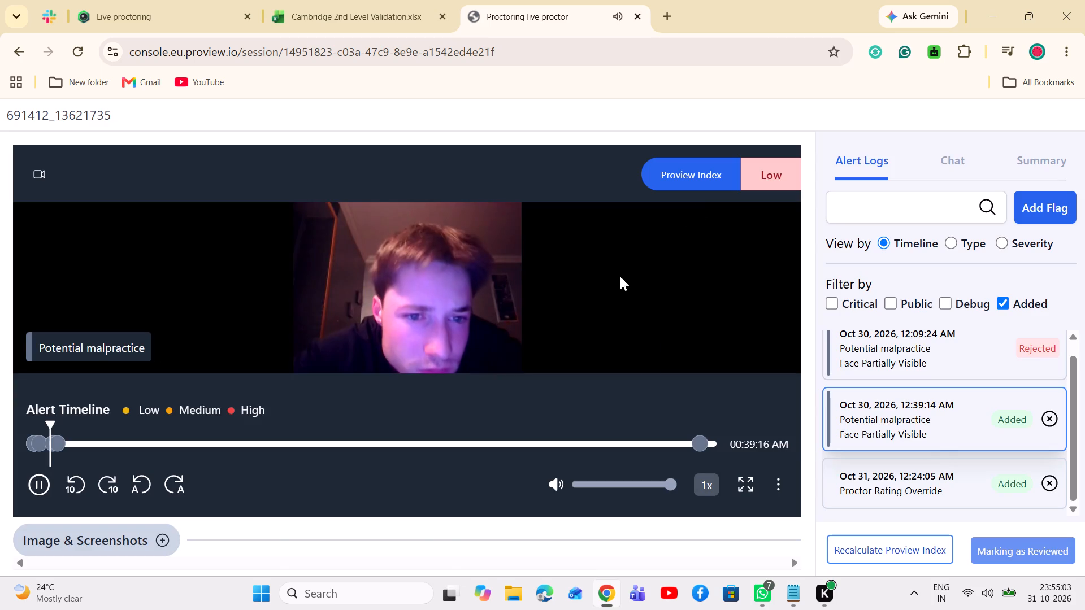
# Dismiss the 12:39:14 AM Face Partially Visible flag with the reason "Invalid flag added hence rejected", agreeing it was false.
pyautogui.click(945, 432)
pyautogui.click(1048, 413)
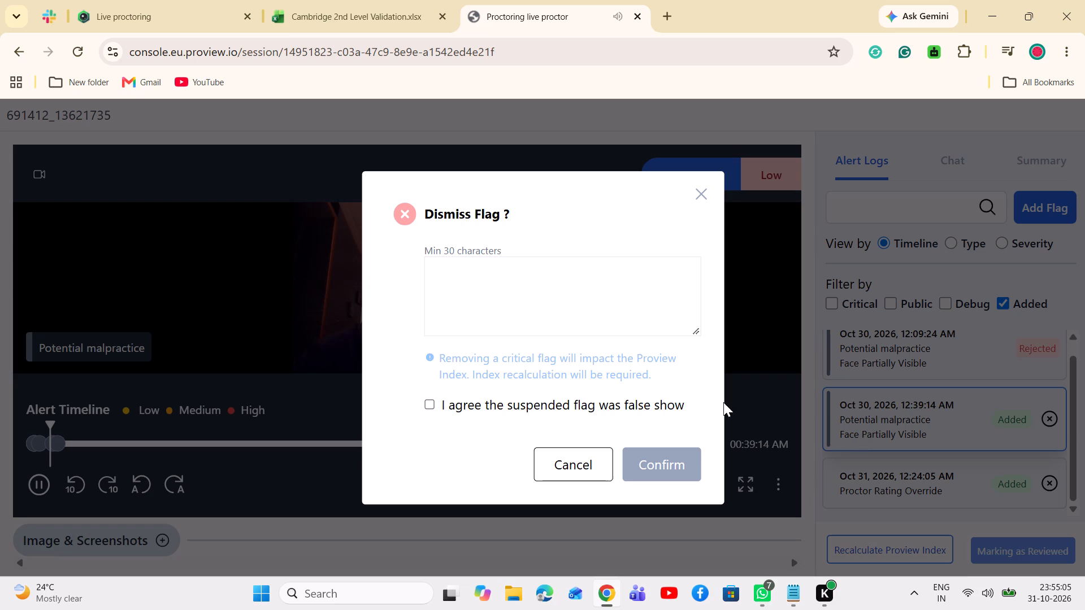
pyautogui.click(606, 327)
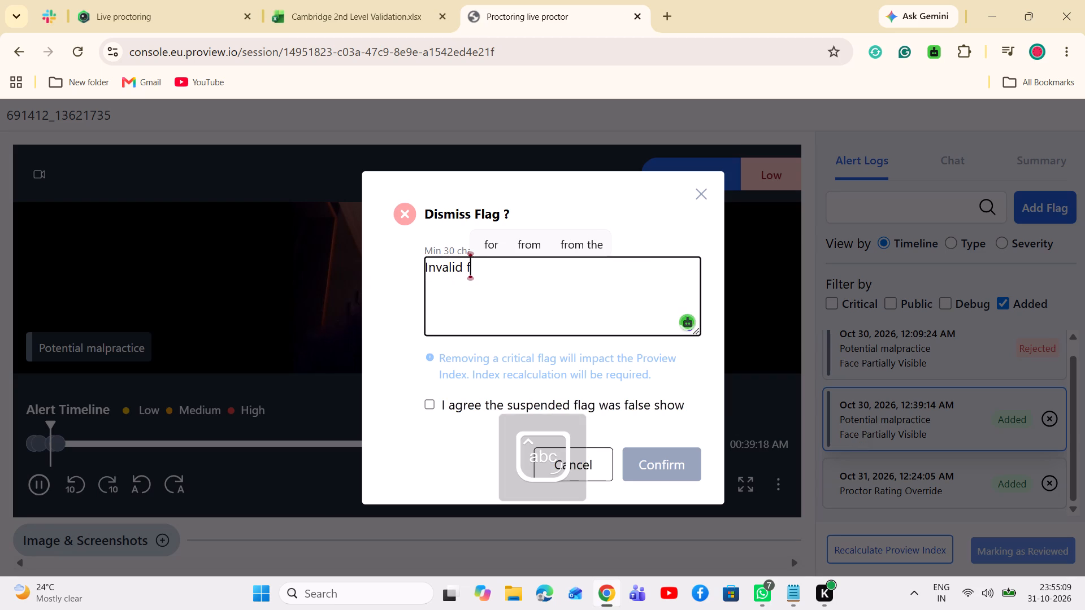
pyautogui.write('lag added hence rejected')
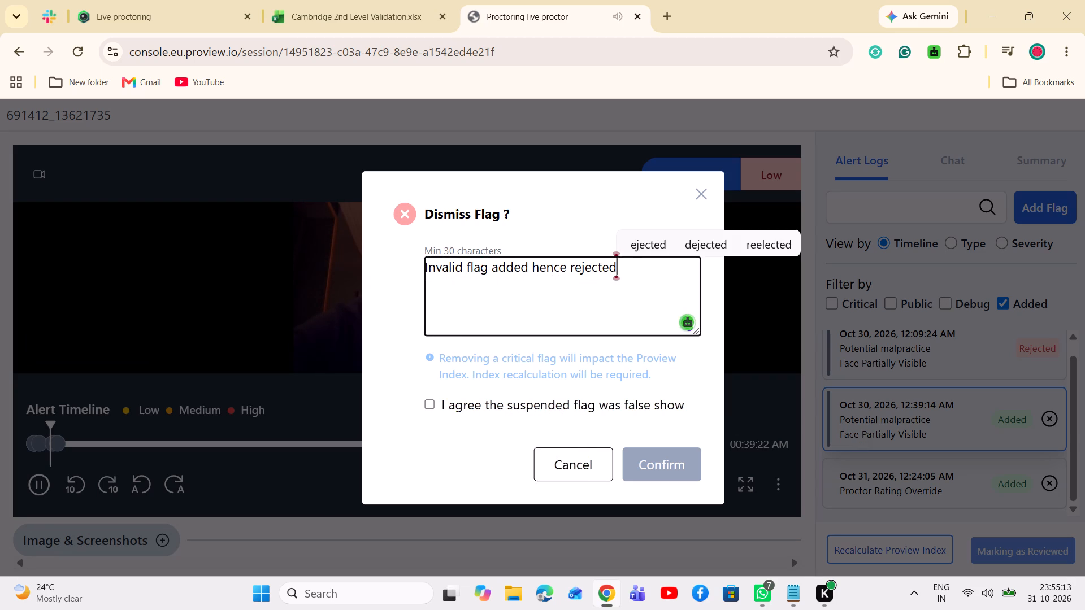
pyautogui.click(550, 413)
pyautogui.click(661, 454)
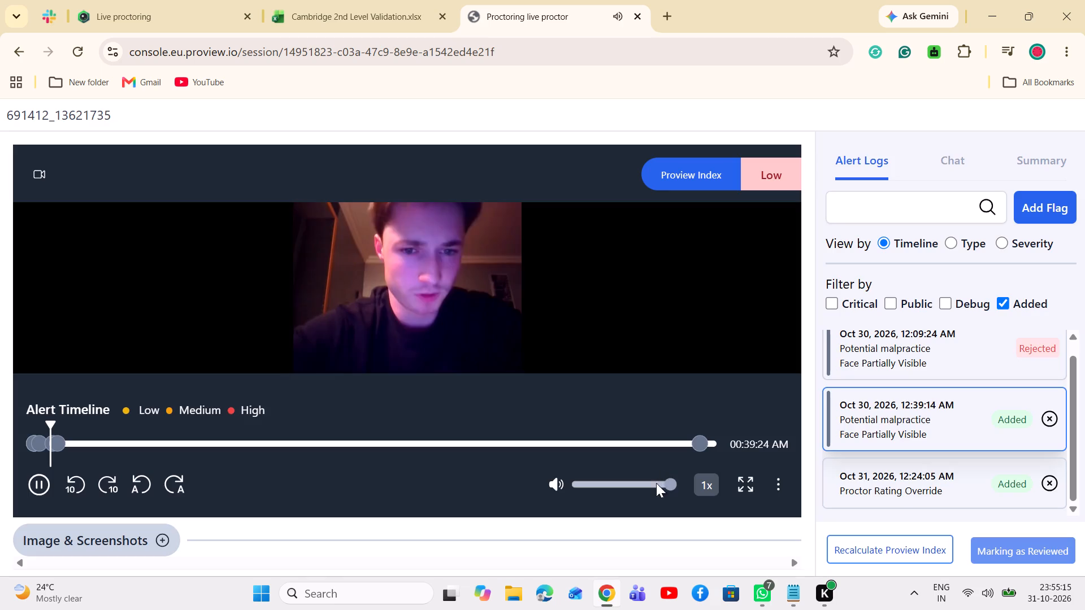
# Copy the Environment validation remark, up to "could not validate properly", from the Proview Index section of the session summary.
pyautogui.scroll(3, 959, 452)
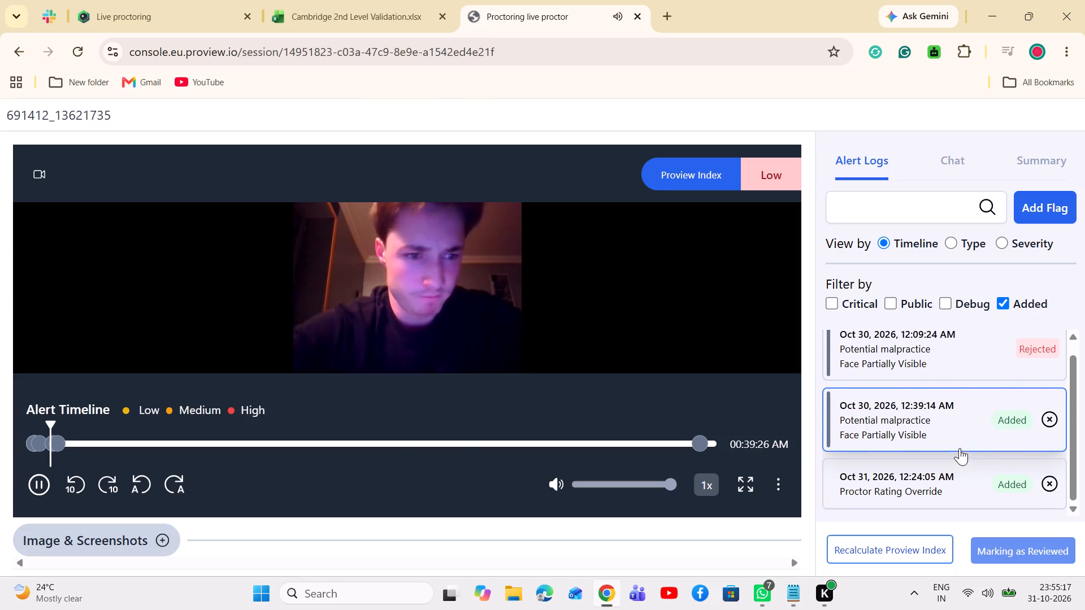
pyautogui.click(1031, 166)
pyautogui.click(909, 377)
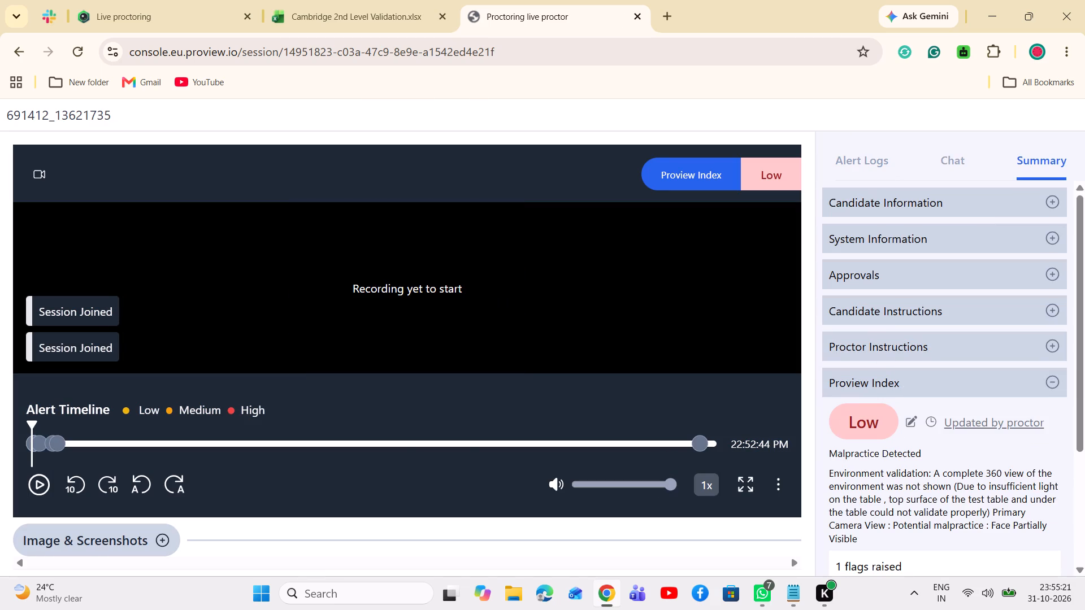
pyautogui.moveTo(987, 516); pyautogui.dragTo(987, 516)
pyautogui.moveTo(987, 516); pyautogui.dragTo(828, 472)
pyautogui.hotkey('ctrl', 'c')
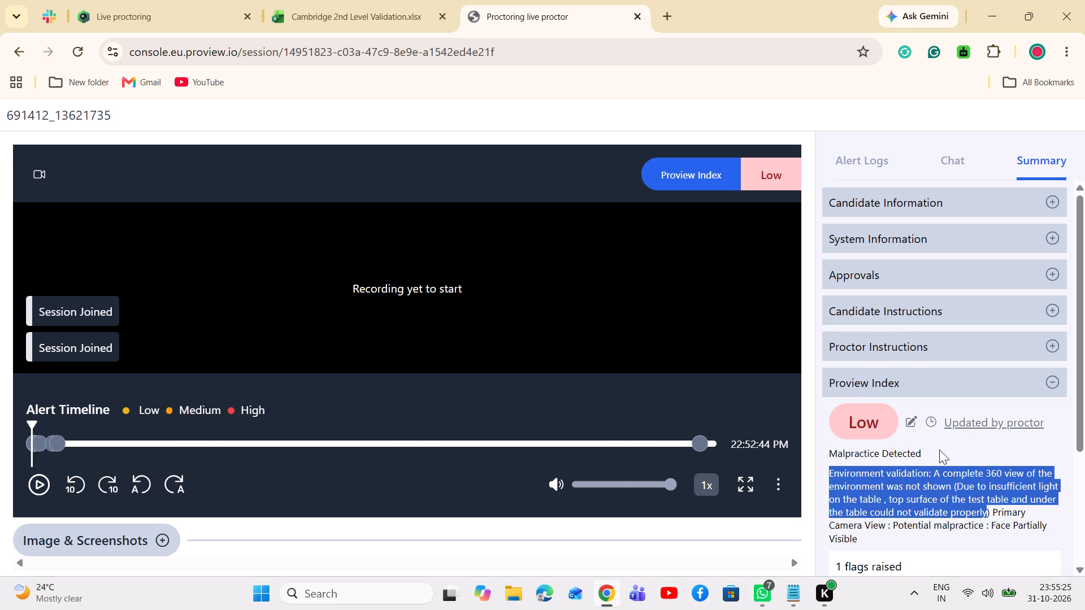
# Edit the proctor index to Low with reason Malpractice Detected, using the copied Environment validation text plus a closing parenthesis as remarks, and save.
pyautogui.click(934, 264)
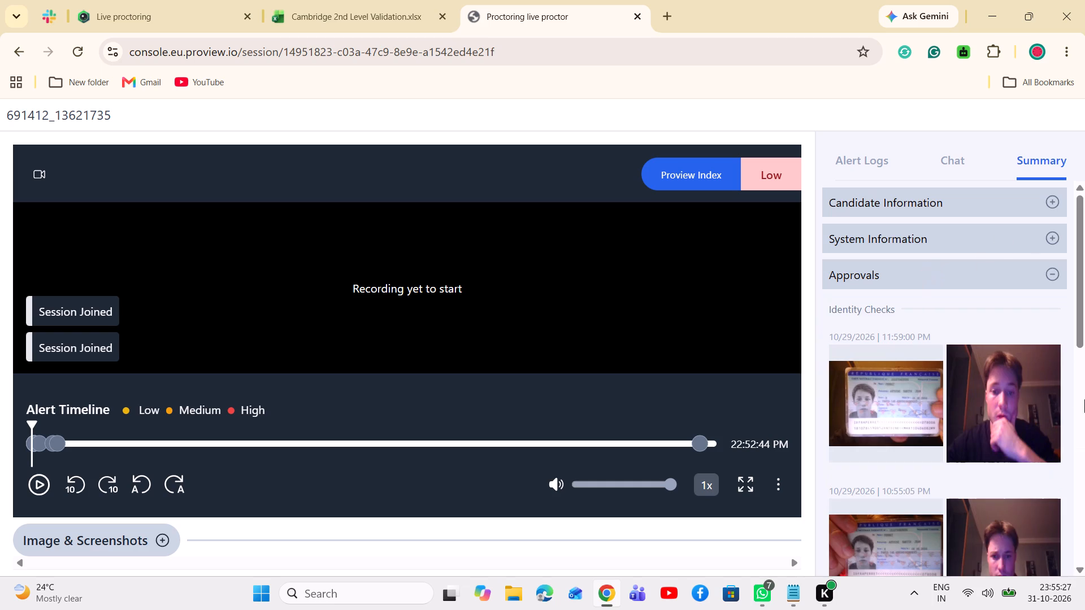
pyautogui.scroll(-3, 1012, 411)
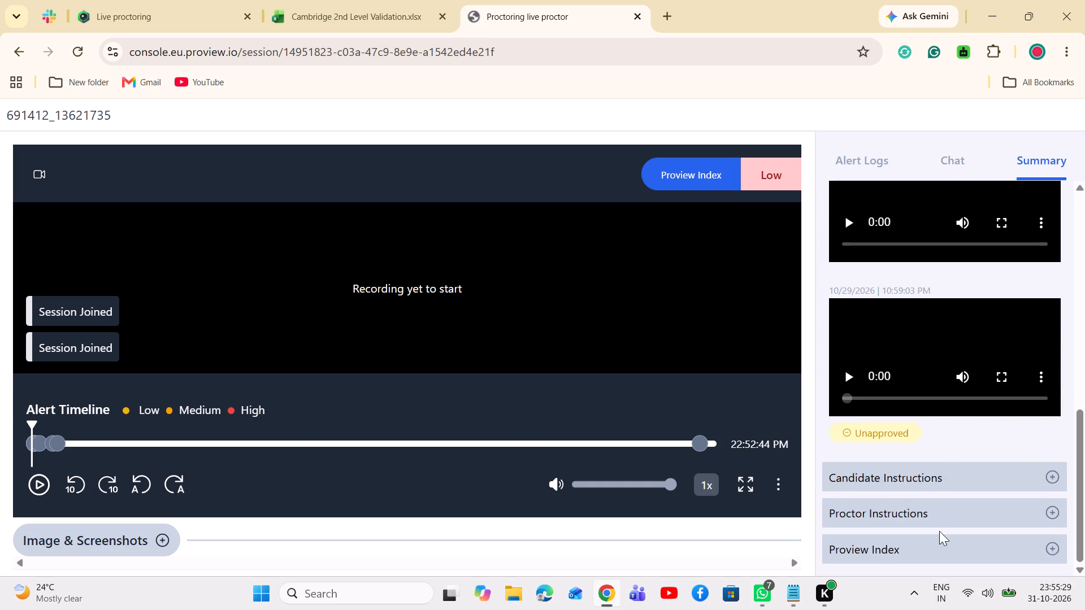
pyautogui.click(926, 542)
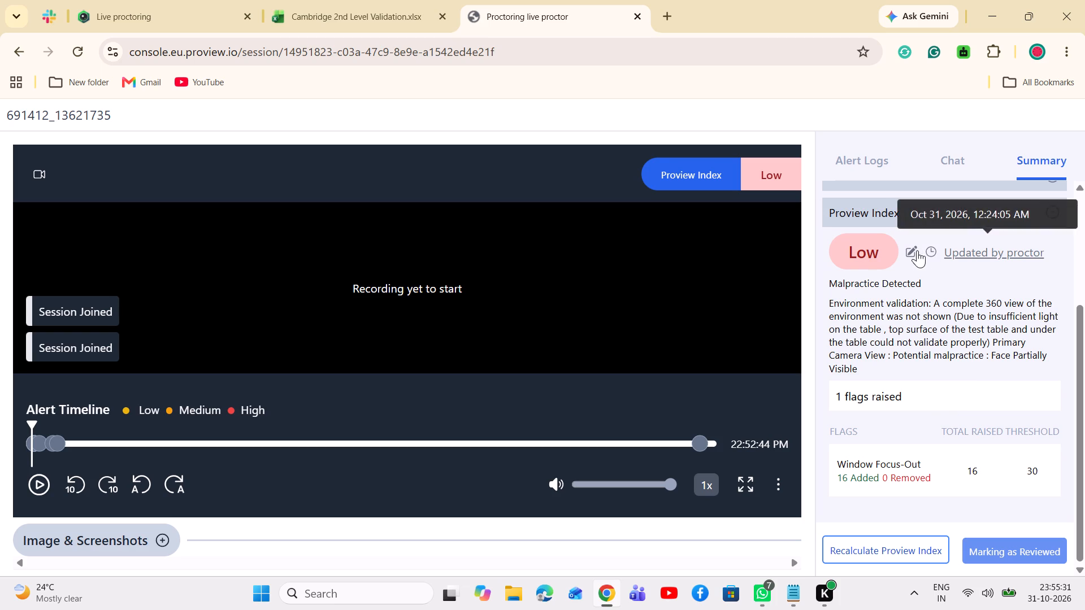
pyautogui.click(916, 250)
pyautogui.click(659, 261)
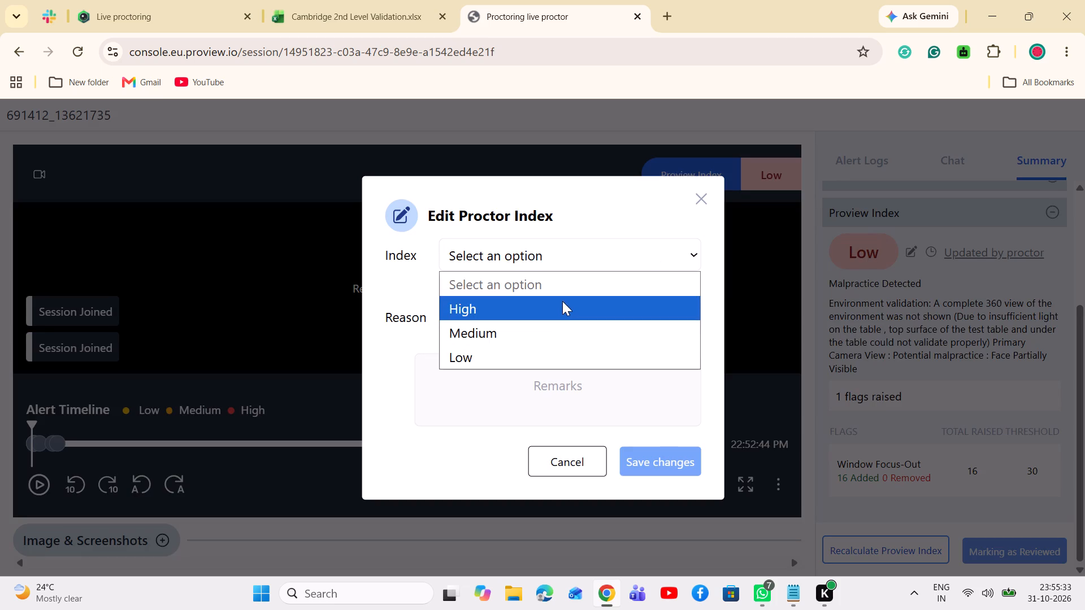
pyautogui.click(507, 345)
pyautogui.click(528, 325)
pyautogui.click(530, 304)
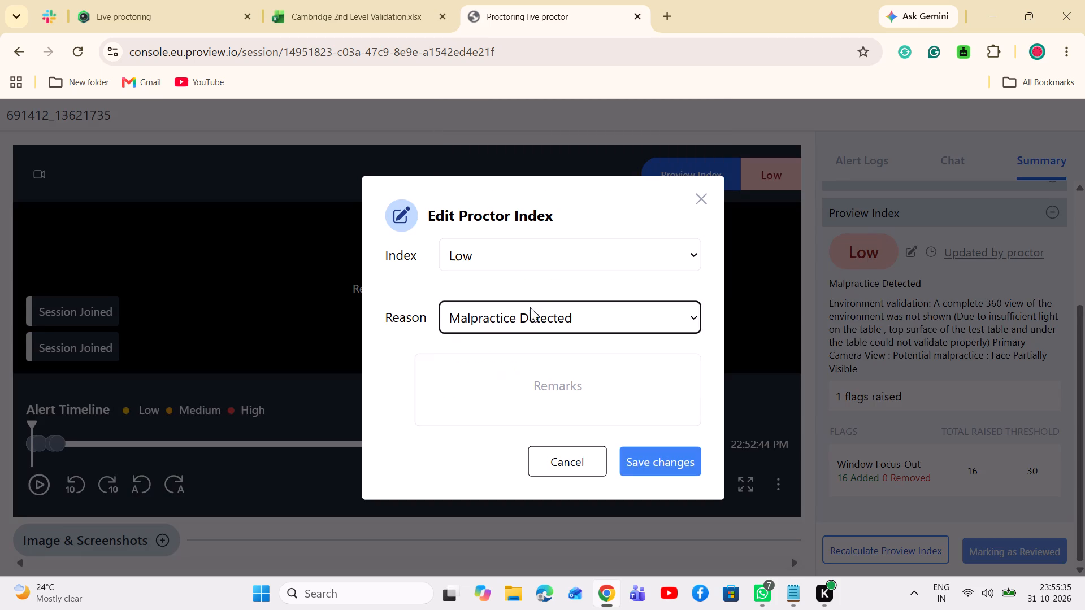
pyautogui.click(535, 390)
pyautogui.hotkey('ctrl', 'v')
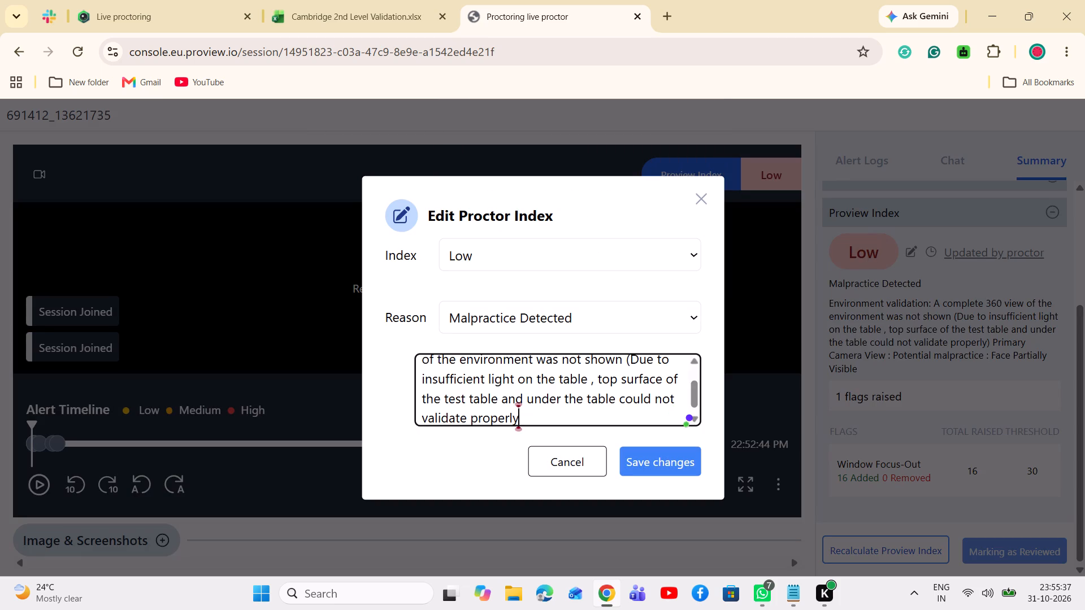
pyautogui.scroll(-3, 641, 393)
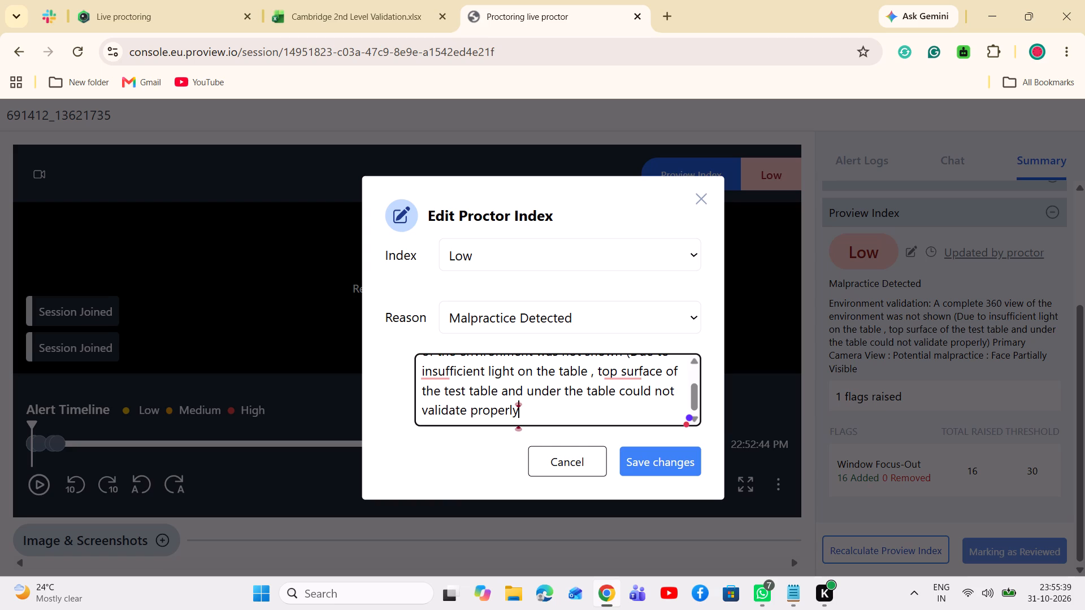
pyautogui.scroll(2, 587, 406)
pyautogui.scroll(-3, 612, 413)
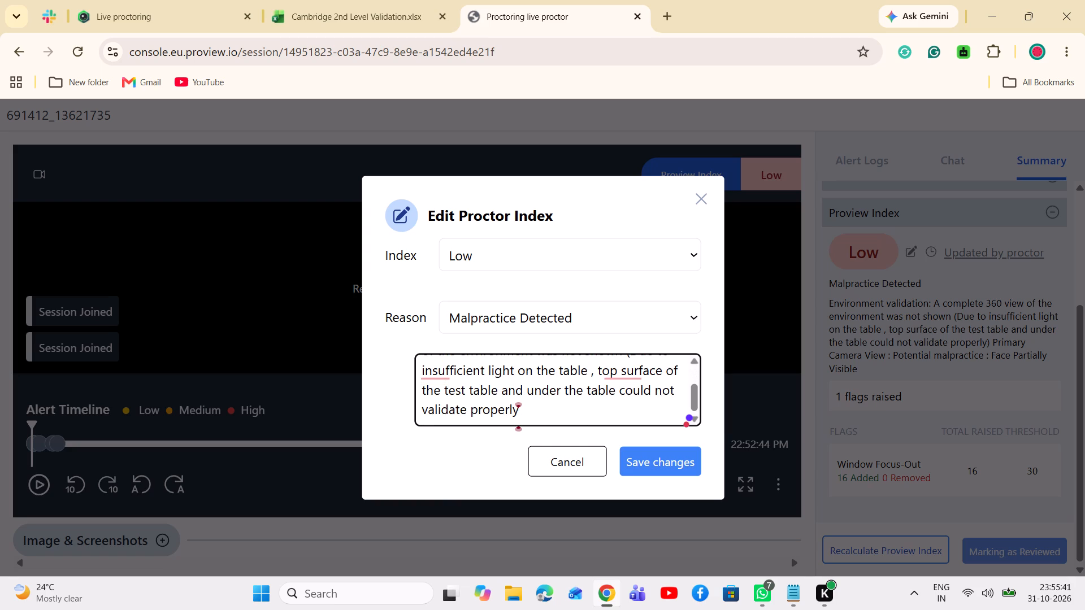
pyautogui.hotkey('shift', ')')
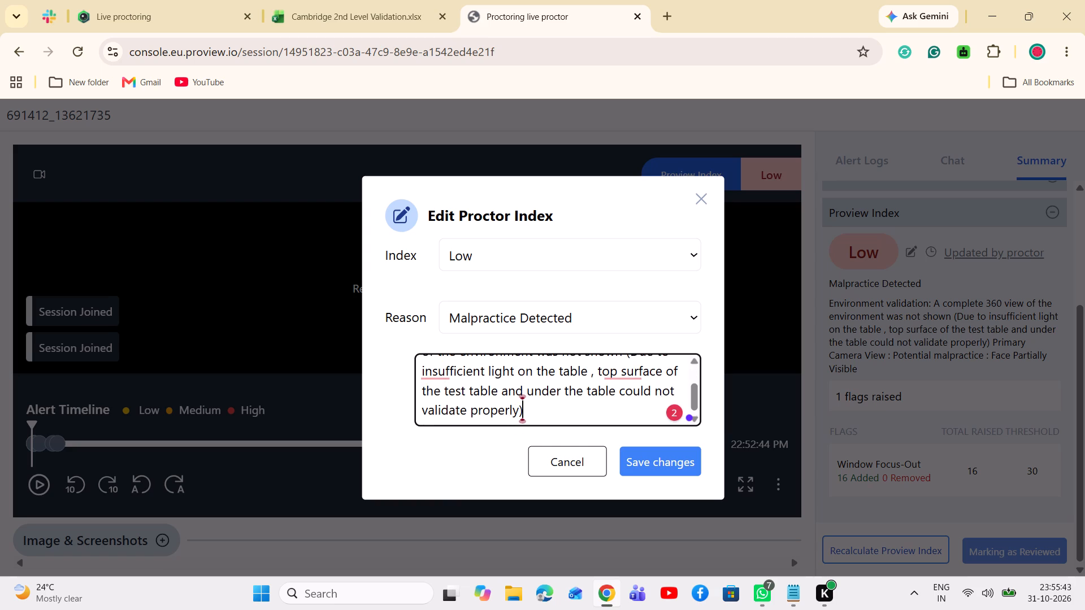
pyautogui.click(649, 469)
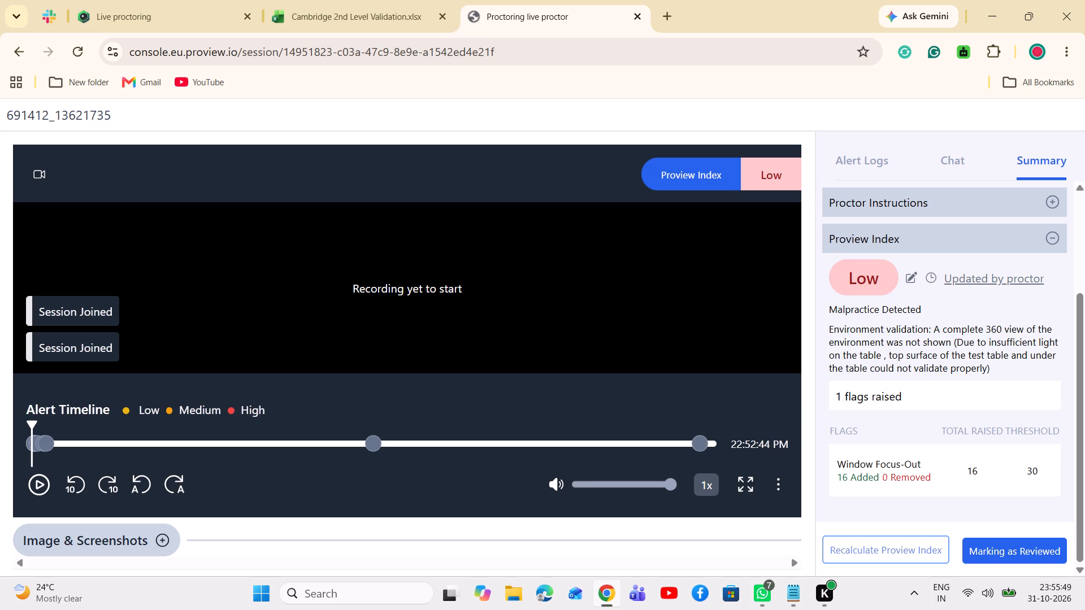
# Mark the session as reviewed.
pyautogui.scroll(-3, 949, 365)
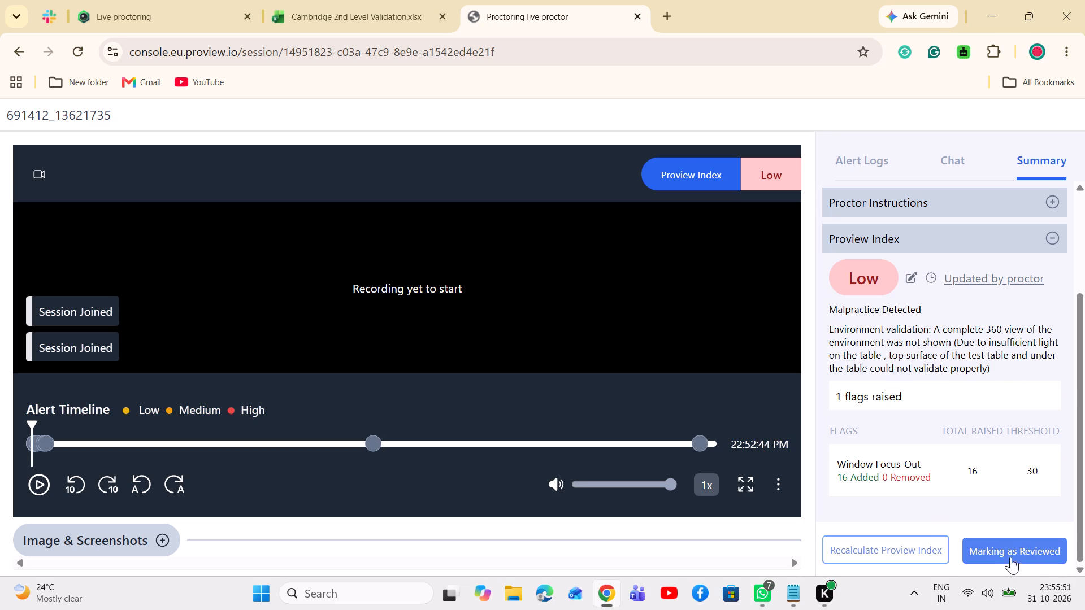
pyautogui.click(1010, 551)
# In the Cambridge workbook, paste the copied Environment validation remark into row 611's New Comments cell.
pyautogui.click(429, 3)
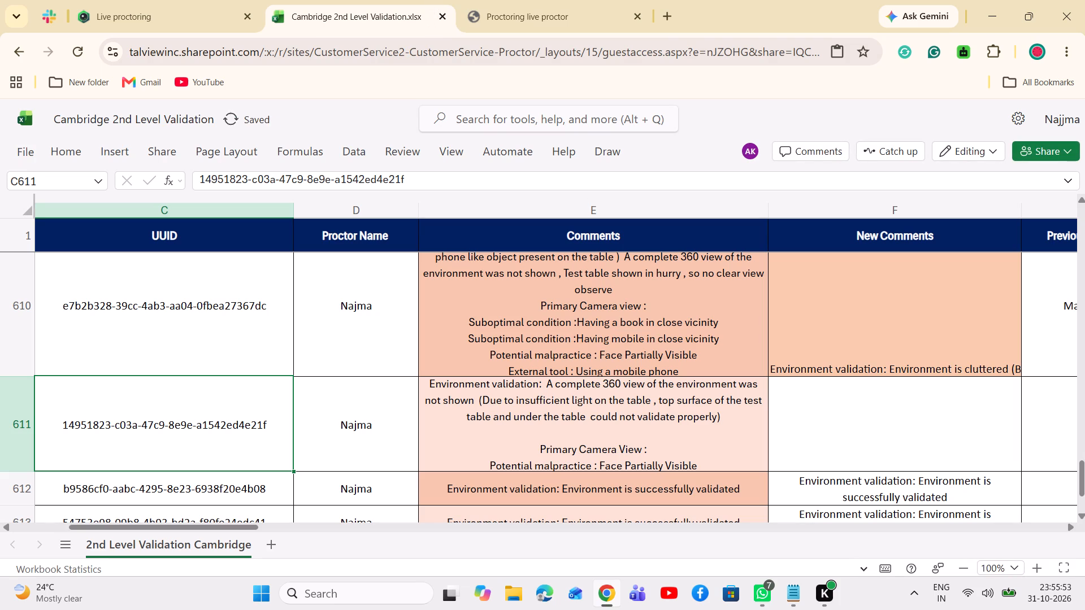
pyautogui.doubleClick(839, 434)
pyautogui.hotkey('ctrl', 'v')
pyautogui.click(677, 425)
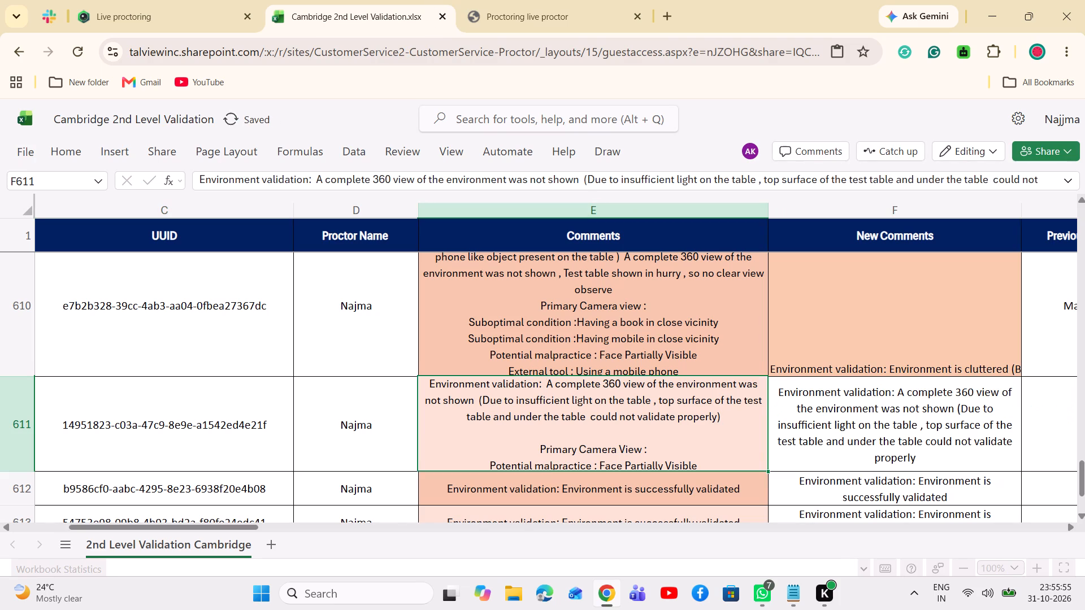
# Set row 611's Previous and Current Proview Description to Malpractice Detected.
pyautogui.click(865, 399)
pyautogui.press('Right')
pyautogui.press('Right')
pyautogui.click(843, 432)
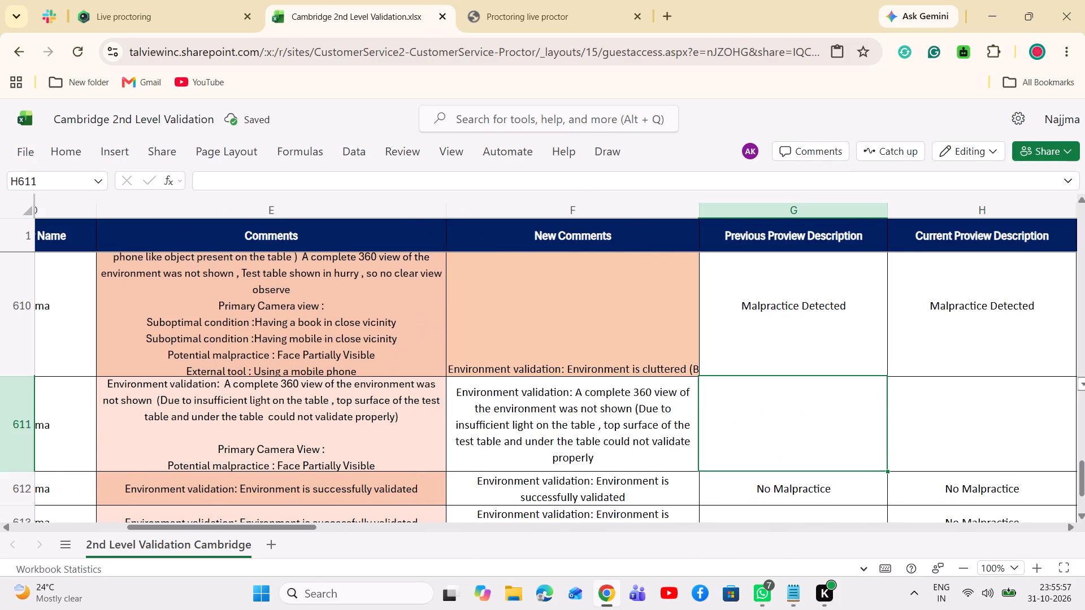
pyautogui.click(894, 385)
pyautogui.click(767, 522)
pyautogui.press('Right')
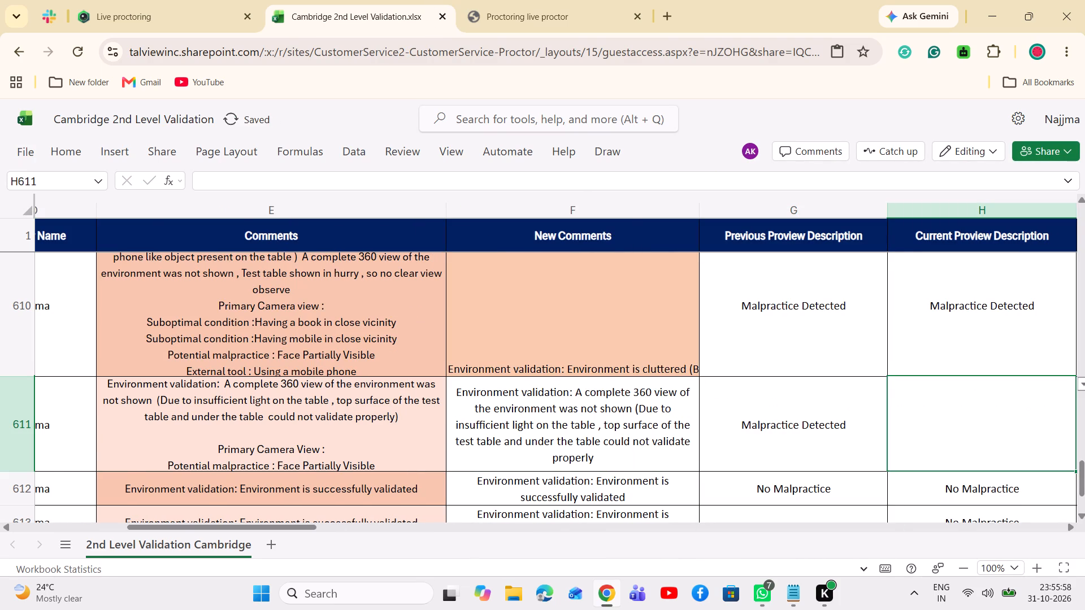
pyautogui.click(1084, 385)
pyautogui.click(922, 525)
# Set row 611's Previous and Current Proview Index Rating to Low.
pyautogui.press('Right')
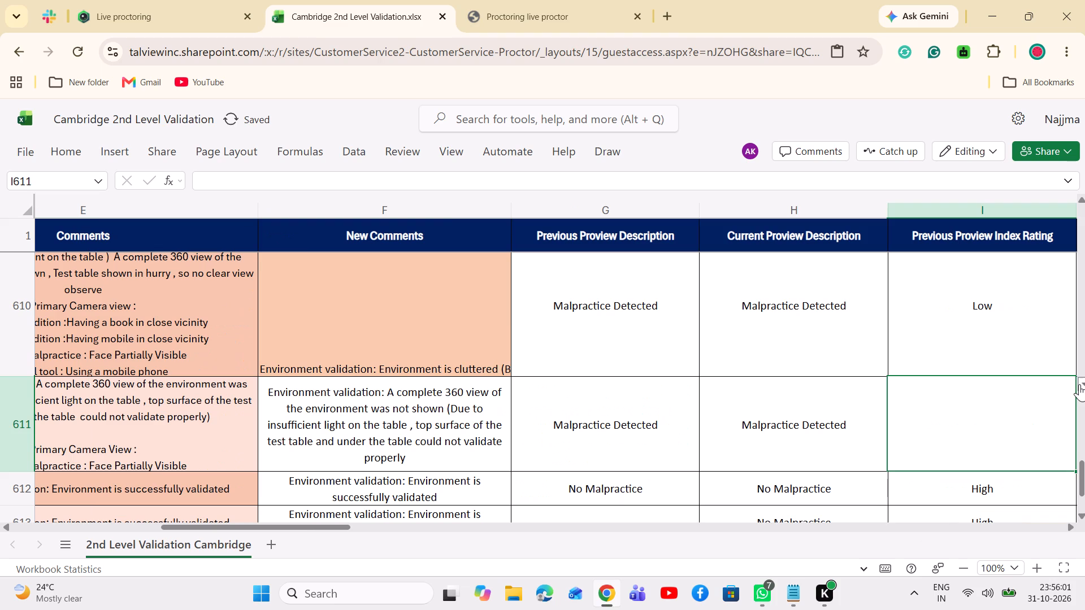
pyautogui.click(1079, 384)
pyautogui.click(908, 521)
pyautogui.press('Right')
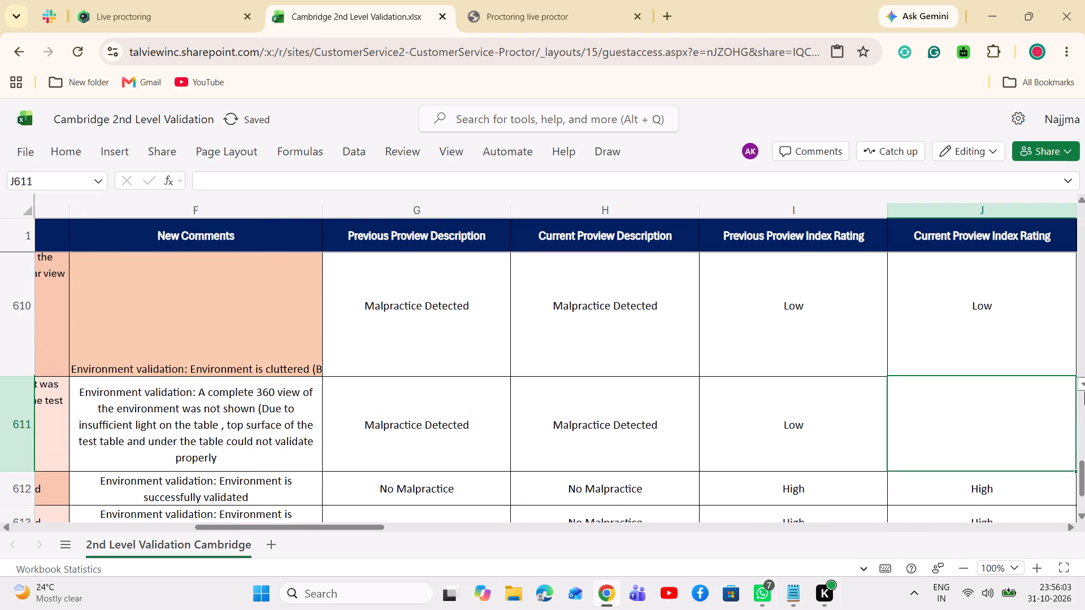
pyautogui.click(1084, 379)
pyautogui.click(935, 526)
# Set row 611's review status to "Marked as reviewed".
pyautogui.press('Right')
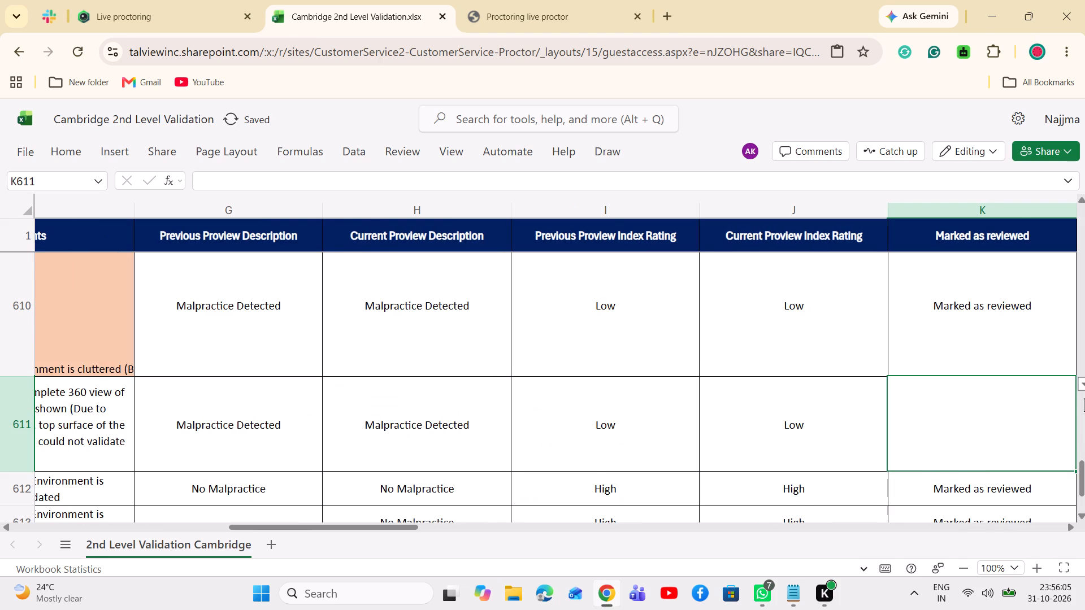
pyautogui.click(1083, 382)
pyautogui.click(943, 488)
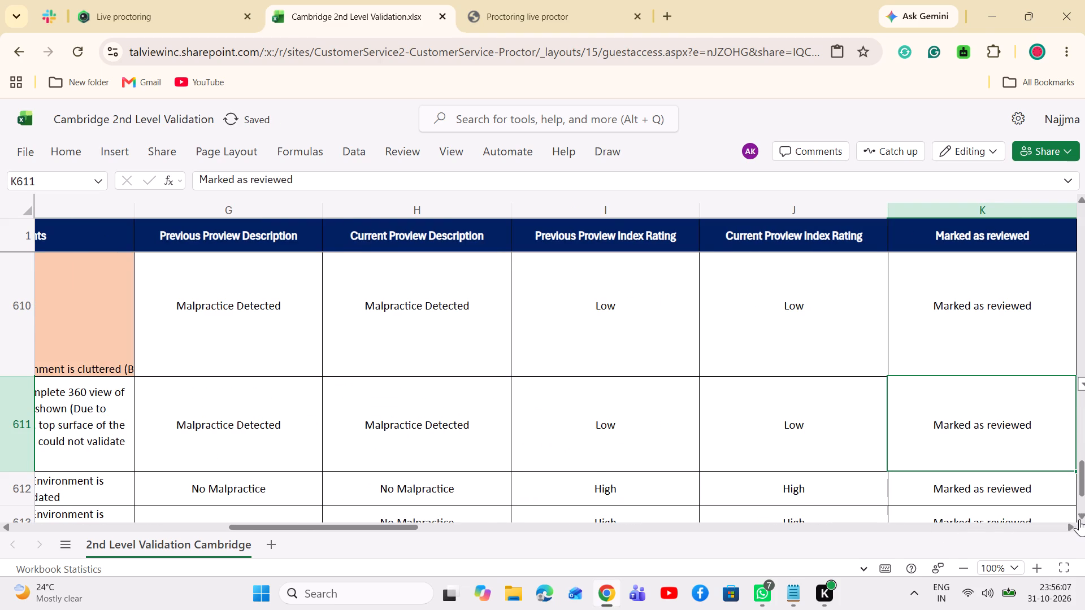
# Look through the rows below 611, down to row 632, checking their comments, descriptions, ratings and review status.
pyautogui.doubleClick(1079, 520)
pyautogui.doubleClick(1079, 520)
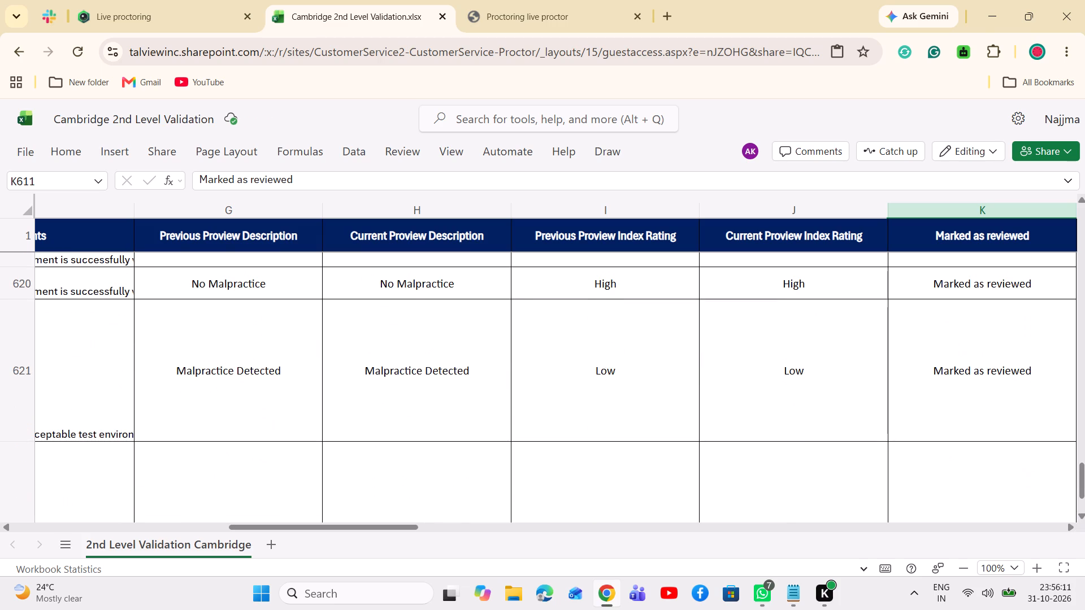
pyautogui.click(1075, 513)
pyautogui.doubleClick(1083, 515)
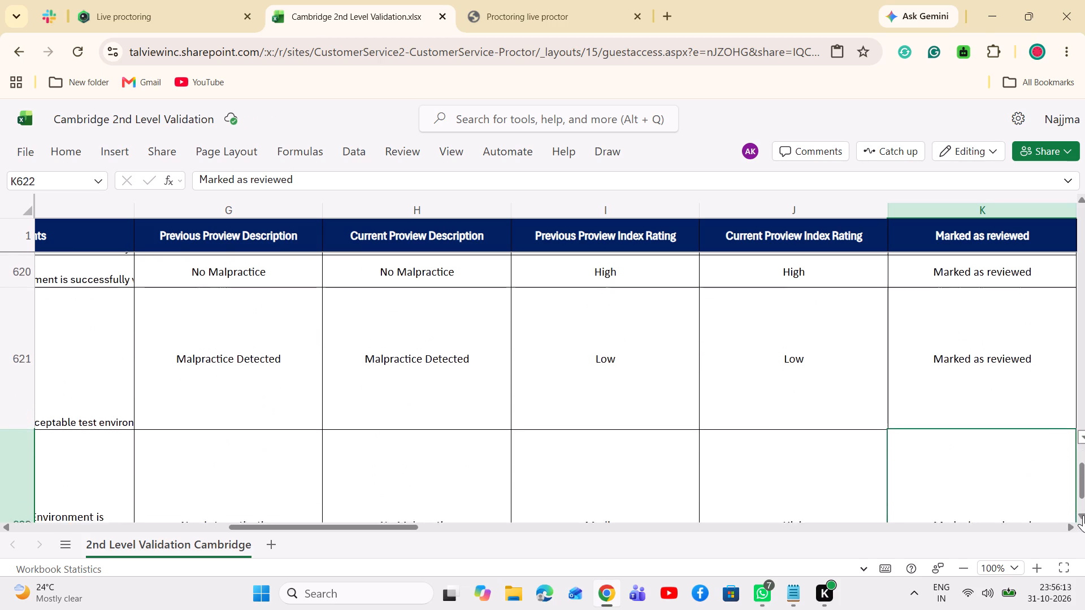
pyautogui.click(1083, 515)
pyautogui.click(1083, 516)
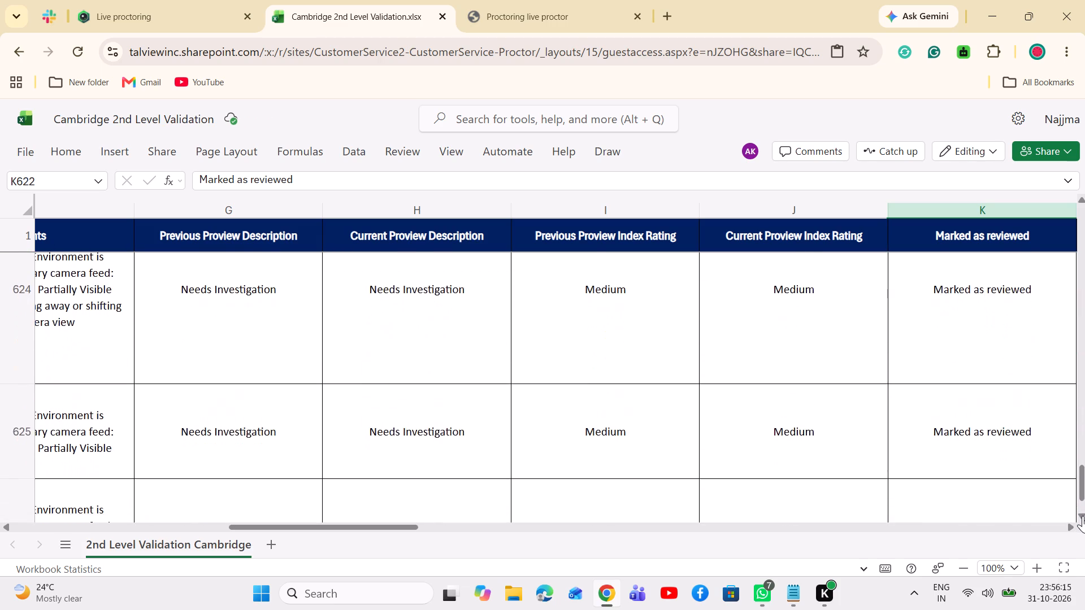
pyautogui.click(1083, 516)
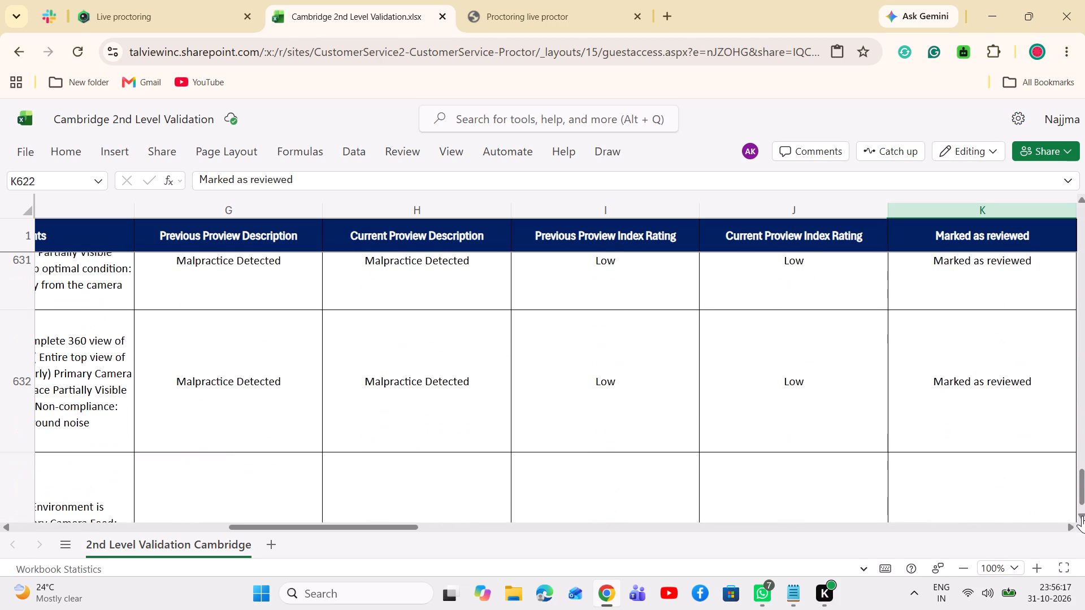
pyautogui.moveTo(327, 528); pyautogui.dragTo(184, 548)
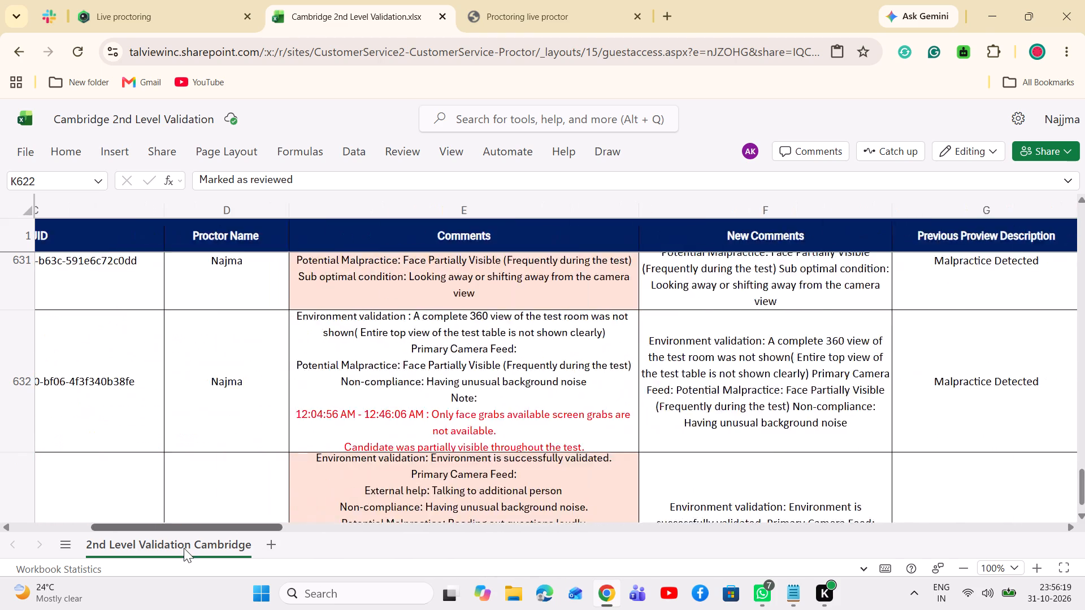
pyautogui.moveTo(184, 548); pyautogui.dragTo(388, 551)
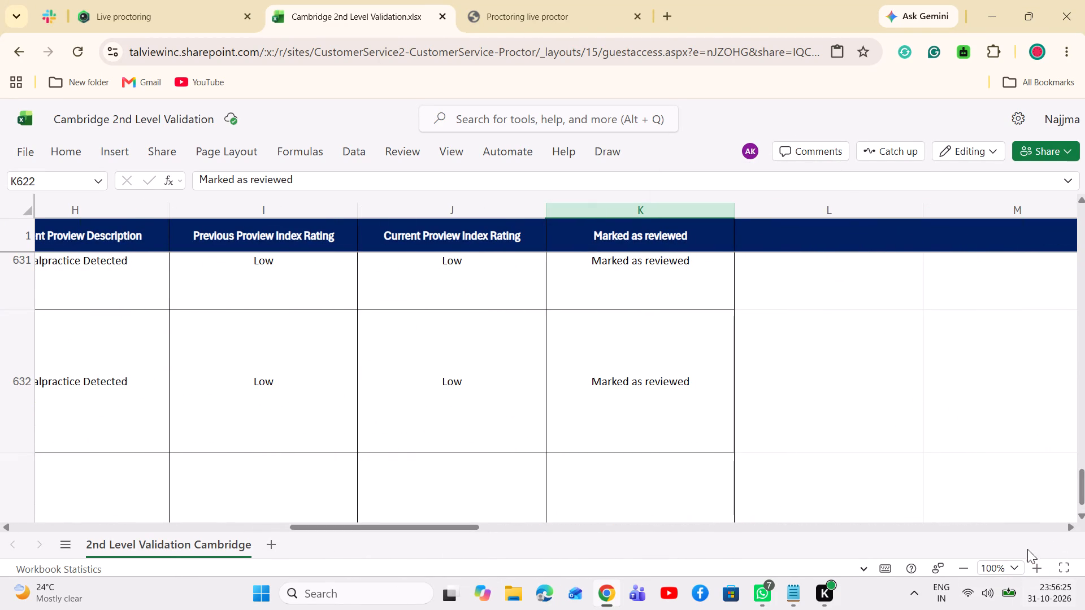
# Check the review status column from the last filled rows back up to row 599 for blank entries.
pyautogui.click(1084, 518)
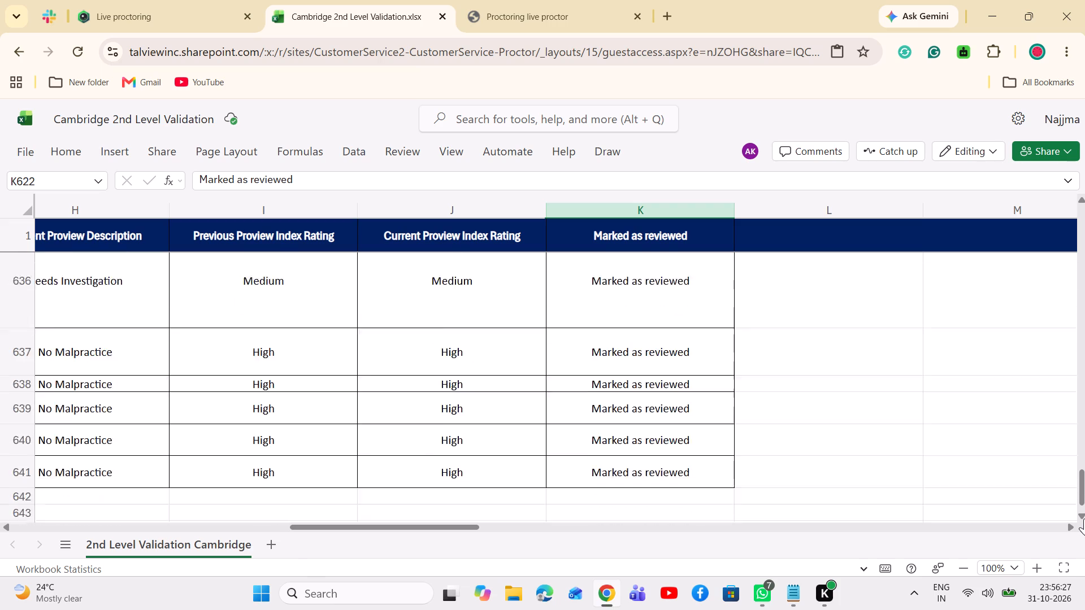
pyautogui.tripleClick(1084, 205)
pyautogui.doubleClick(1084, 205)
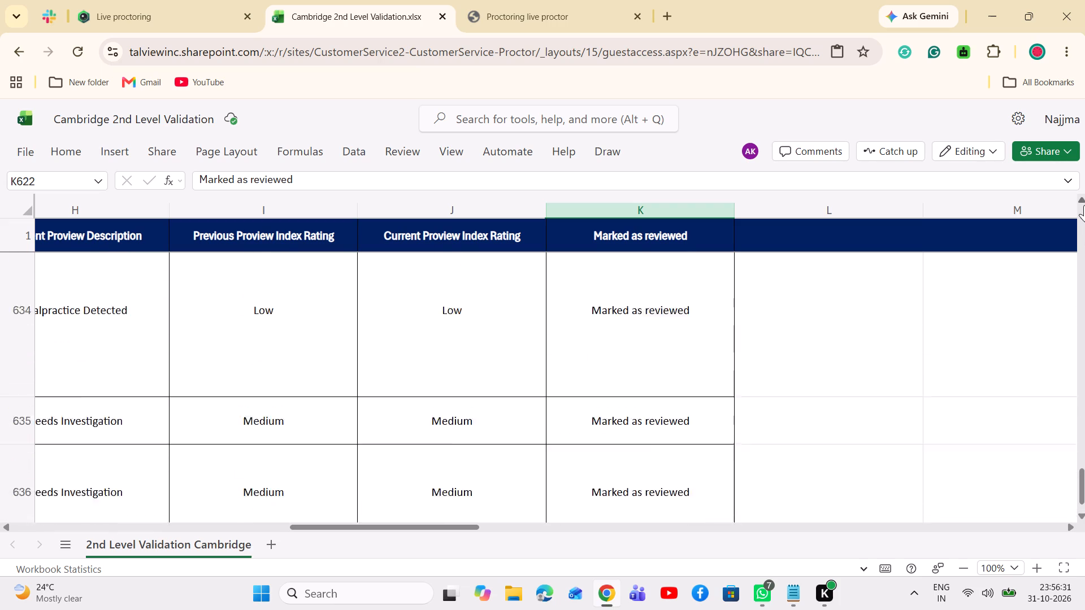
pyautogui.click(1084, 205)
pyautogui.click(1084, 205)
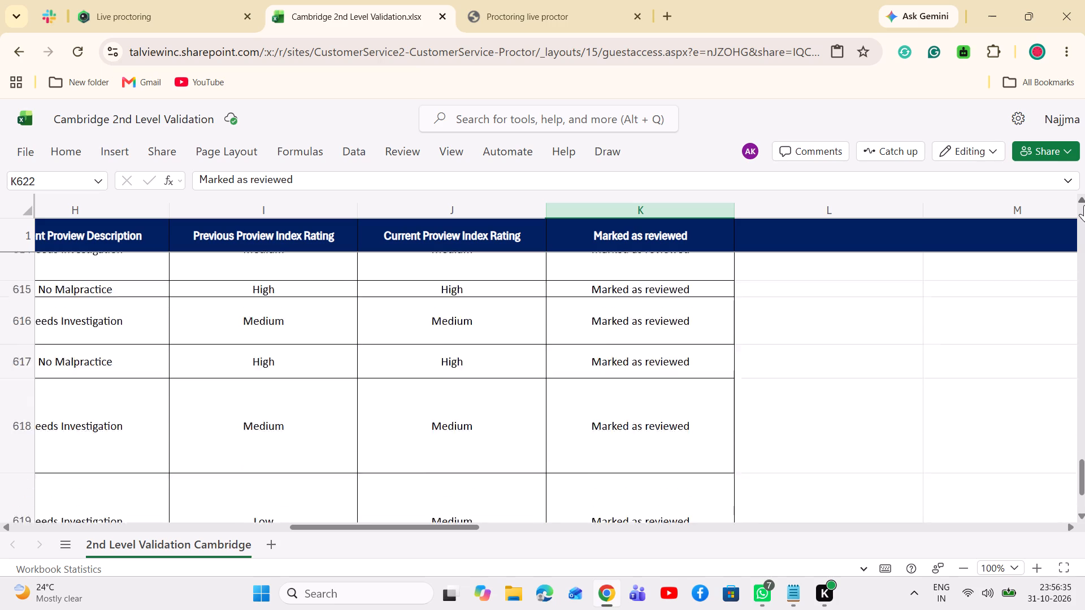
pyautogui.doubleClick(1084, 205)
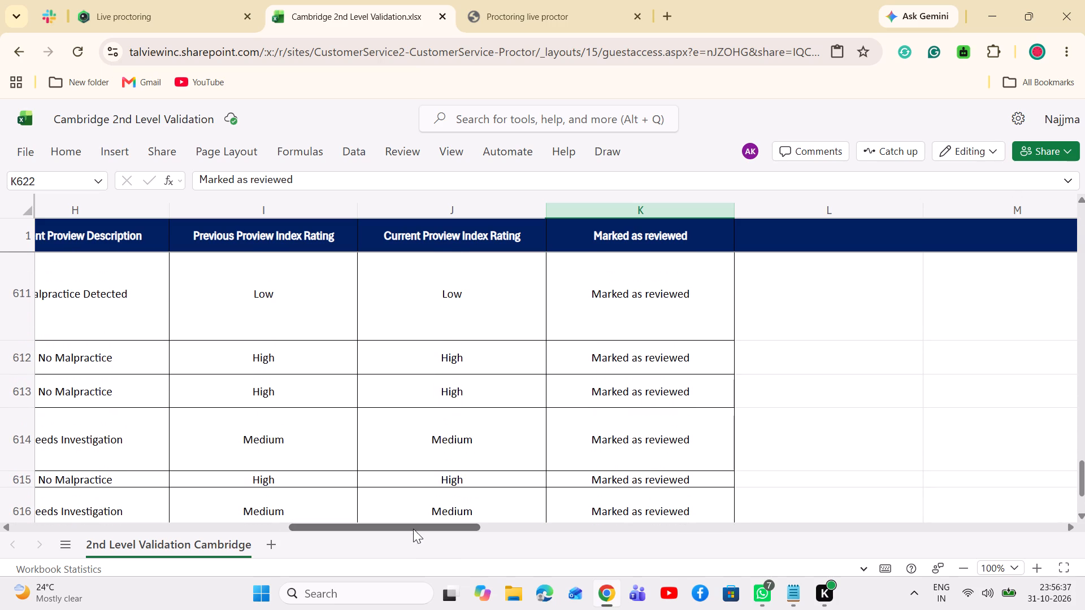
pyautogui.moveTo(415, 526); pyautogui.dragTo(188, 531)
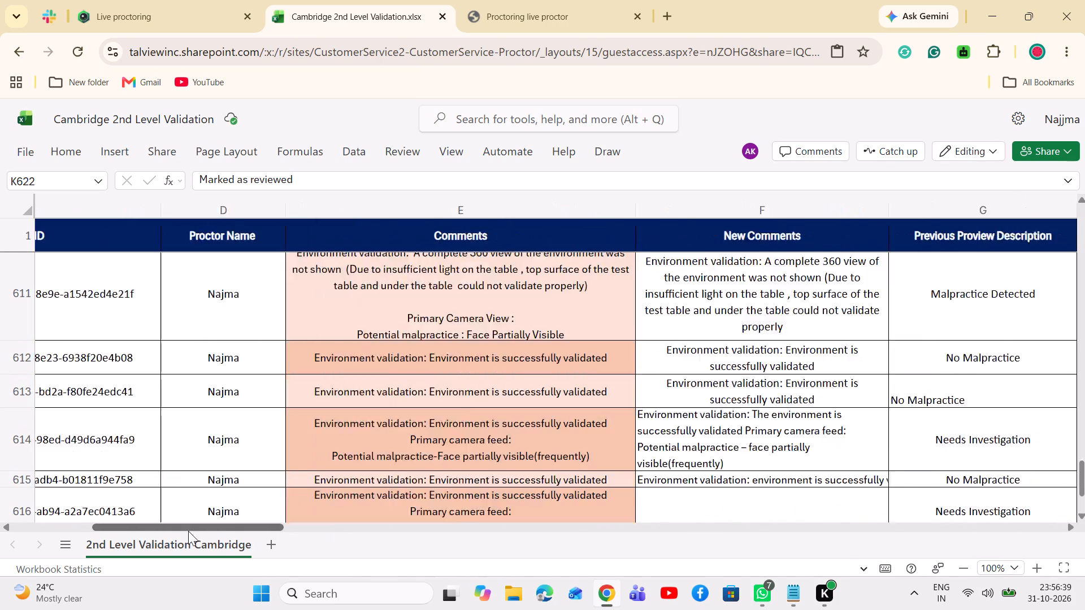
pyautogui.moveTo(188, 531); pyautogui.dragTo(444, 528)
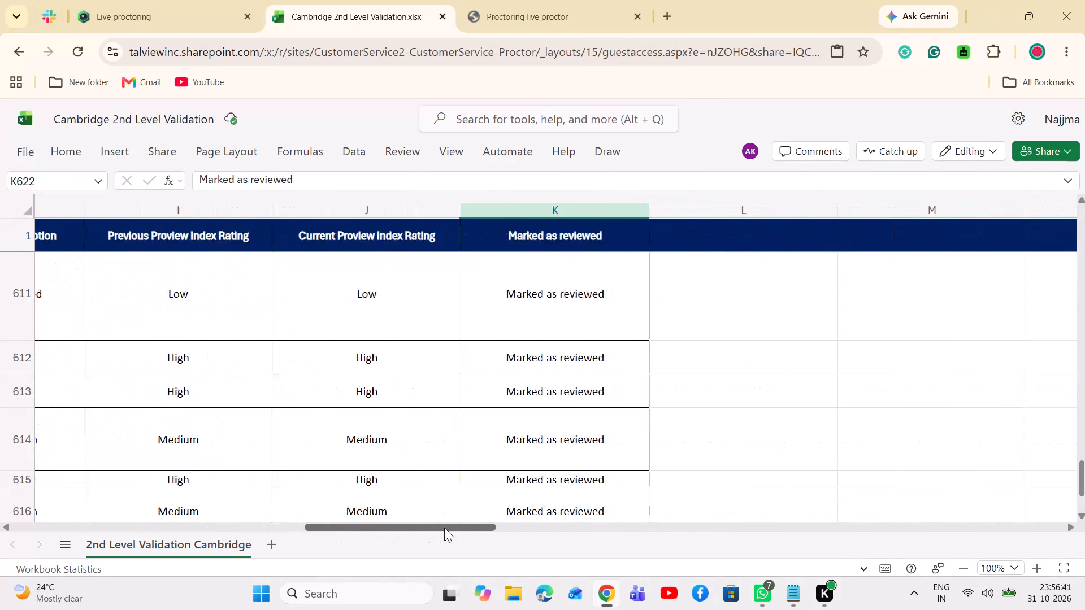
pyautogui.moveTo(444, 528); pyautogui.dragTo(455, 528)
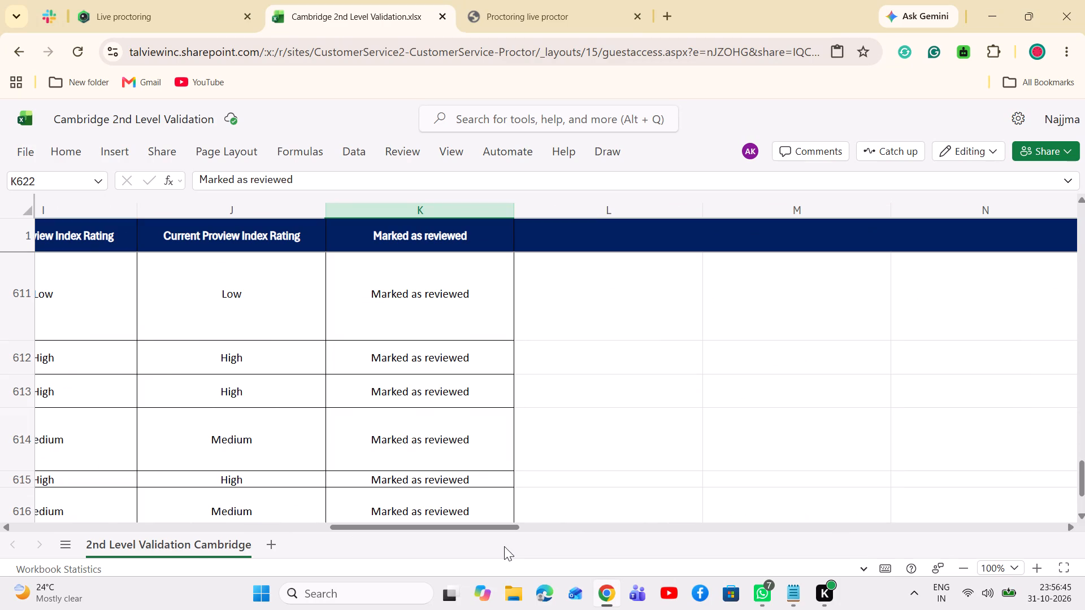
pyautogui.click(1084, 199)
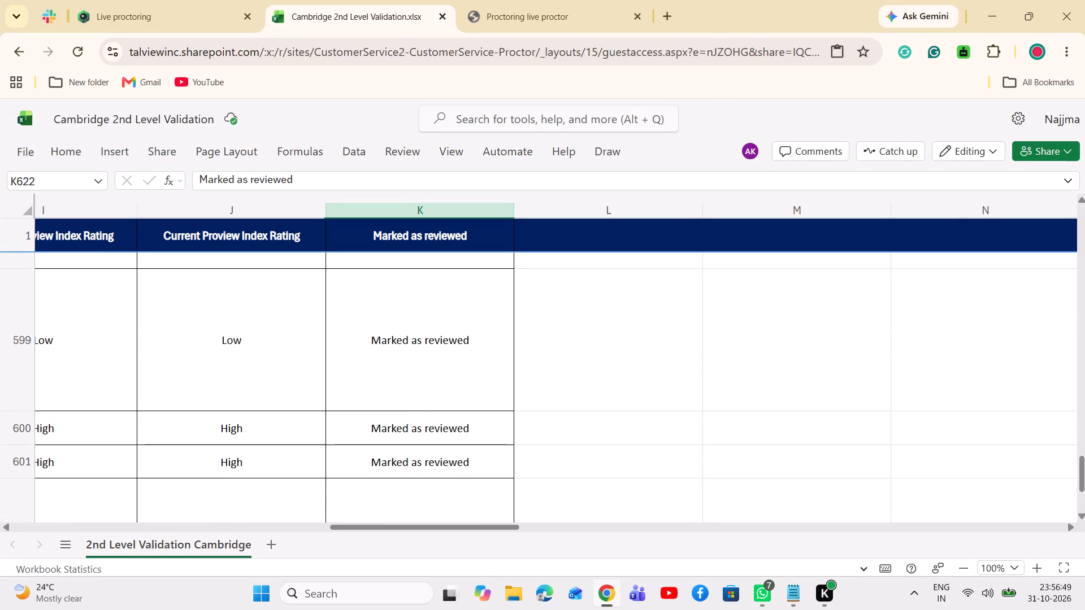
pyautogui.tripleClick(1084, 515)
pyautogui.tripleClick(1084, 515)
pyautogui.click(1084, 515)
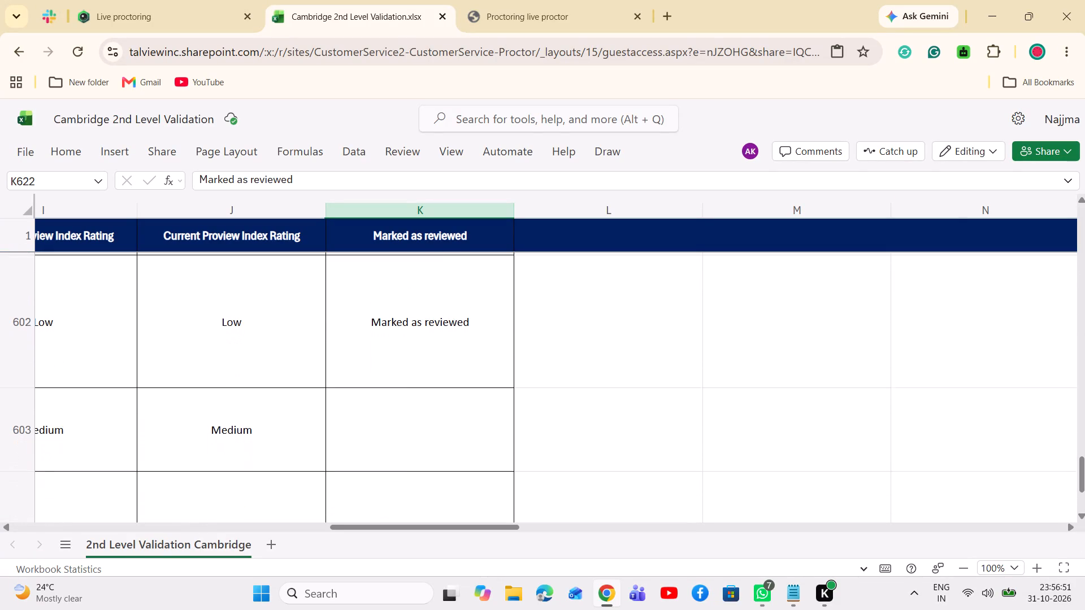
# Copy the session UUID from row 603, whose review status is blank.
pyautogui.click(443, 452)
pyautogui.press('Left')
pyautogui.press('Left')
pyautogui.press('Left')
pyautogui.press('Left')
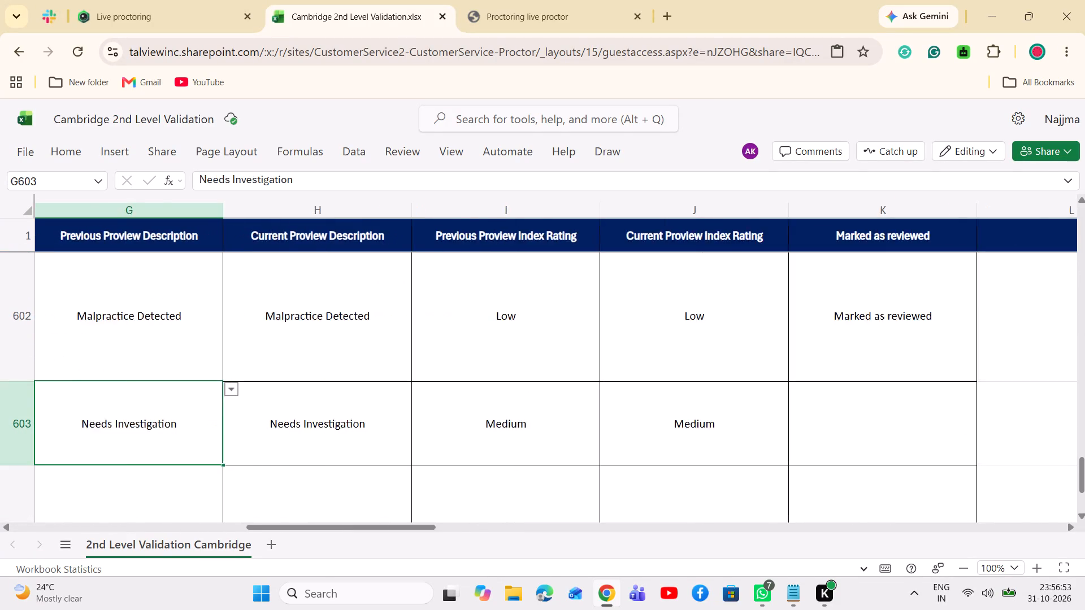
pyautogui.press('Left')
pyautogui.press('Left')
pyautogui.press('Left')
pyautogui.press('Left')
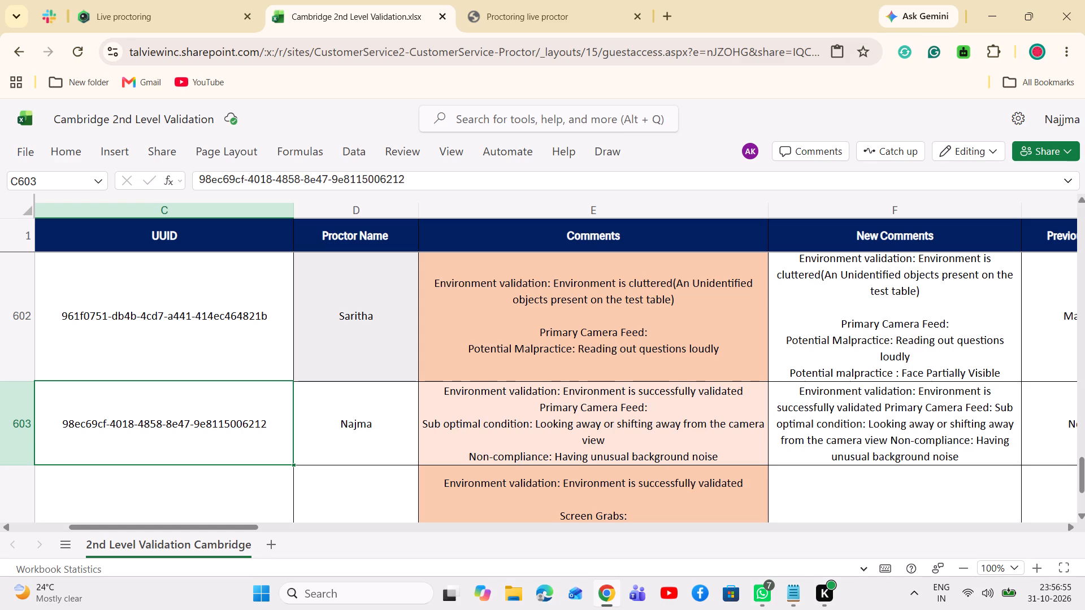
pyautogui.doubleClick(225, 417)
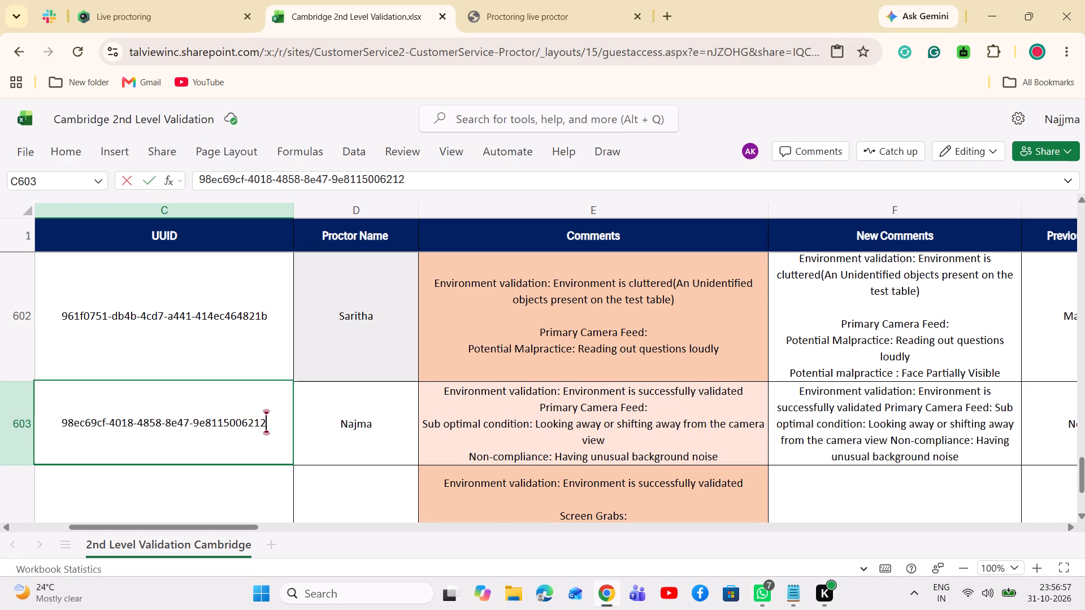
pyautogui.moveTo(57, 423); pyautogui.dragTo(271, 428)
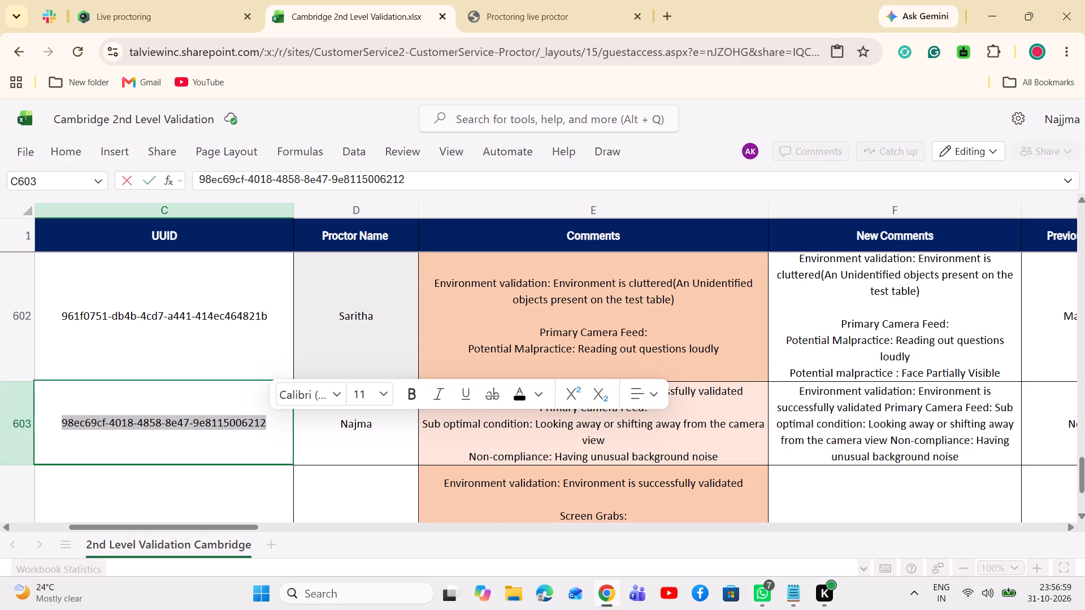
pyautogui.hotkey('ctrl', 'c')
# Open row 603's session in the proctoring console by replacing the session ID in the address with the copied UUID.
pyautogui.click(518, 0)
pyautogui.moveTo(523, 53); pyautogui.dragTo(346, 53)
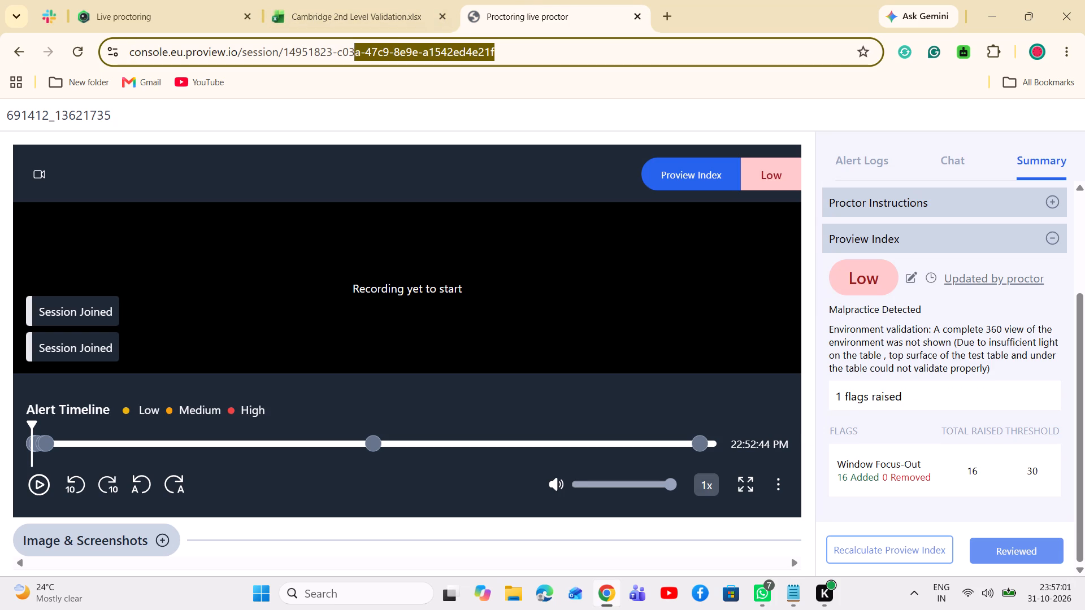
pyautogui.moveTo(346, 53); pyautogui.dragTo(285, 53)
pyautogui.press('BackSpace')
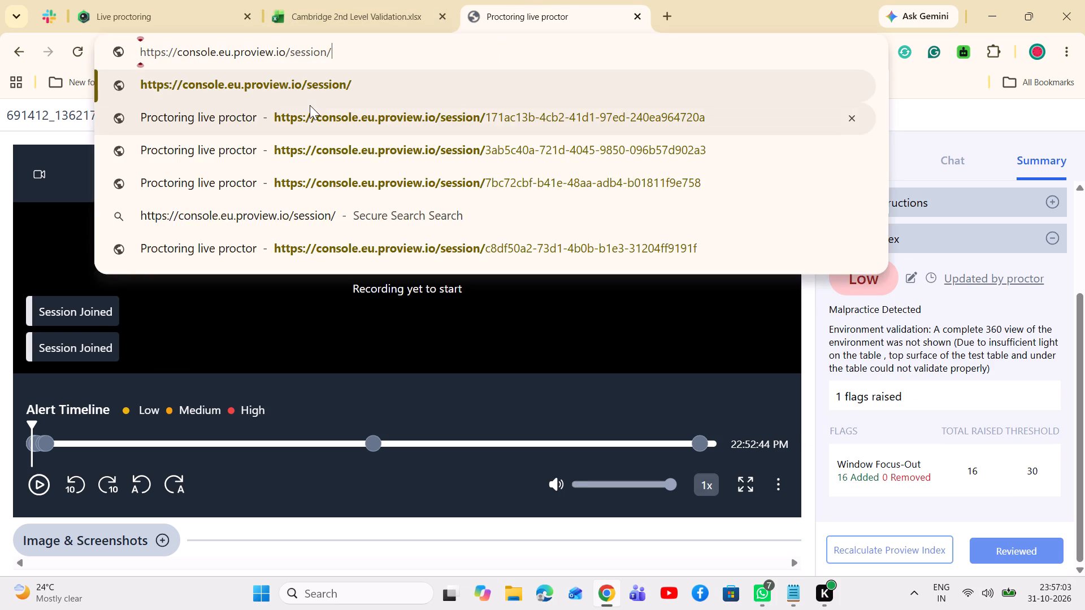
pyautogui.hotkey('ctrl', 'v')
pyautogui.press('Return')
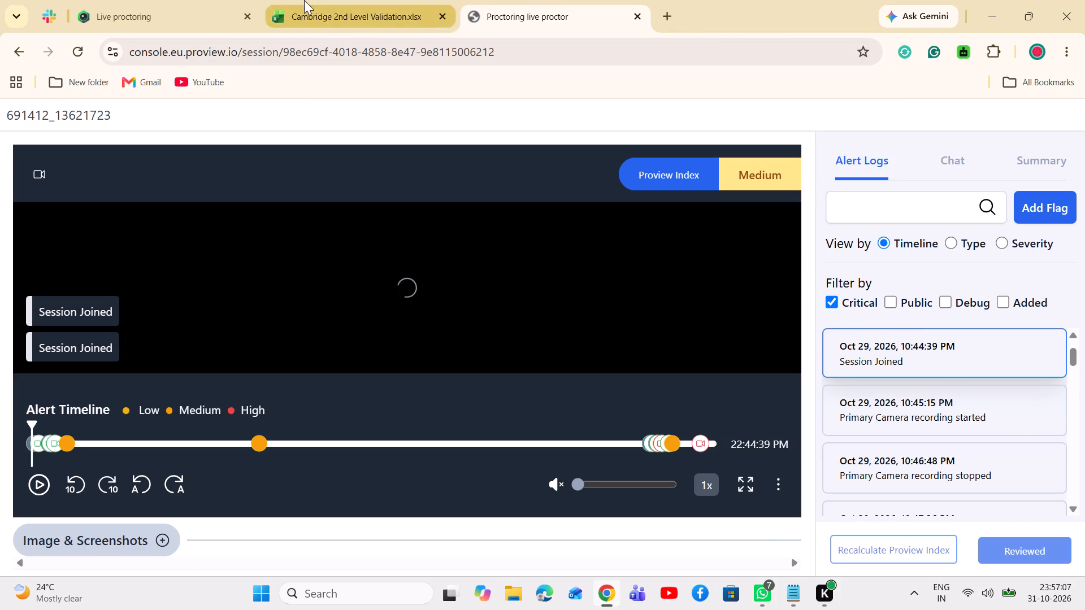
# Return to the Cambridge workbook and set row 603's review status to "Marked as reviewed".
pyautogui.click(305, 0)
pyautogui.click(347, 420)
pyautogui.press('Right')
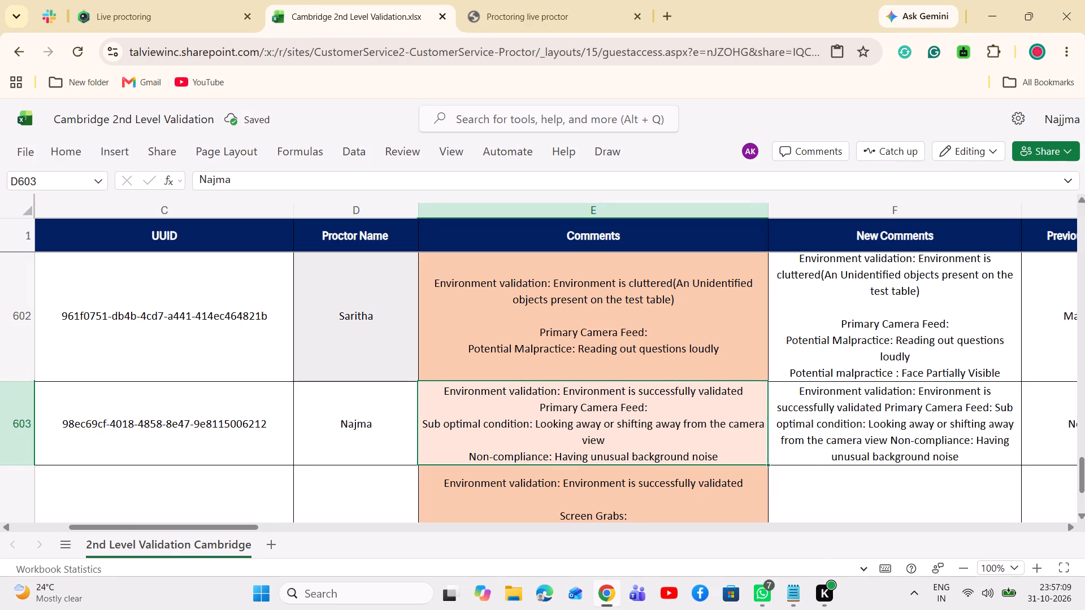
pyautogui.press('Right')
pyautogui.press('Right')
pyautogui.press('Right')
pyautogui.press('Right')
pyautogui.press('Right')
pyautogui.press('Right')
pyautogui.press('Right')
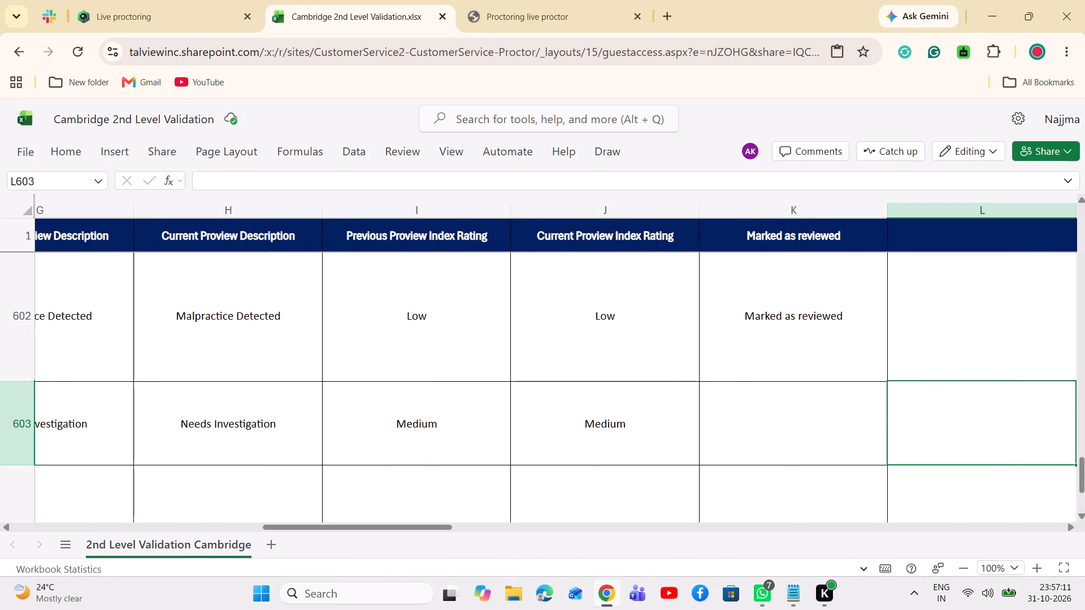
pyautogui.click(792, 426)
pyautogui.click(893, 389)
pyautogui.click(808, 482)
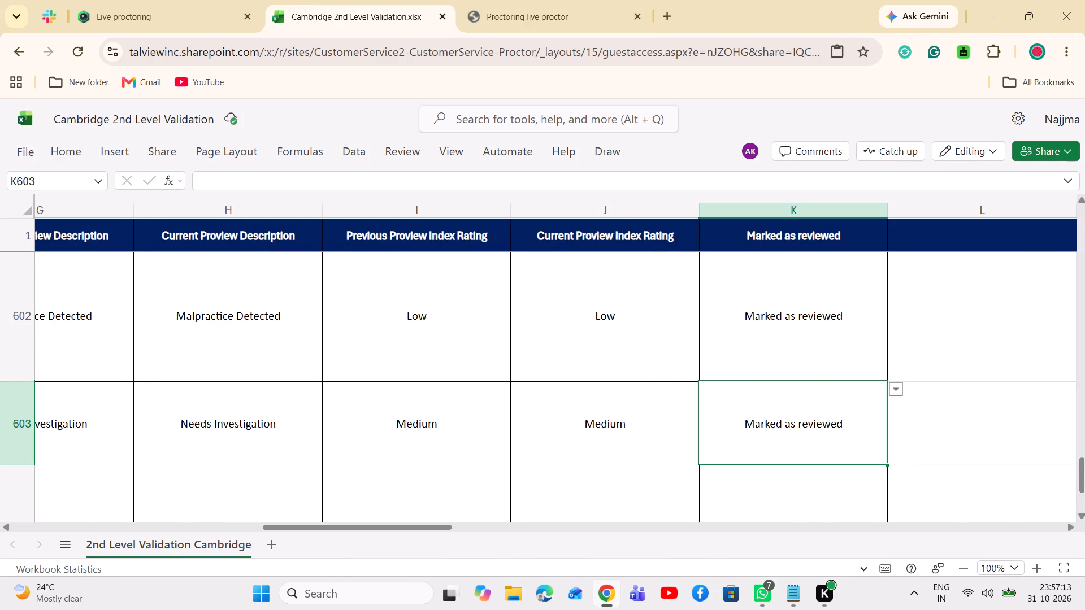
# Select the review status cells from row 603 to row 641 and look back up through them to row 596 for blanks.
pyautogui.click(1084, 521)
pyautogui.moveTo(787, 325); pyautogui.dragTo(787, 363)
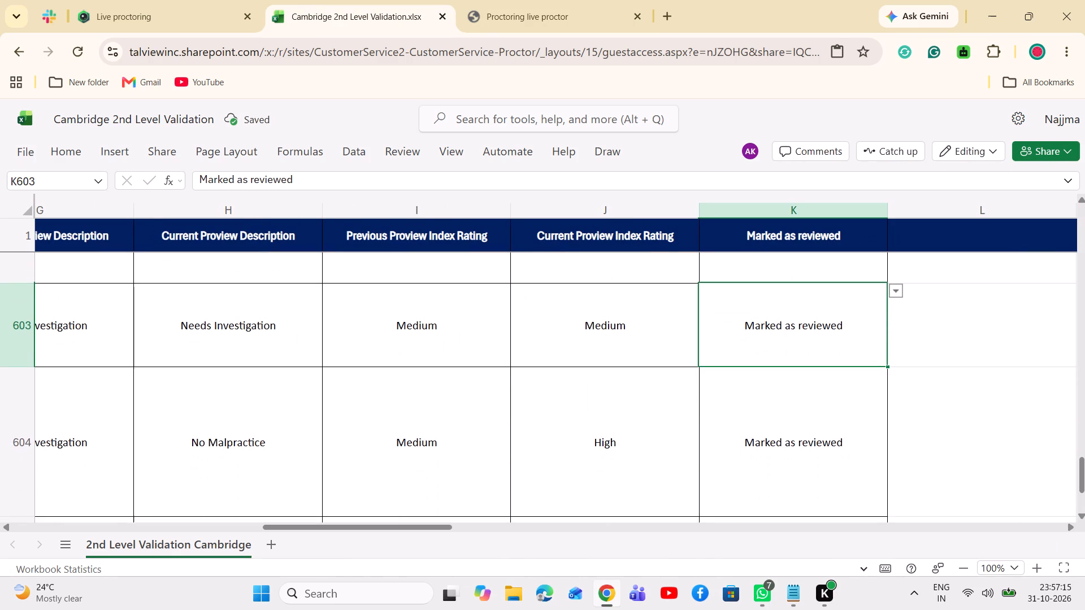
pyautogui.moveTo(787, 363); pyautogui.dragTo(789, 542)
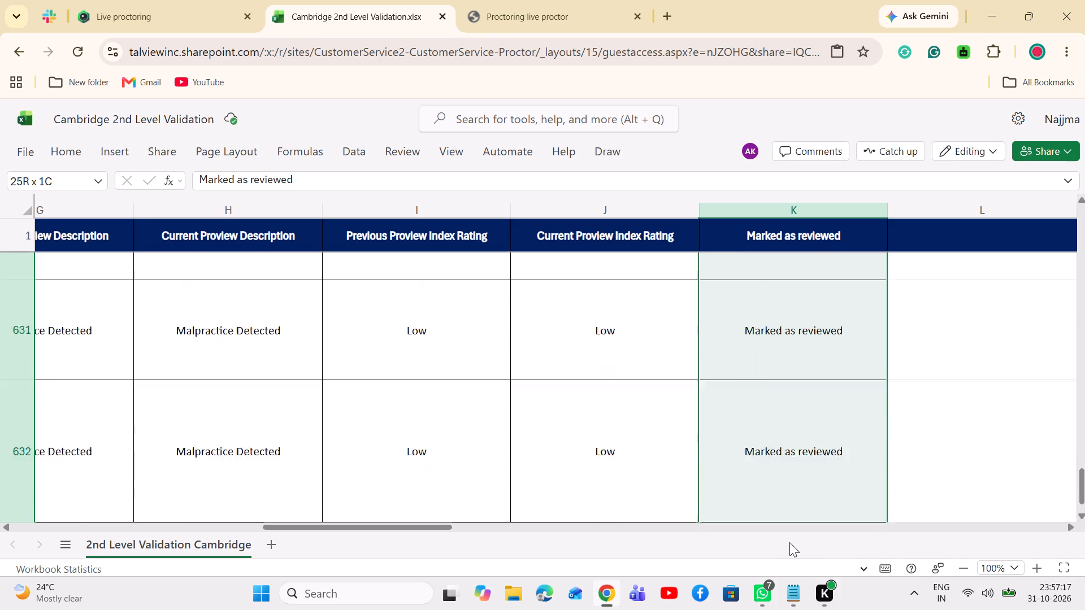
pyautogui.moveTo(789, 542); pyautogui.dragTo(770, 301)
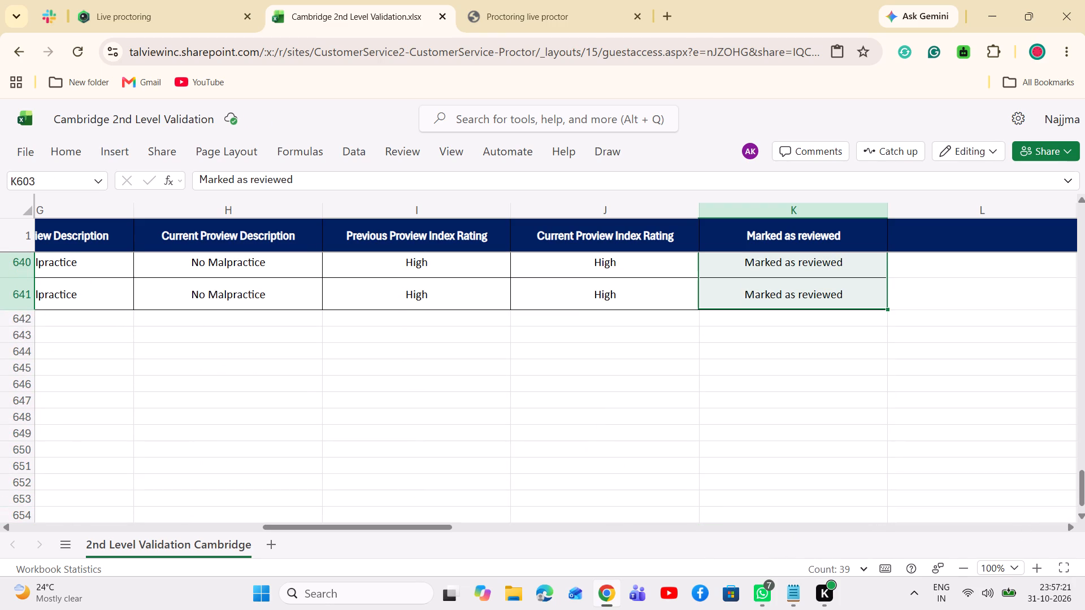
pyautogui.scroll(5, 519, 359)
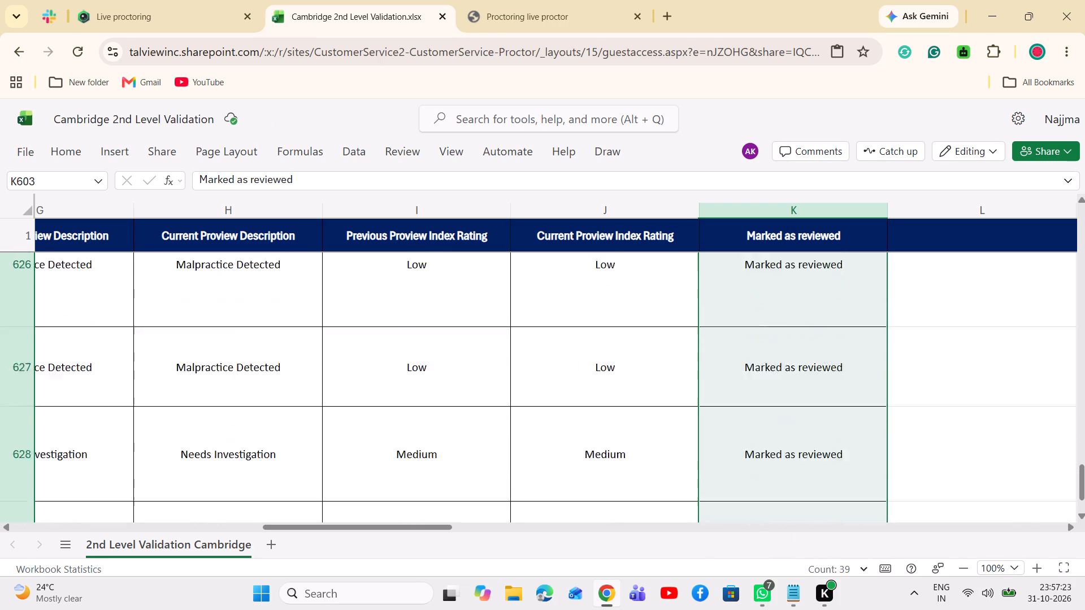
pyautogui.scroll(4, 519, 359)
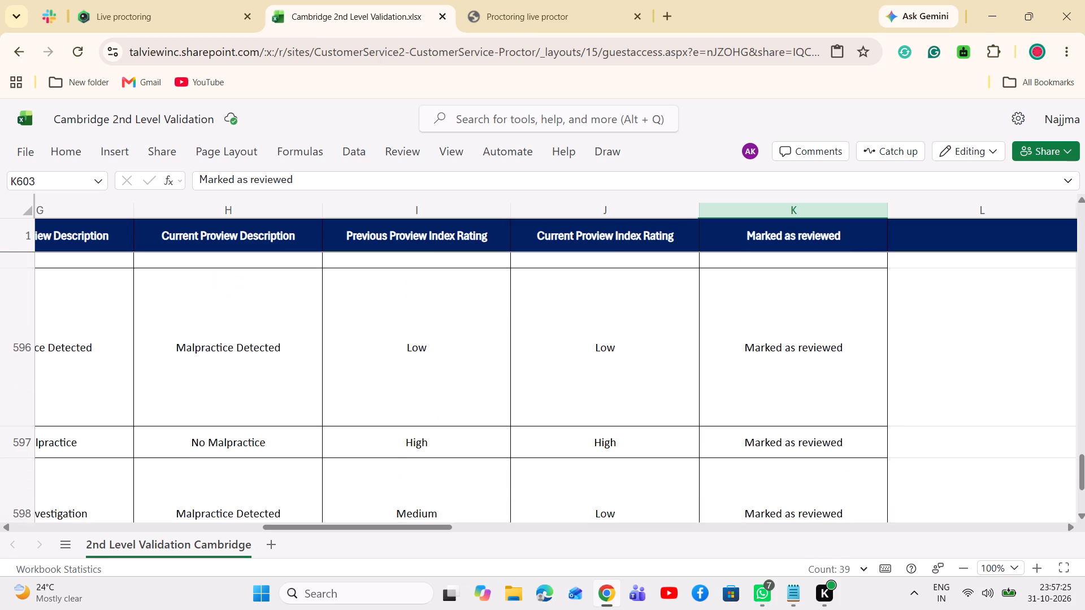
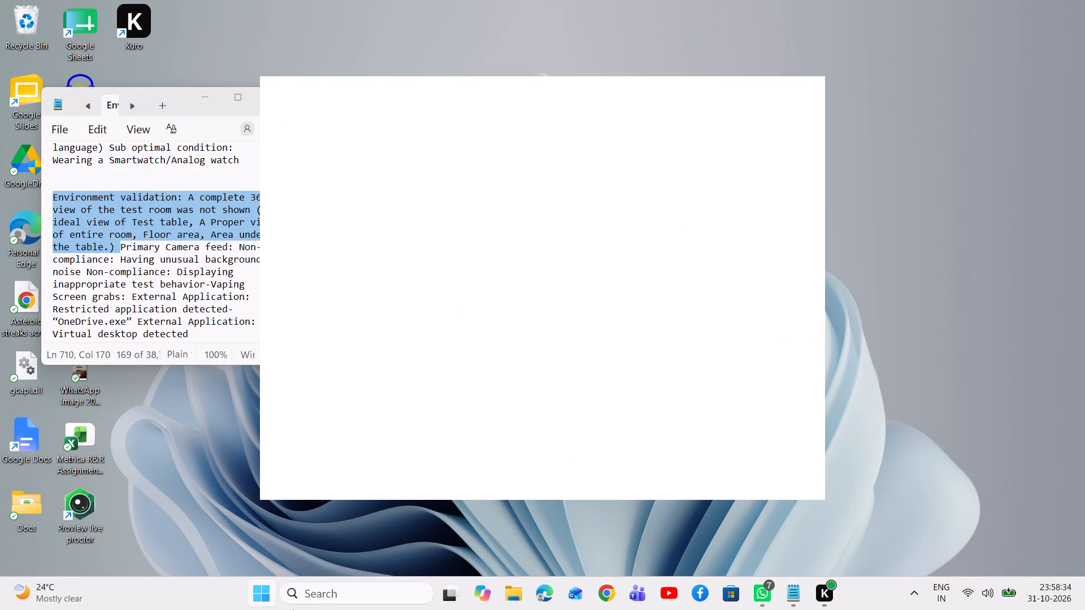
# Shut down the computer.
pyautogui.click(638, 542)
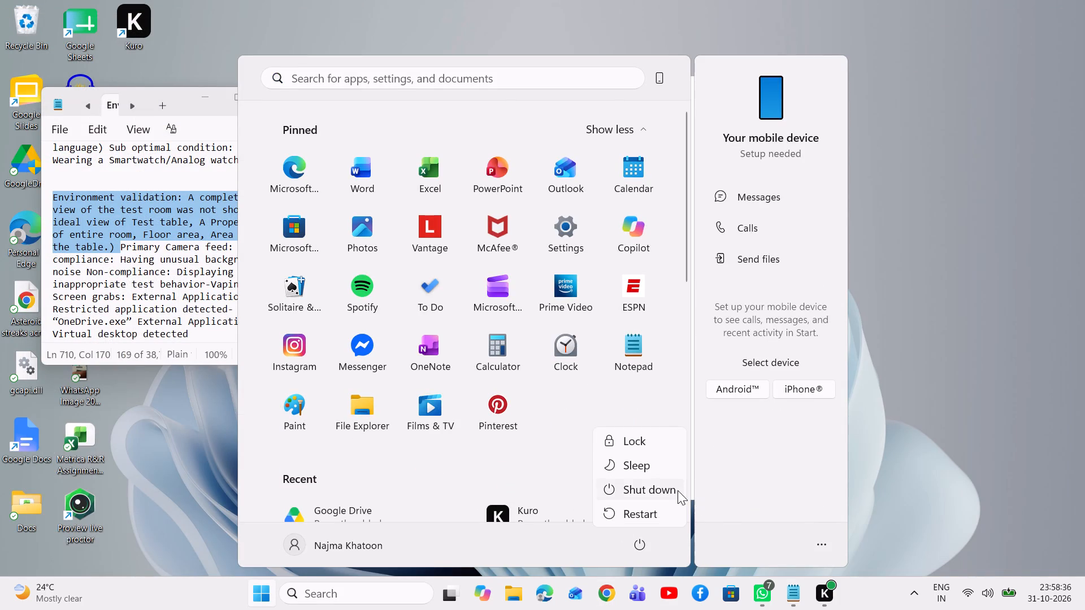
pyautogui.click(671, 490)
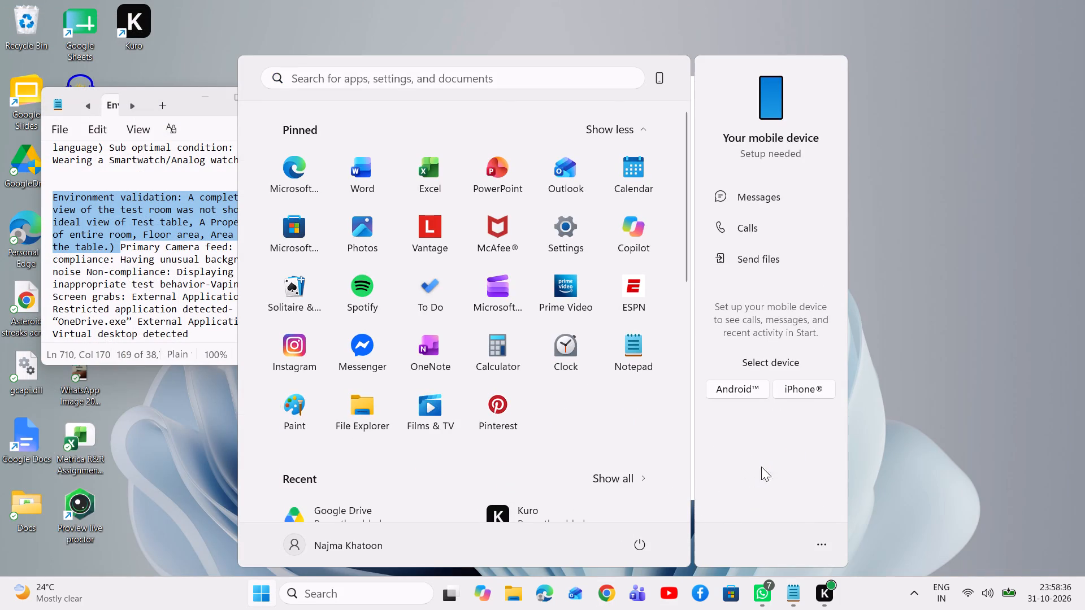